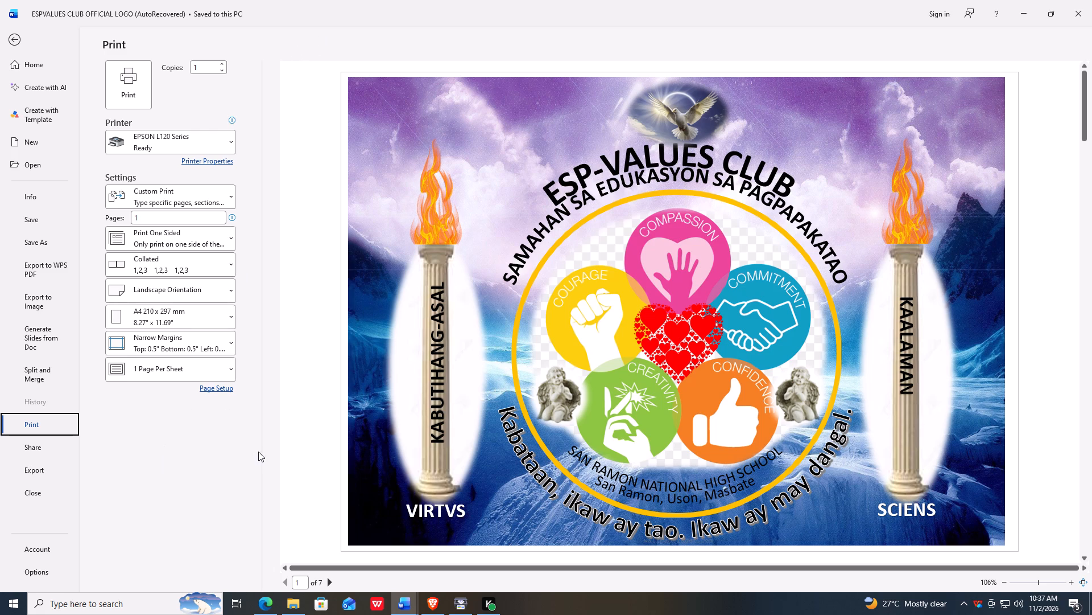
# Switch to Document1 and delete the portrait photo from its page.
pyautogui.click(411, 609)
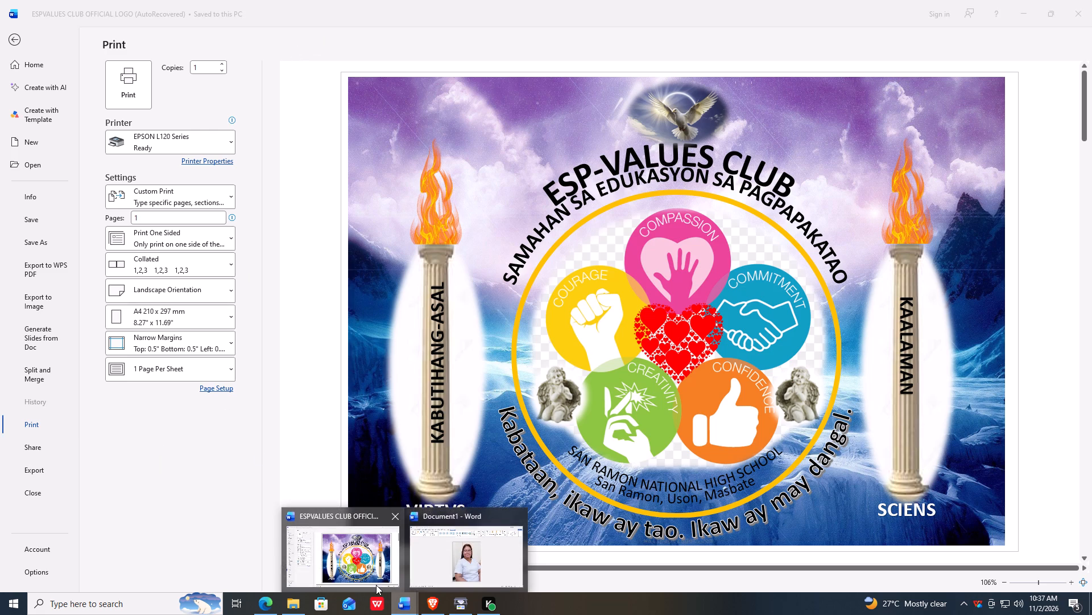
pyautogui.click(460, 567)
pyautogui.click(508, 288)
pyautogui.press('Delete')
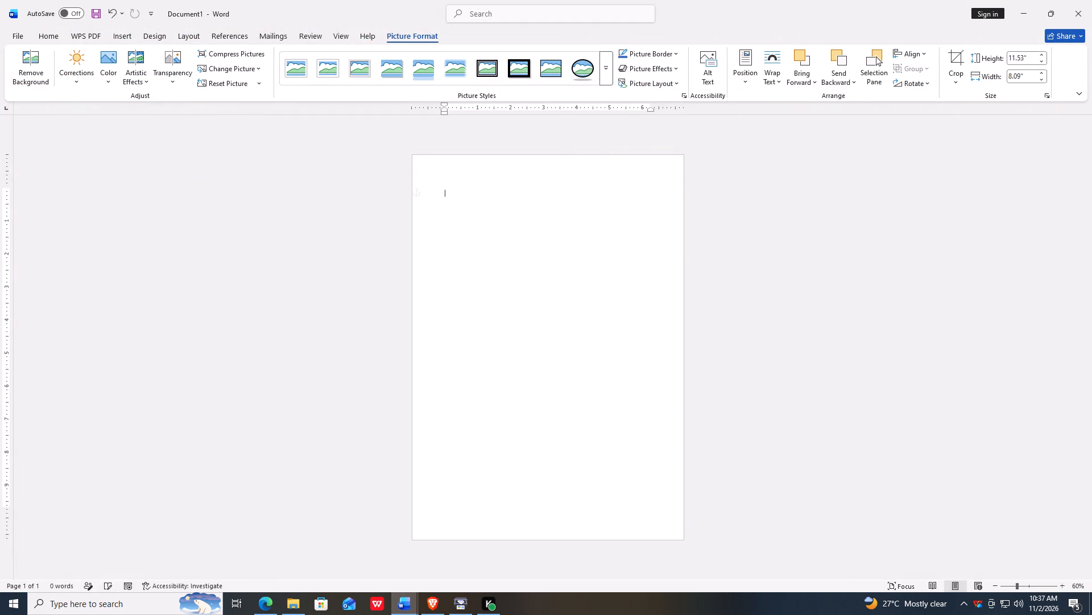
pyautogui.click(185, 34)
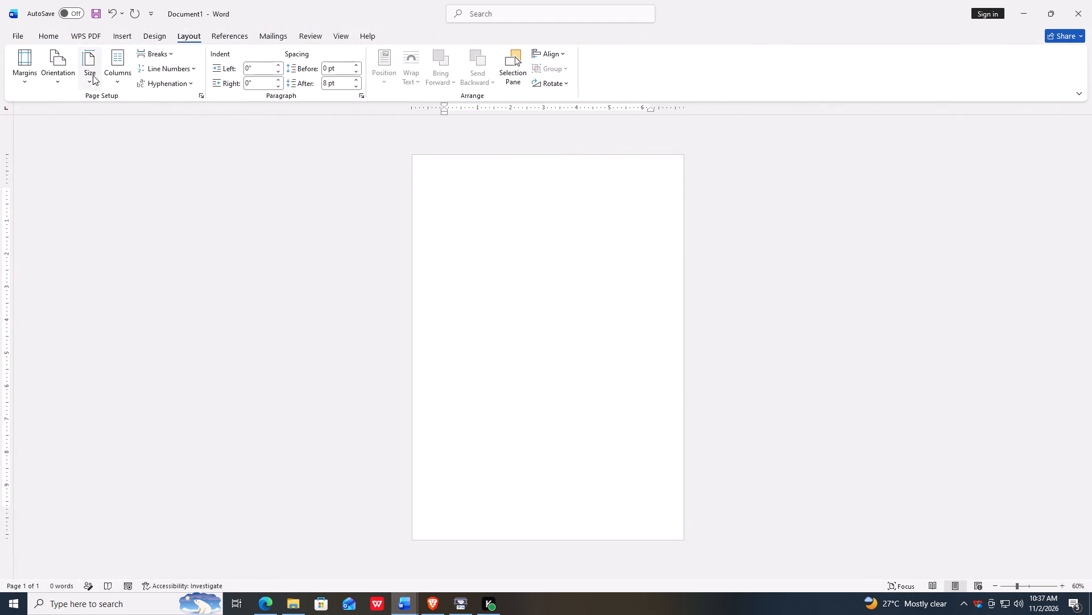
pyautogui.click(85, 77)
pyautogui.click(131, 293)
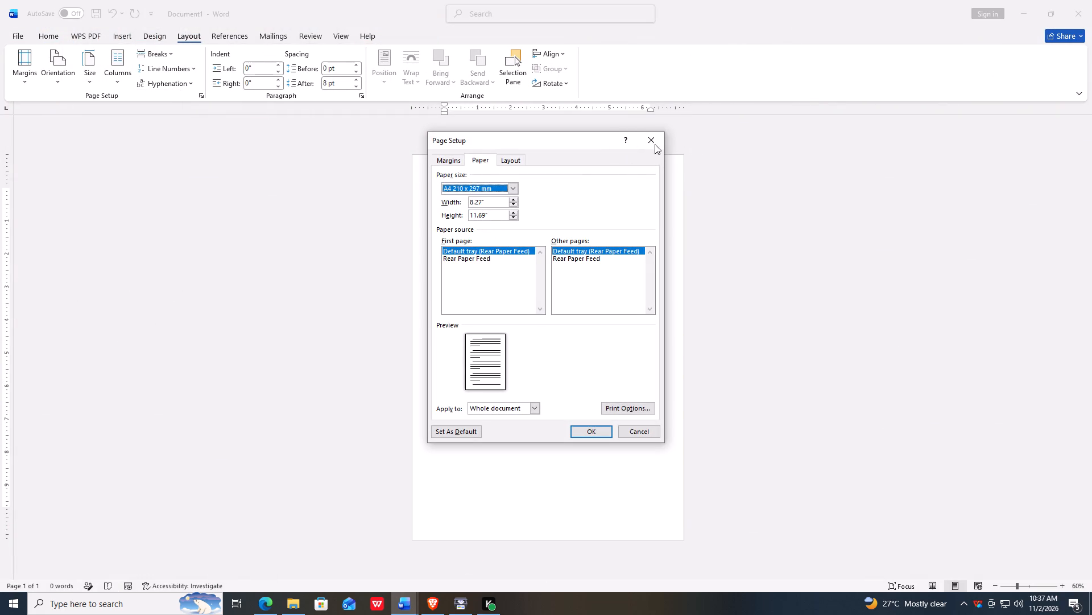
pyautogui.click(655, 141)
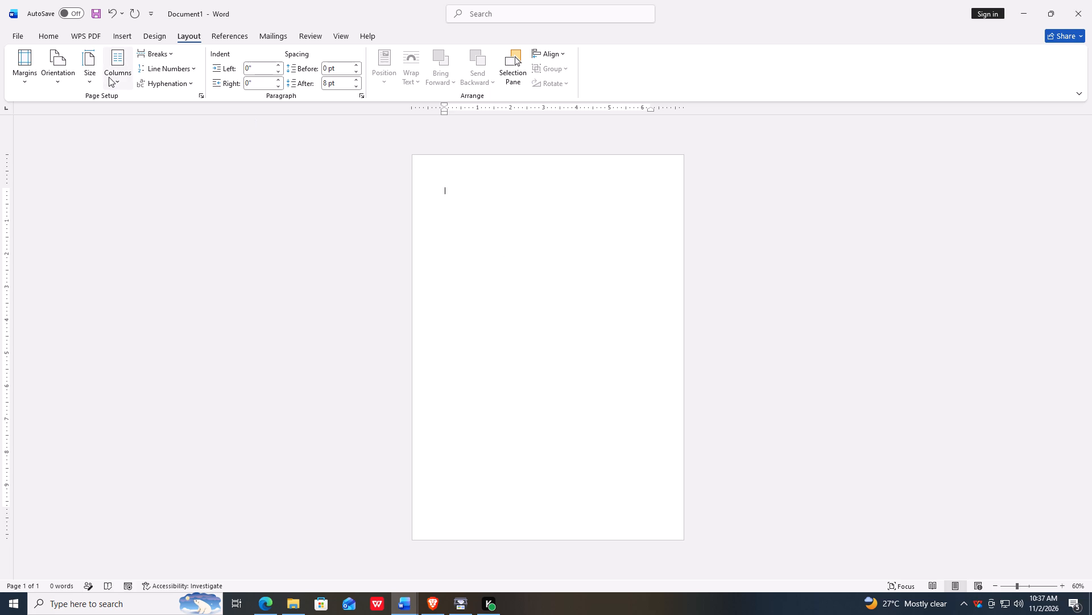
# Choose the Brother DCP-T430W as the printer in the print settings and return to the document.
pyautogui.hotkey('ctrl', 'p')
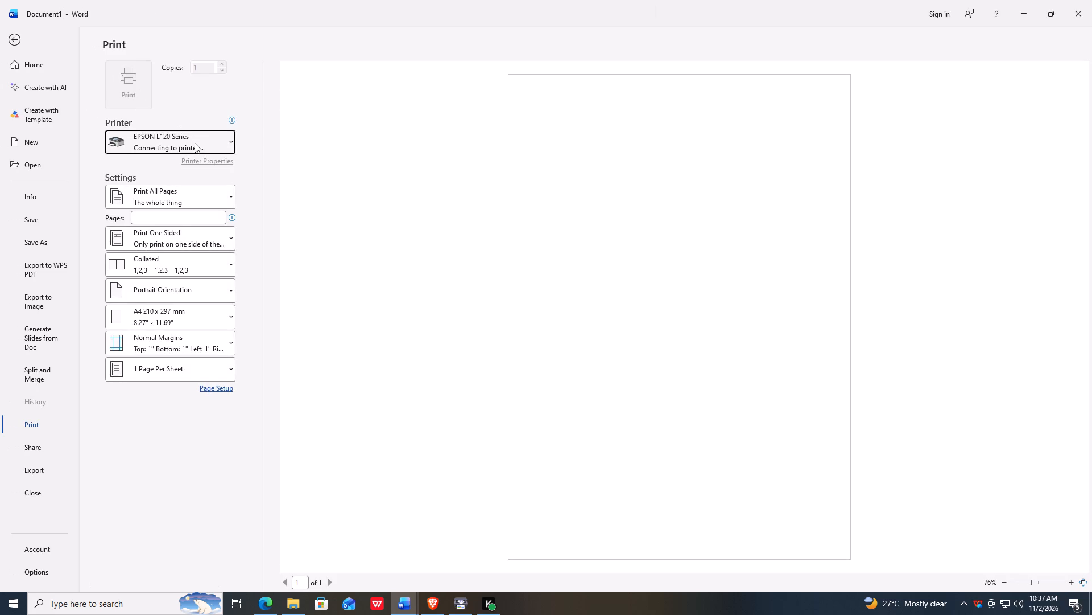
pyautogui.click(195, 143)
pyautogui.click(190, 193)
pyautogui.click(210, 136)
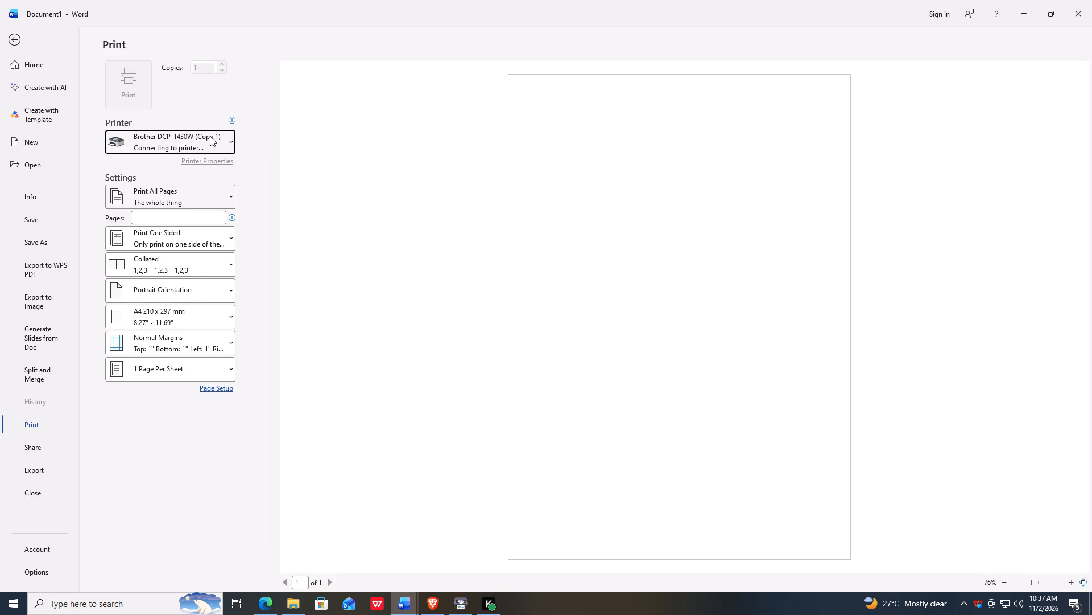
pyautogui.click(208, 140)
pyautogui.click(214, 148)
pyautogui.click(224, 142)
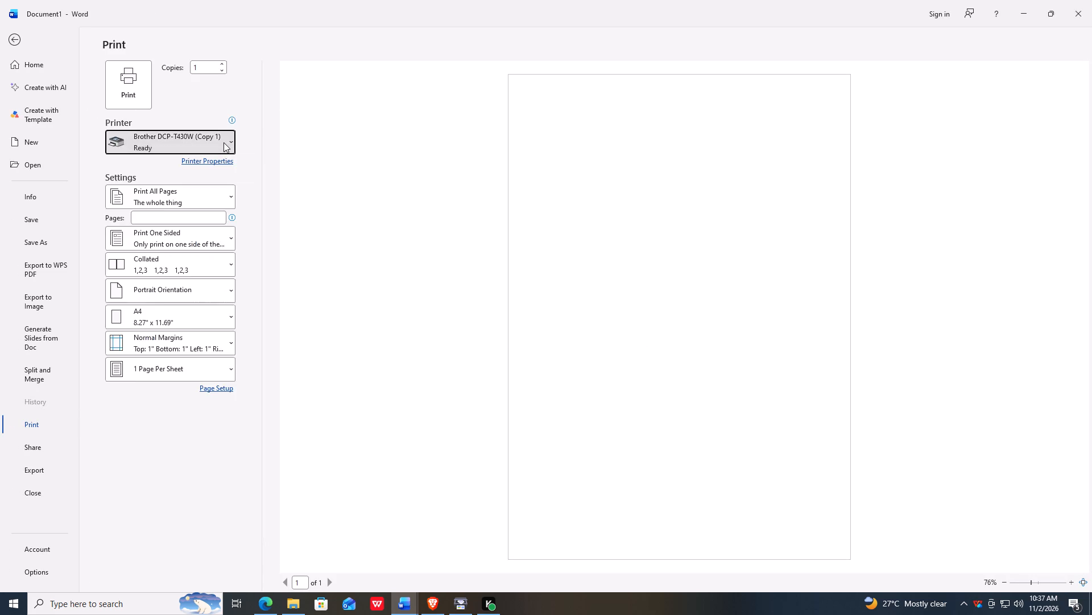
pyautogui.click(224, 142)
pyautogui.click(195, 165)
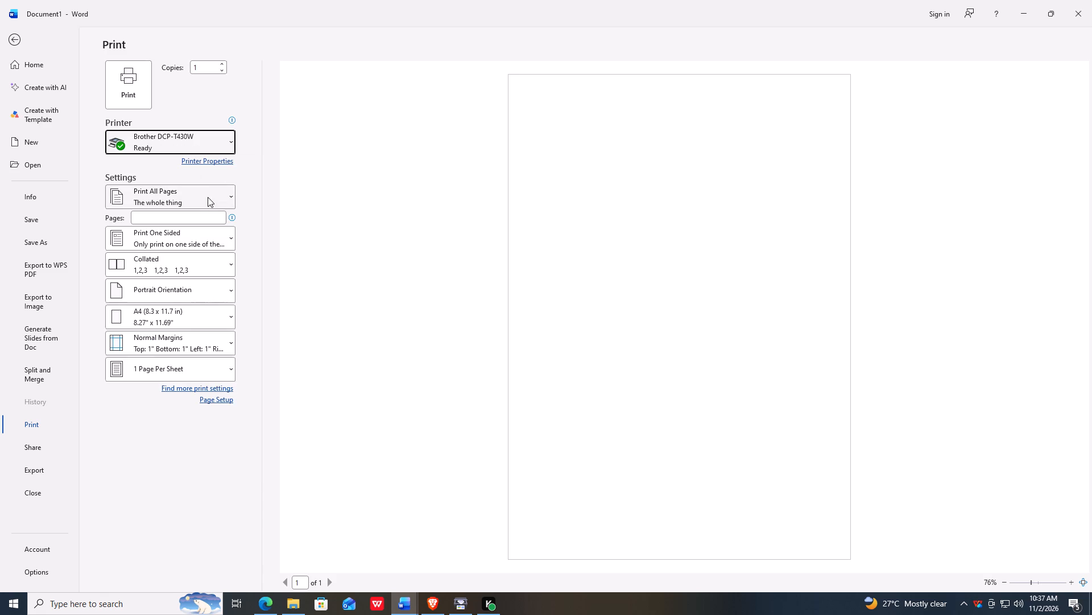
pyautogui.click(8, 39)
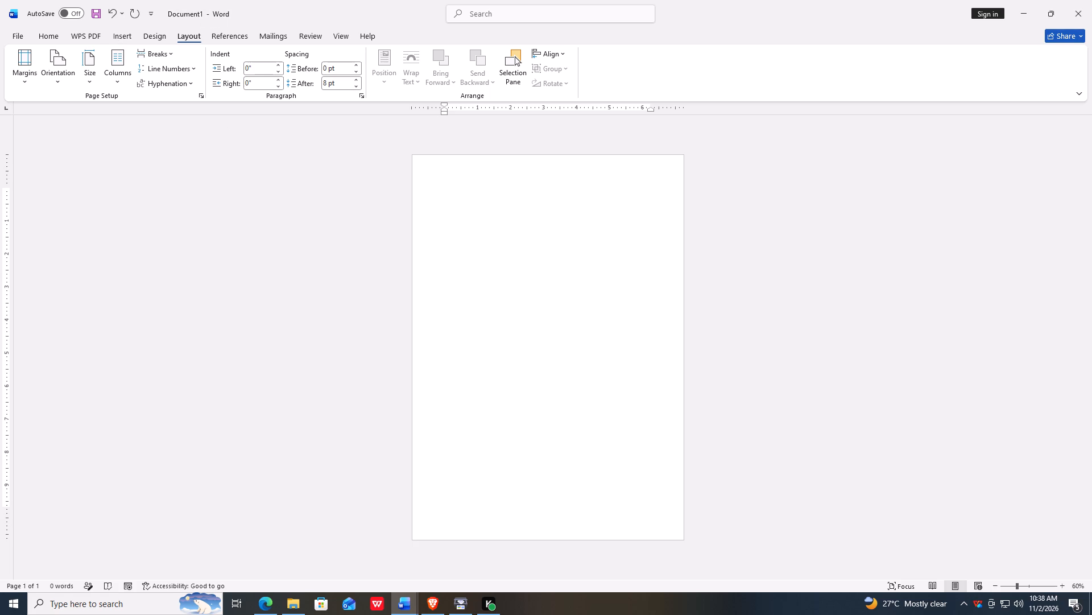
# Set the blank page to landscape orientation with the Folio (8 ½ x 13 in) paper size.
pyautogui.click(146, 39)
pyautogui.click(186, 36)
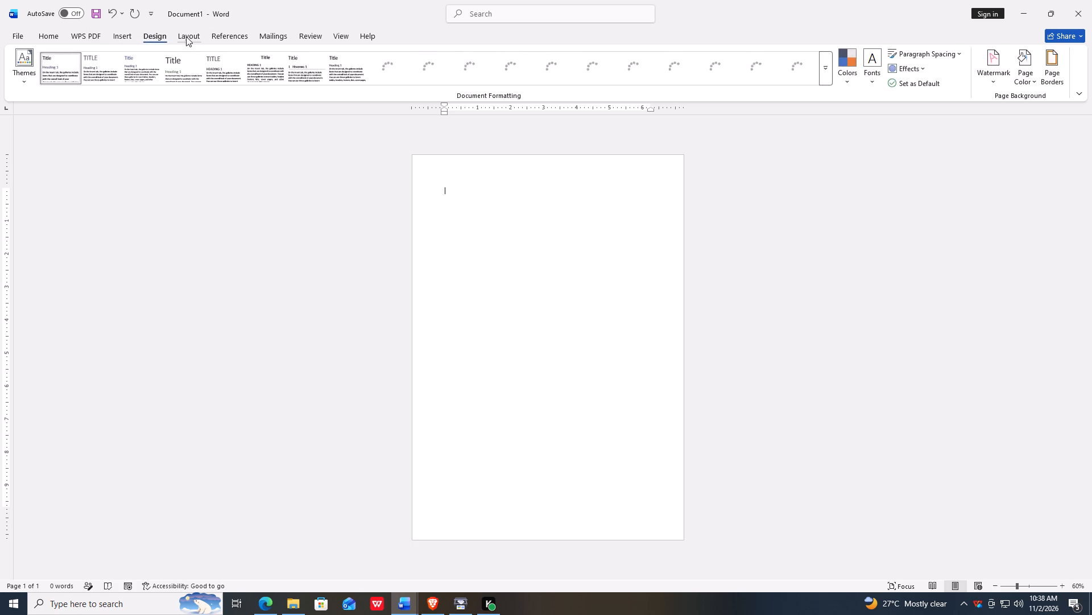
pyautogui.click(104, 73)
pyautogui.click(90, 72)
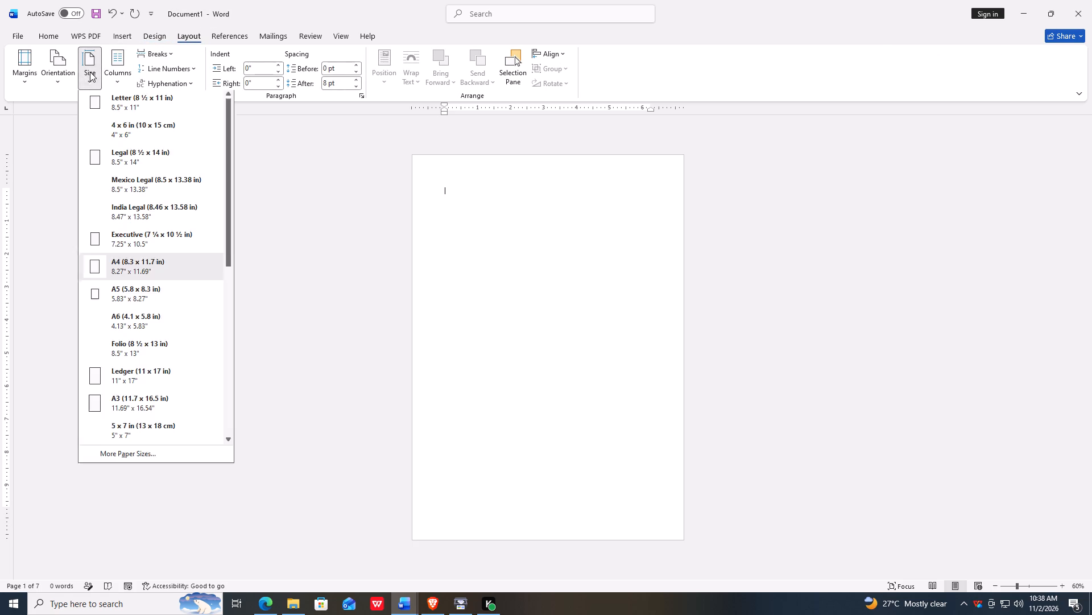
pyautogui.click(72, 72)
pyautogui.click(81, 128)
pyautogui.click(89, 78)
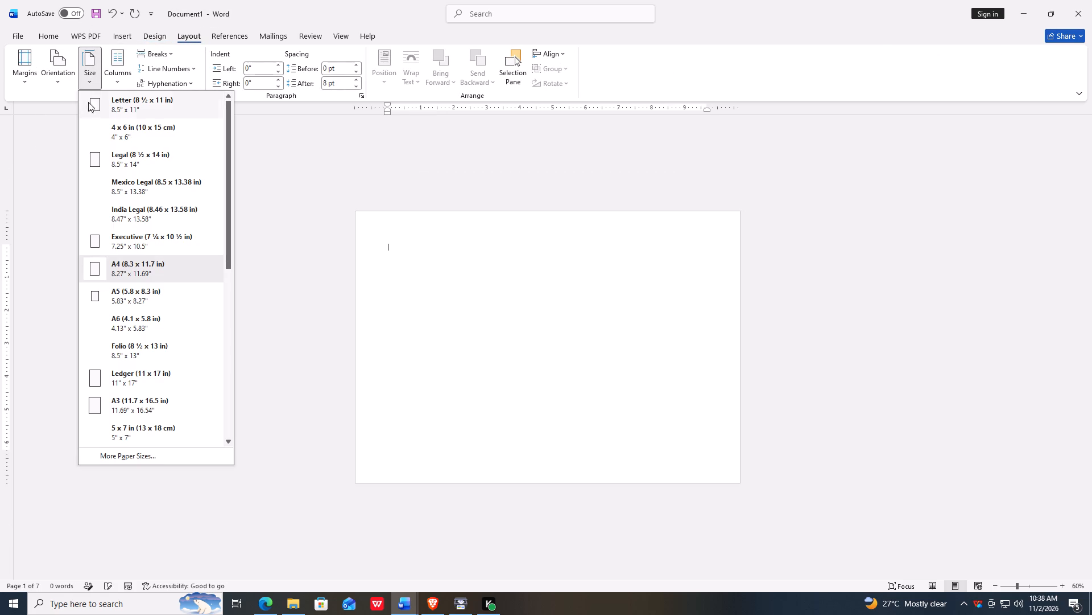
pyautogui.click(177, 347)
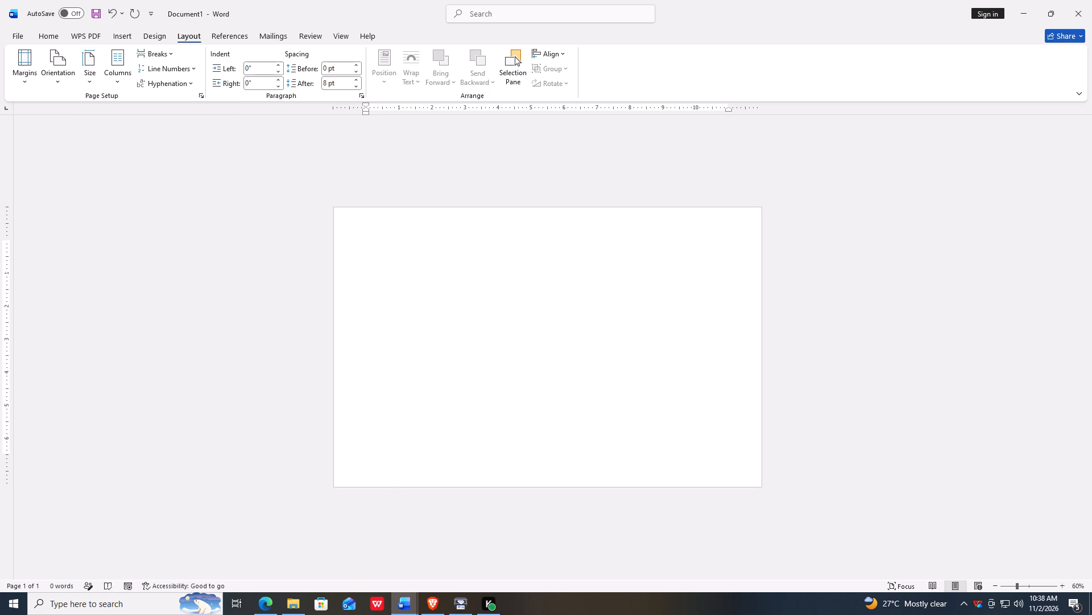
# Apply the last custom margin setting, with 0" on all four sides of the page.
pyautogui.keyDown('ctrl'); pyautogui.scroll(3, 375, 257); pyautogui.keyUp('ctrl')
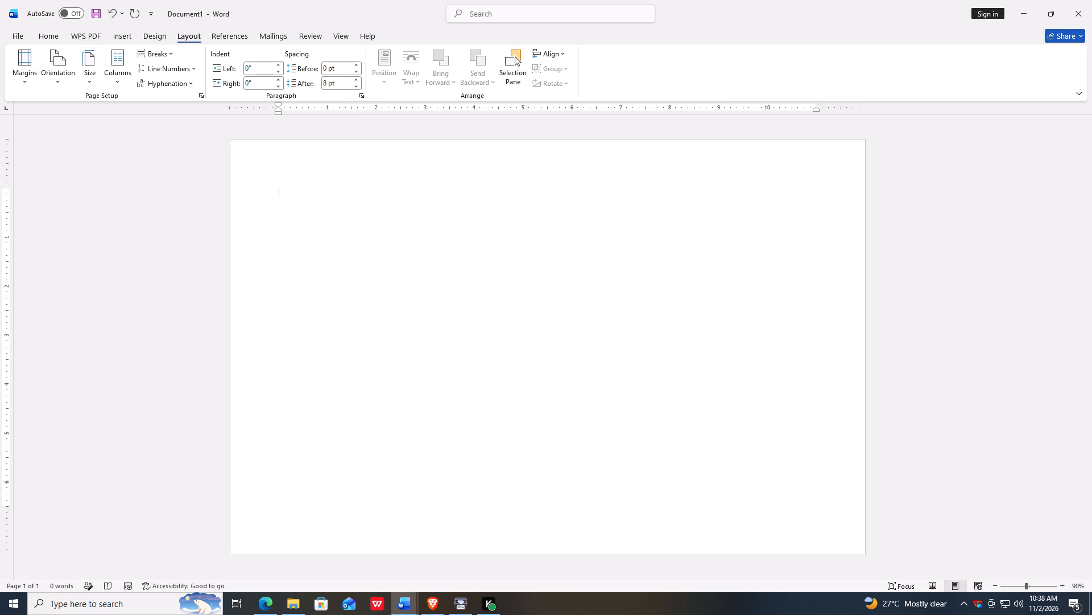
pyautogui.click(29, 63)
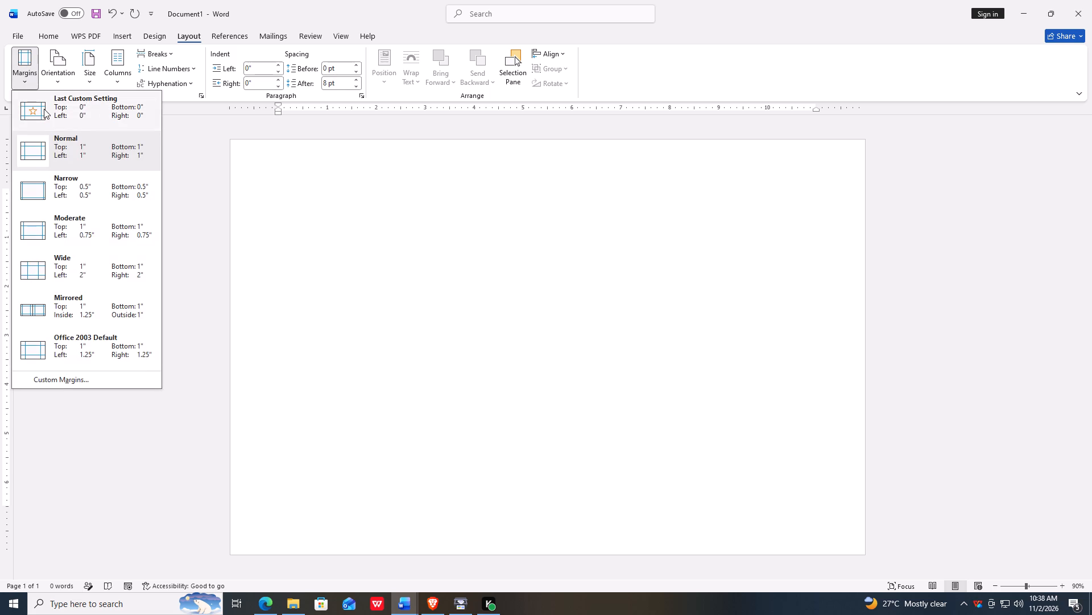
pyautogui.click(44, 109)
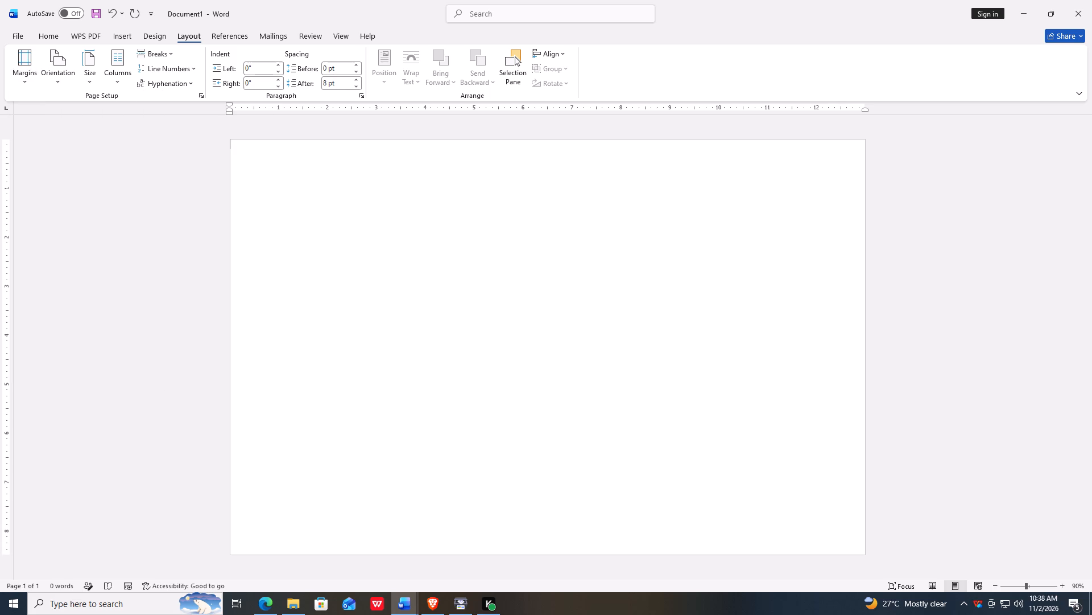
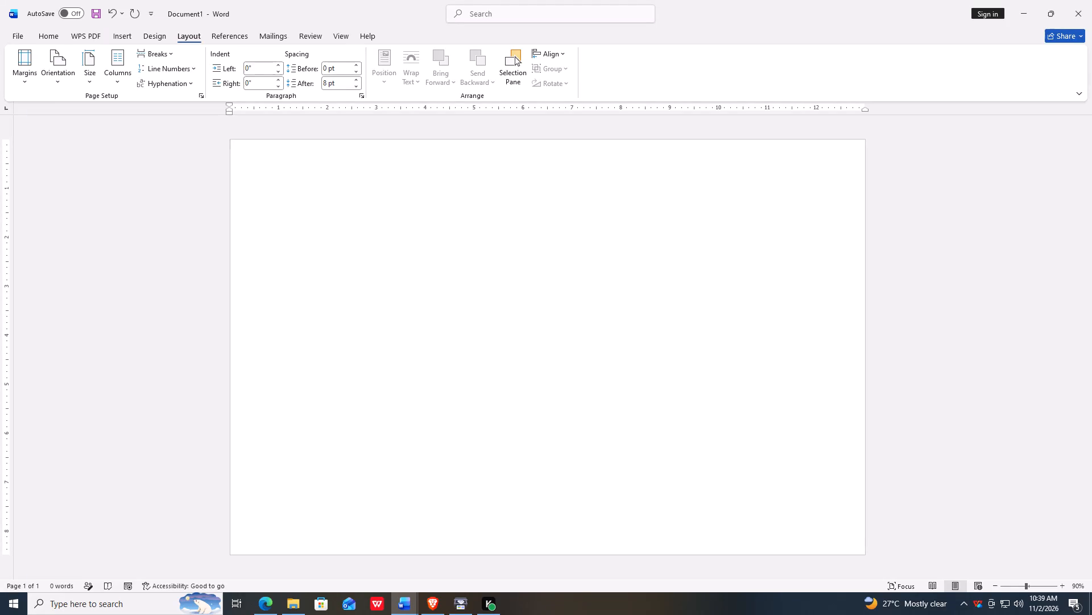
# Centre the paragraph and leave one blank line at the top of the page.
pyautogui.click(44, 36)
pyautogui.click(259, 77)
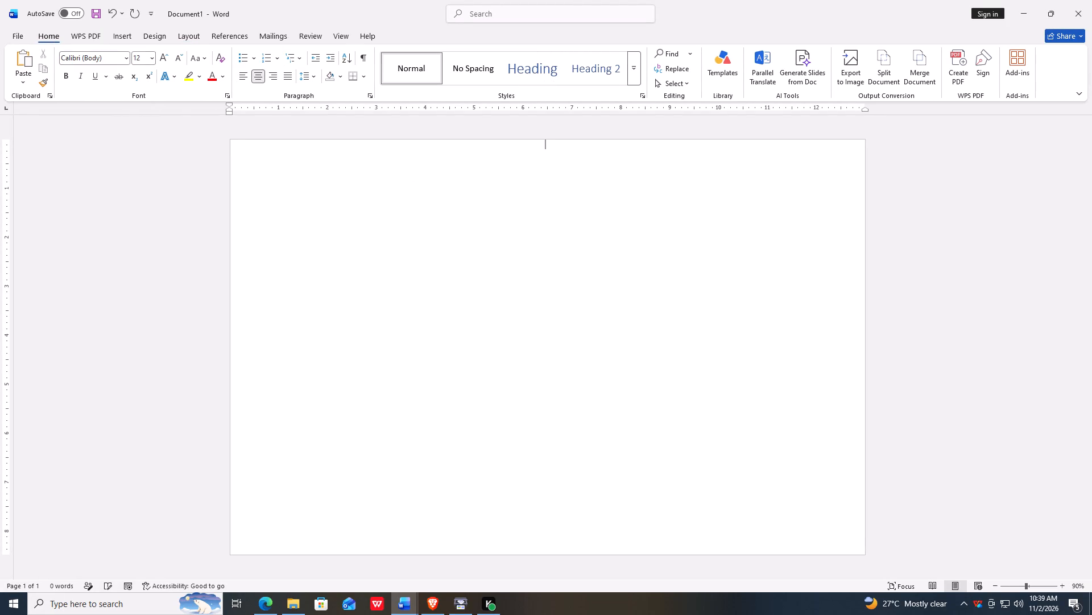
pyautogui.press('Return')
# Set the font for the second line's text to Times New Roman.
pyautogui.click(123, 60)
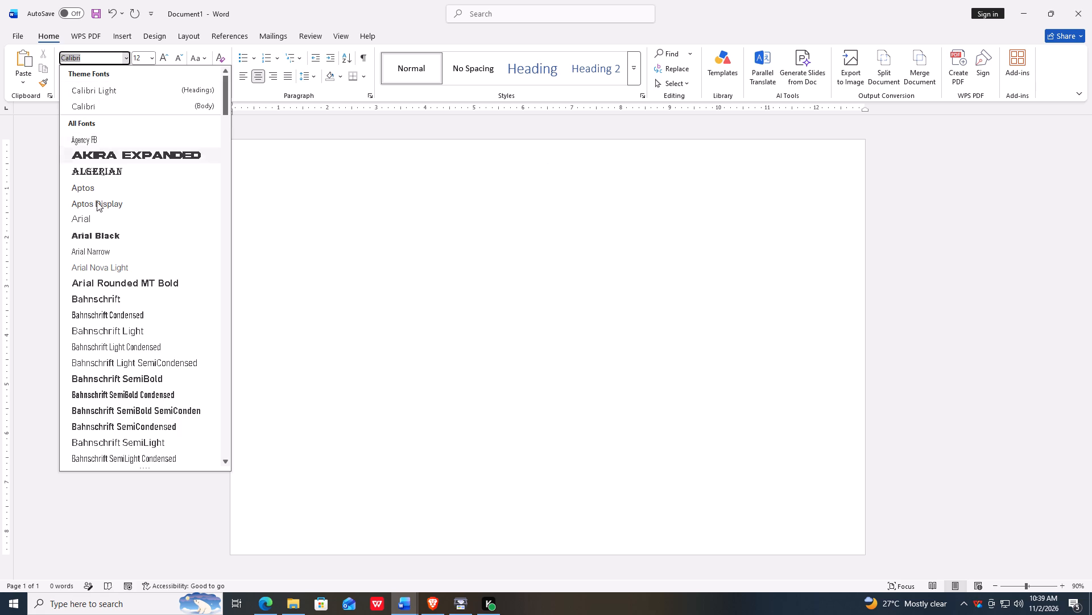
pyautogui.scroll(-20, 94, 214)
pyautogui.scroll(-20, 94, 214)
pyautogui.scroll(-8, 94, 214)
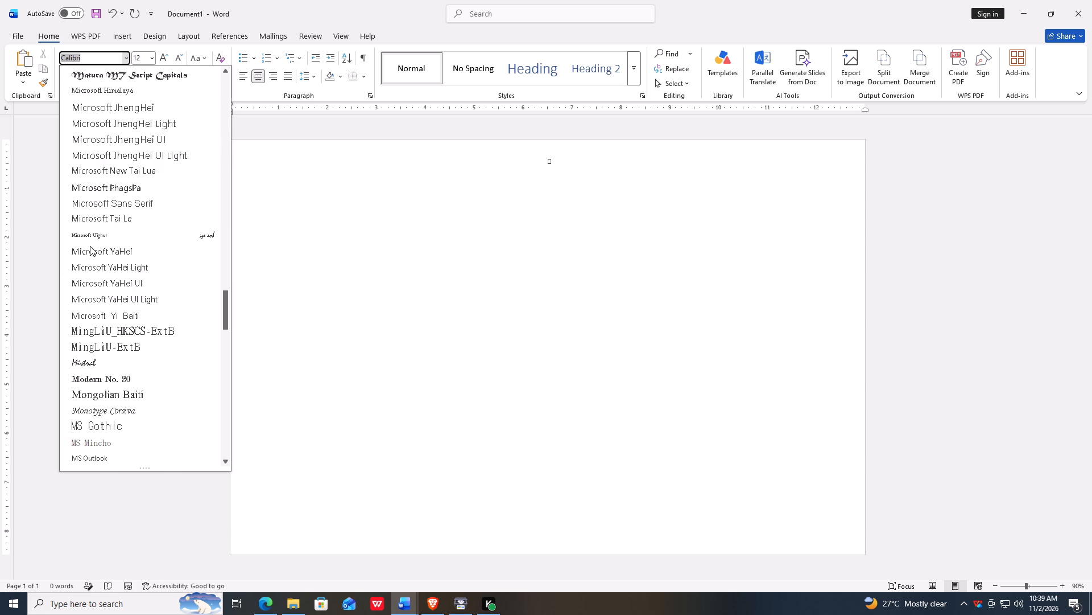
pyautogui.scroll(-9, 122, 320)
pyautogui.scroll(-8, 127, 257)
pyautogui.scroll(12, 132, 319)
pyautogui.scroll(-5, 131, 317)
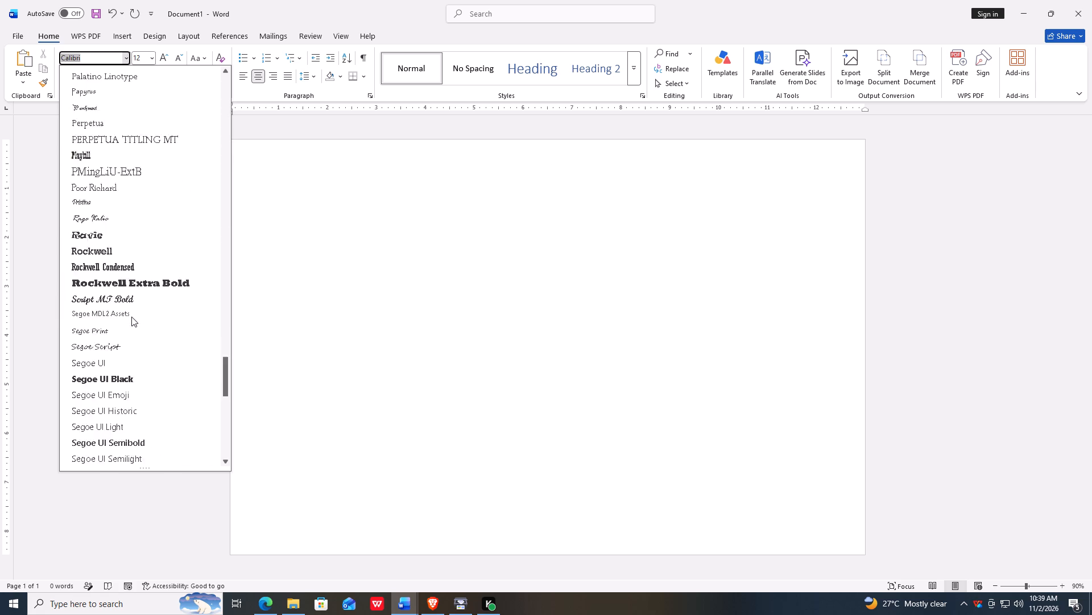
pyautogui.scroll(-15, 131, 317)
pyautogui.scroll(2, 139, 334)
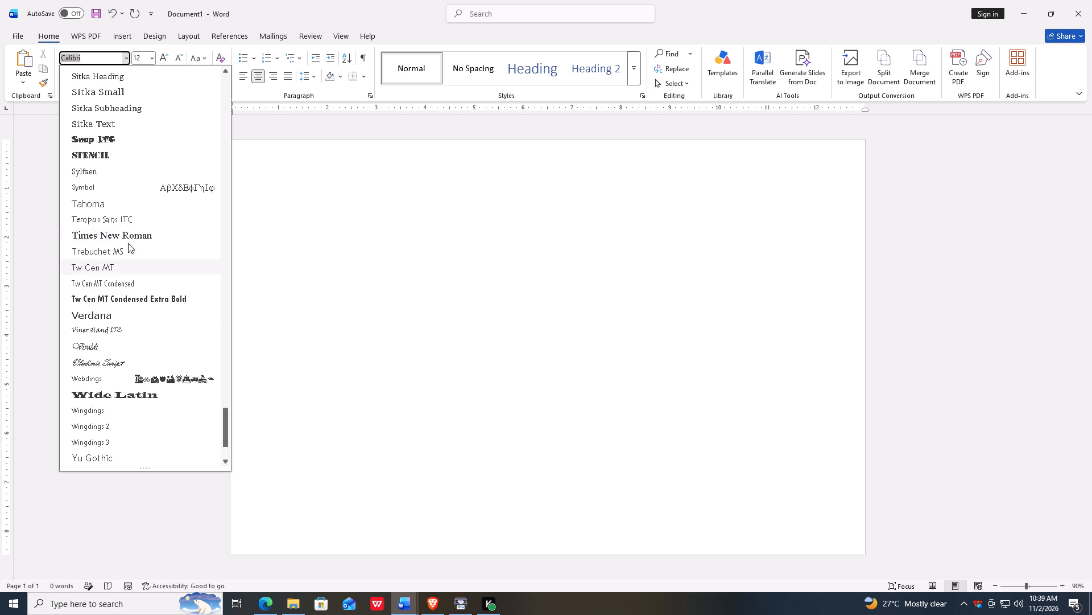
pyautogui.click(129, 237)
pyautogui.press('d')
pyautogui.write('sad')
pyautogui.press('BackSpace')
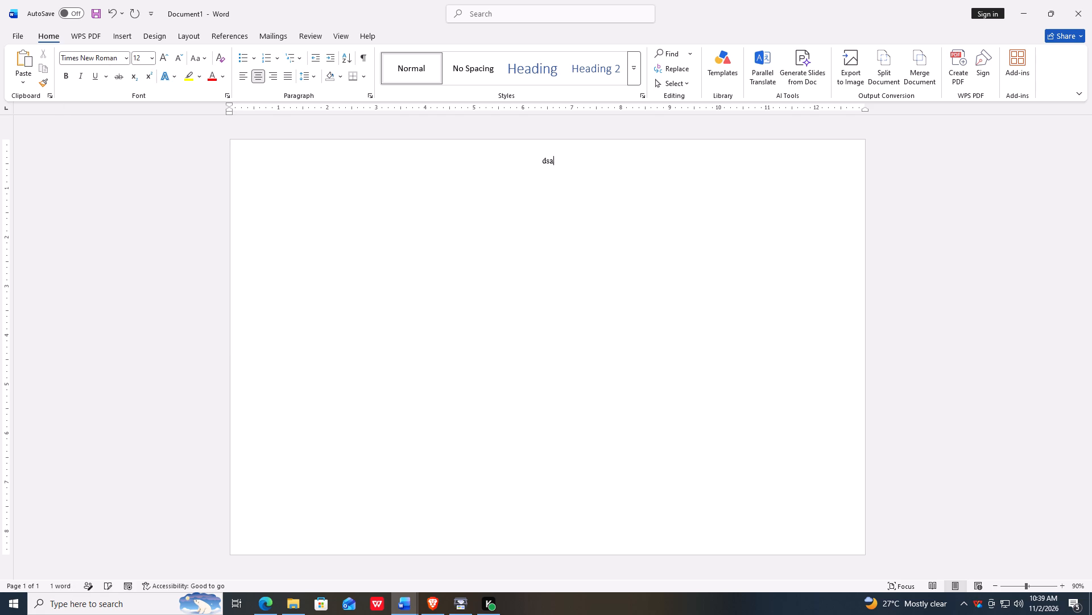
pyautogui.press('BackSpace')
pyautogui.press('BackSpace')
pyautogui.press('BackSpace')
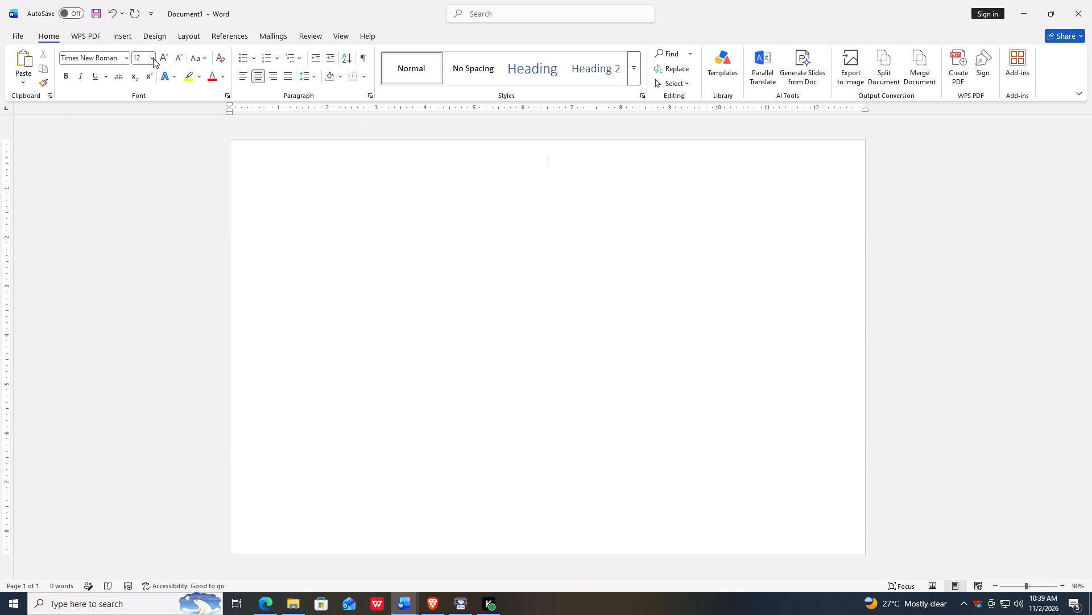
# Set the font size for the second line's text to 14.
pyautogui.click(153, 58)
pyautogui.click(149, 138)
# Enter the heading "PHILIPPINES BENEVOLENT MISSIONARIES ASSOC. INC." on the second line.
pyautogui.hotkey('shift', 'p')
pyautogui.write('HILIPP')
pyautogui.write('INES')
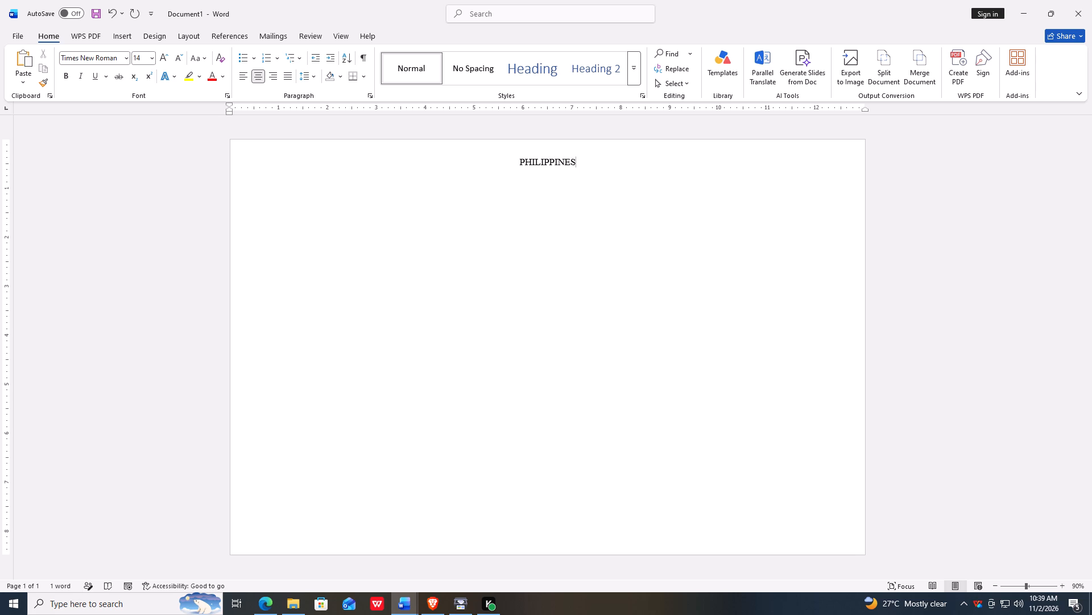
pyautogui.press('space')
pyautogui.write('BENE')
pyautogui.write('VOLENT')
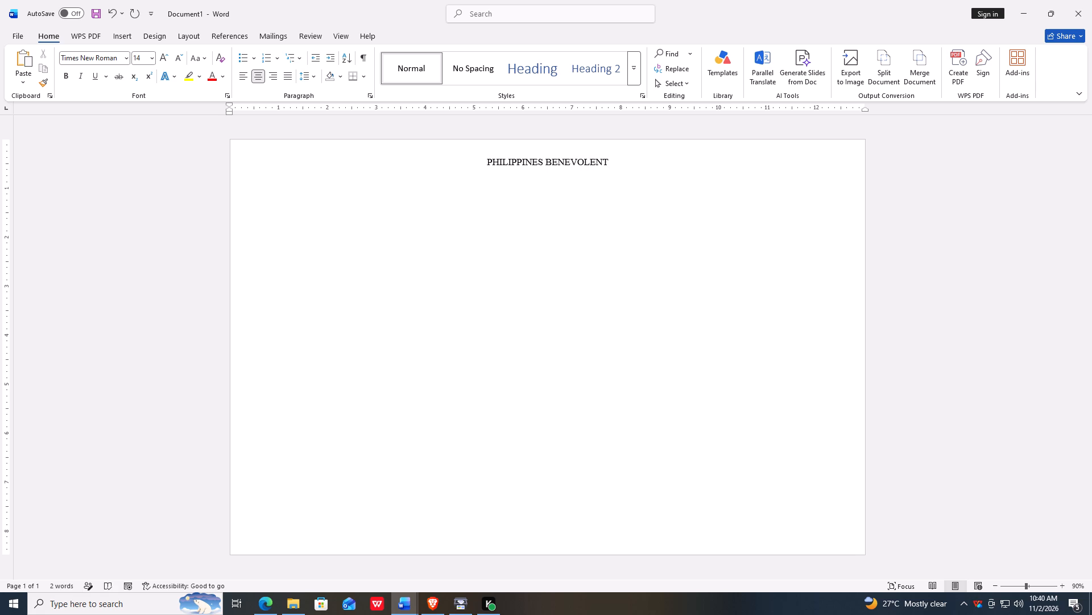
pyautogui.press('space')
pyautogui.write('MISSION')
pyautogui.press('space')
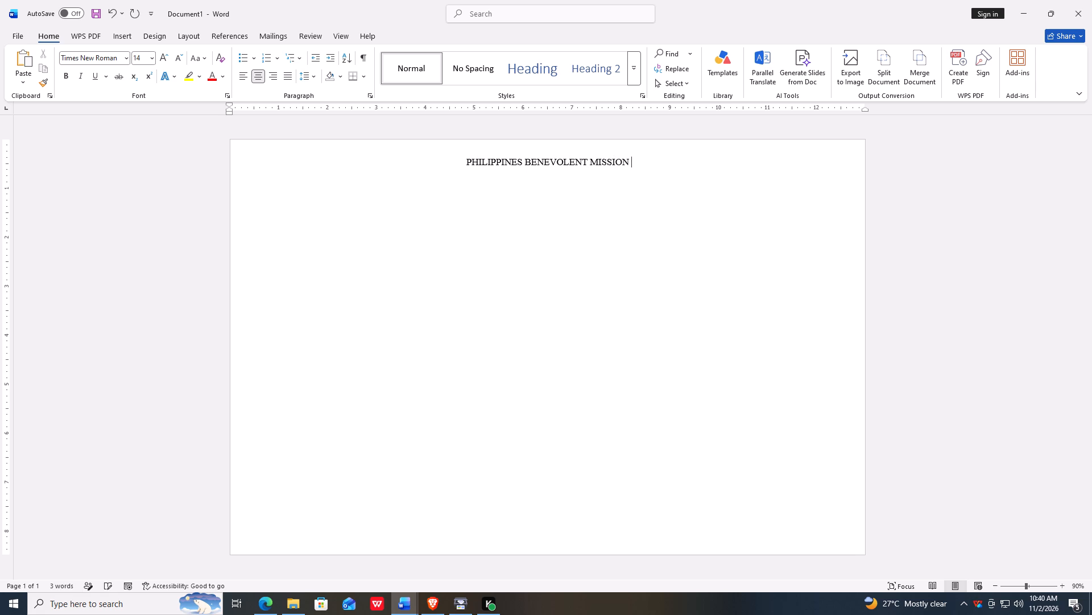
pyautogui.press('BackSpace')
pyautogui.write('NA')
pyautogui.press('BackSpace')
pyautogui.press('BackSpace')
pyautogui.write('ARIES')
pyautogui.press('space')
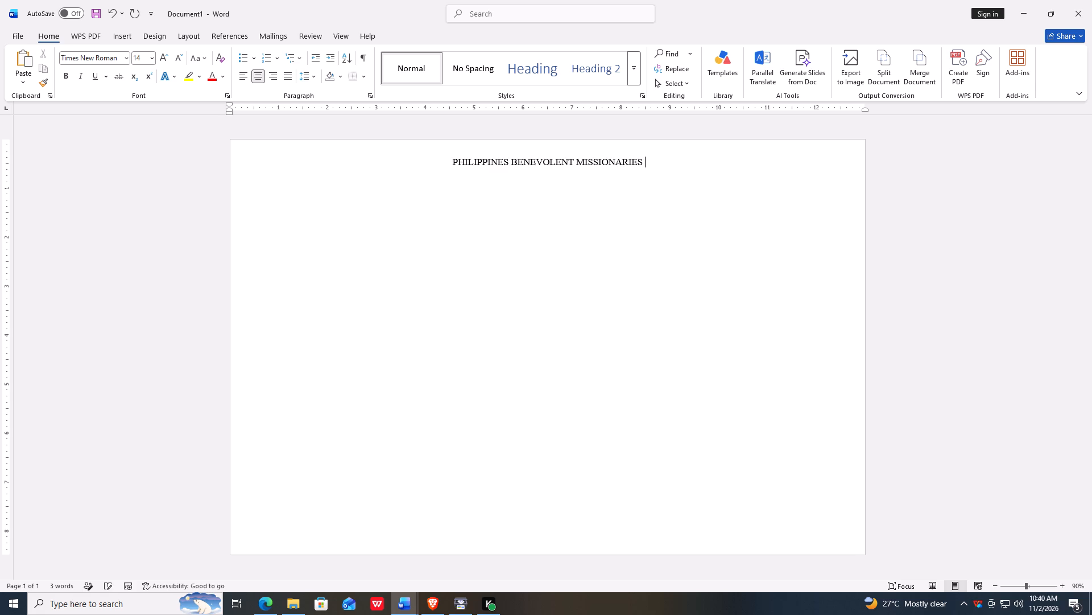
pyautogui.write('ASSOC')
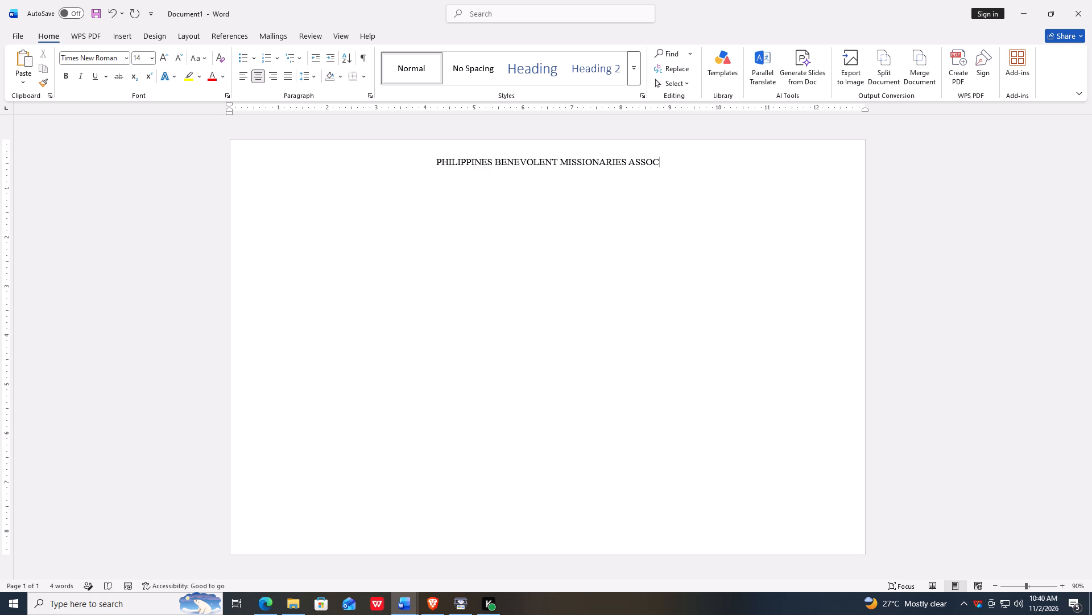
pyautogui.write('. INC')
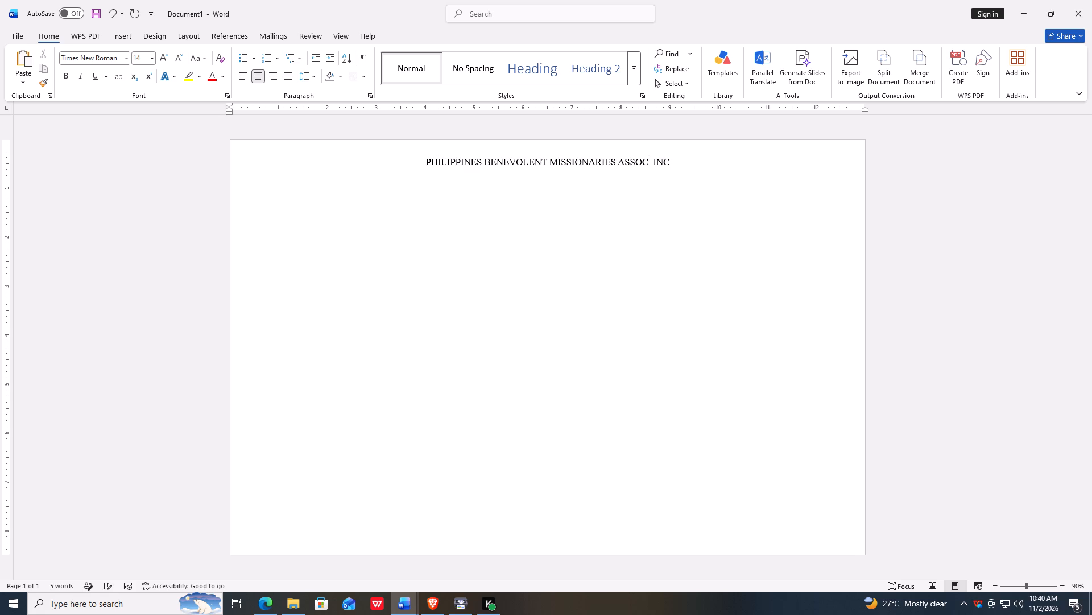
pyautogui.press('.')
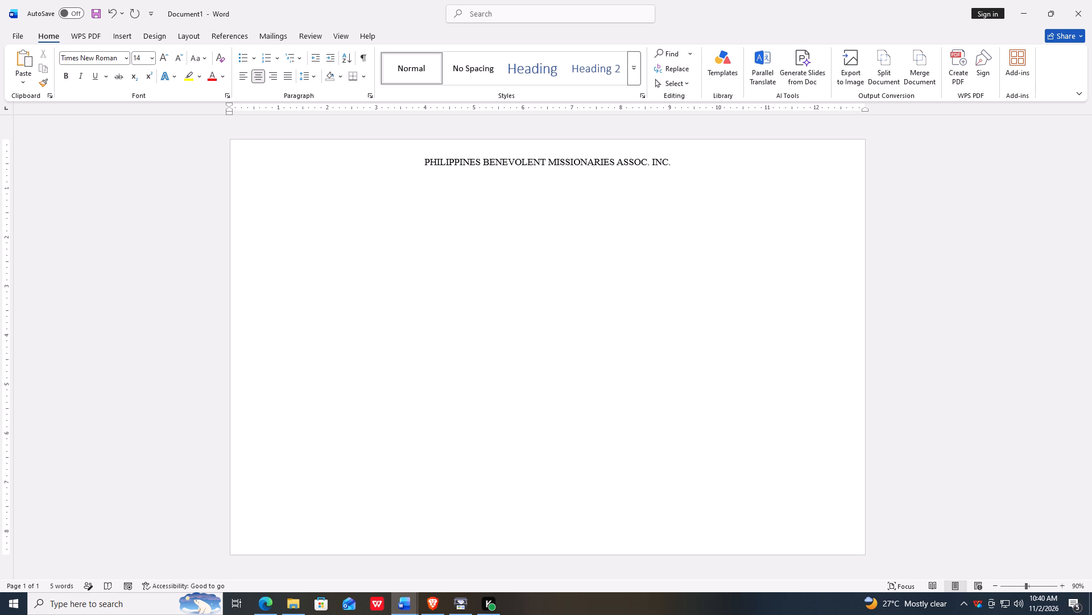
# Make the whole association name heading bold.
pyautogui.moveTo(677, 160); pyautogui.dragTo(423, 170)
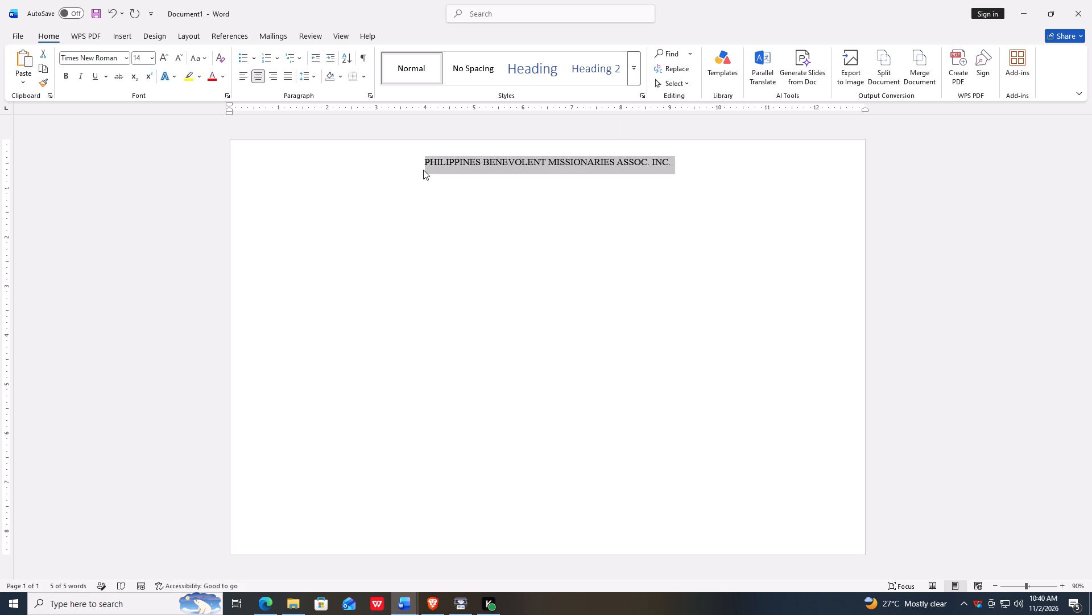
pyautogui.hotkey('ctrl', 'b')
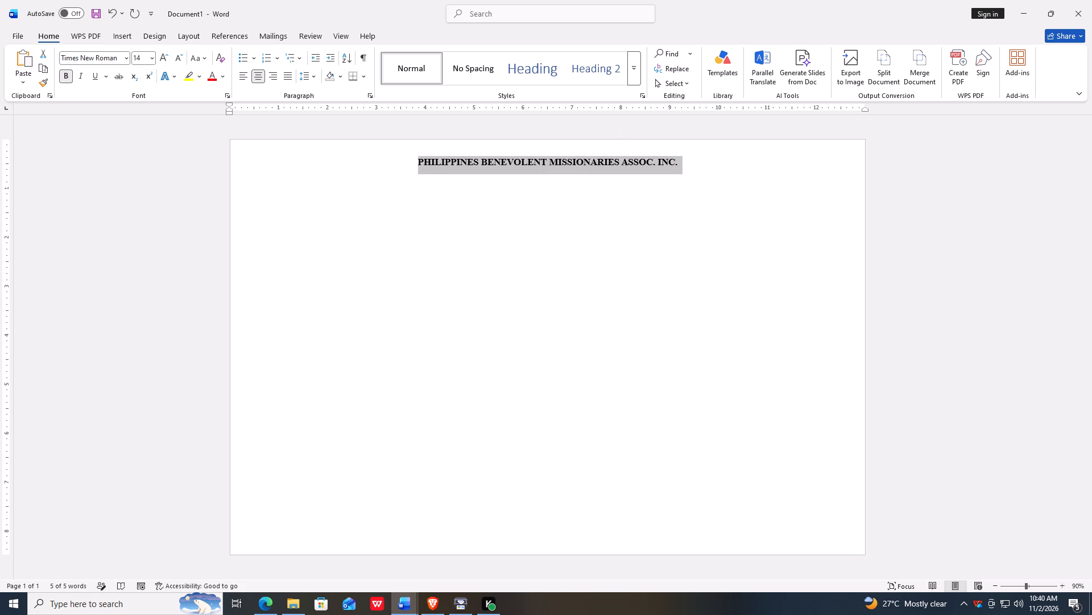
# Add the line "Bañadero Masbate Chapter" directly below the association name.
pyautogui.click(679, 157)
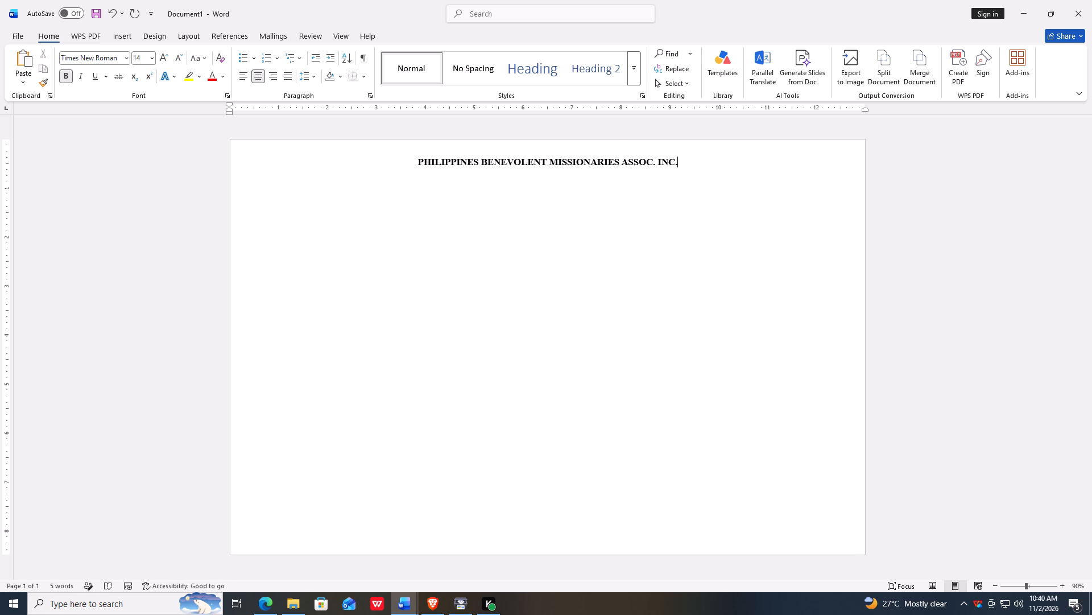
pyautogui.press('Return')
pyautogui.write('bA')
pyautogui.press('BackSpace')
pyautogui.press('BackSpace')
pyautogui.write('Ba')
pyautogui.hotkey('alt', '1')
pyautogui.hotkey('alt', '6')
pyautogui.hotkey('alt', '4')
pyautogui.write('adero')
pyautogui.press('space')
pyautogui.write('Nasb')
pyautogui.press('BackSpace')
pyautogui.press('BackSpace')
pyautogui.press('BackSpace')
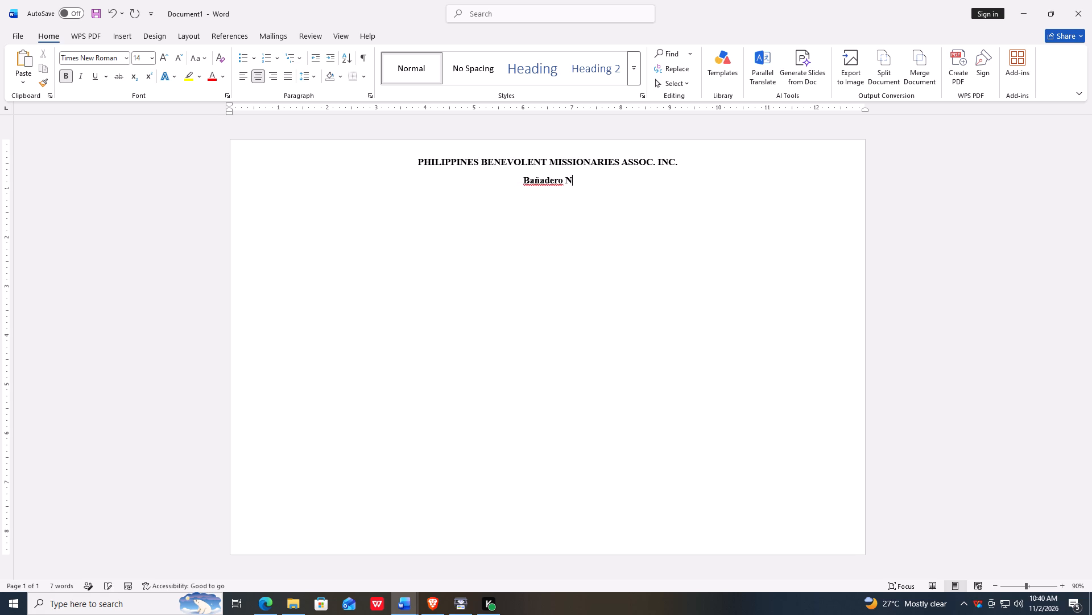
pyautogui.press('BackSpace')
pyautogui.write('Ma')
pyautogui.write('sbate')
pyautogui.press('space')
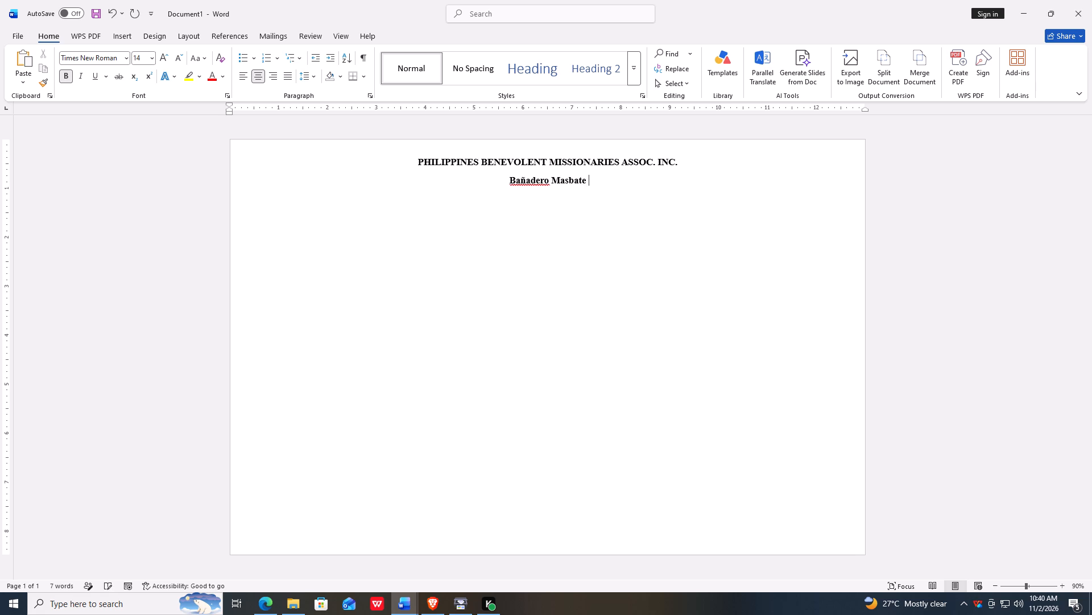
pyautogui.write('Chac')
pyautogui.press('BackSpace')
pyautogui.write('pter')
# Add the location line "Tabuc, Mobo, Masbate" below the chapter name.
pyautogui.press('Return')
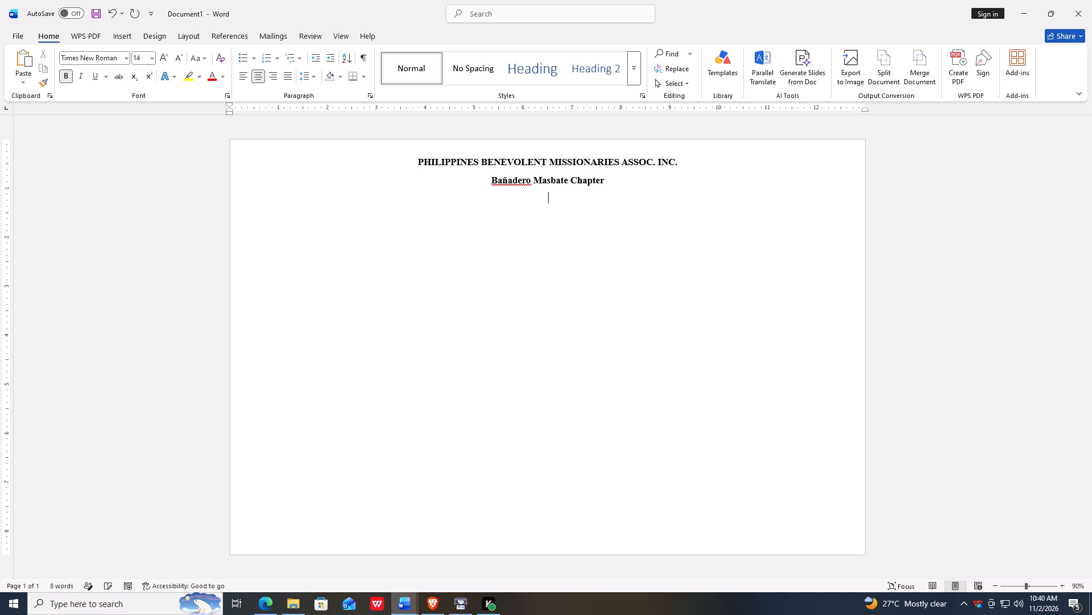
pyautogui.write('Tabuc')
pyautogui.write(', Mobo')
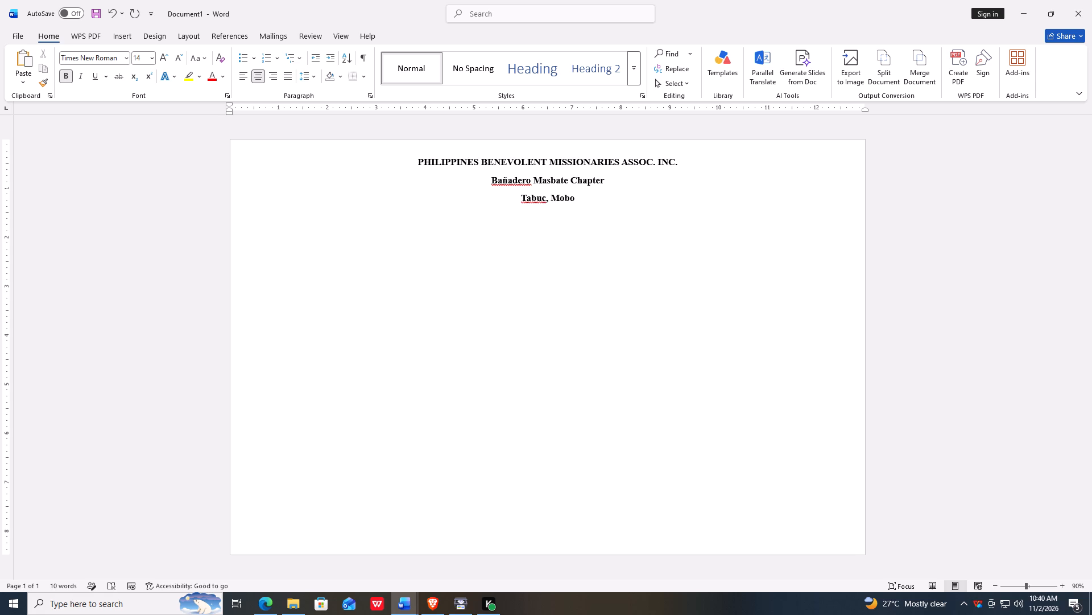
pyautogui.write(', Masbate')
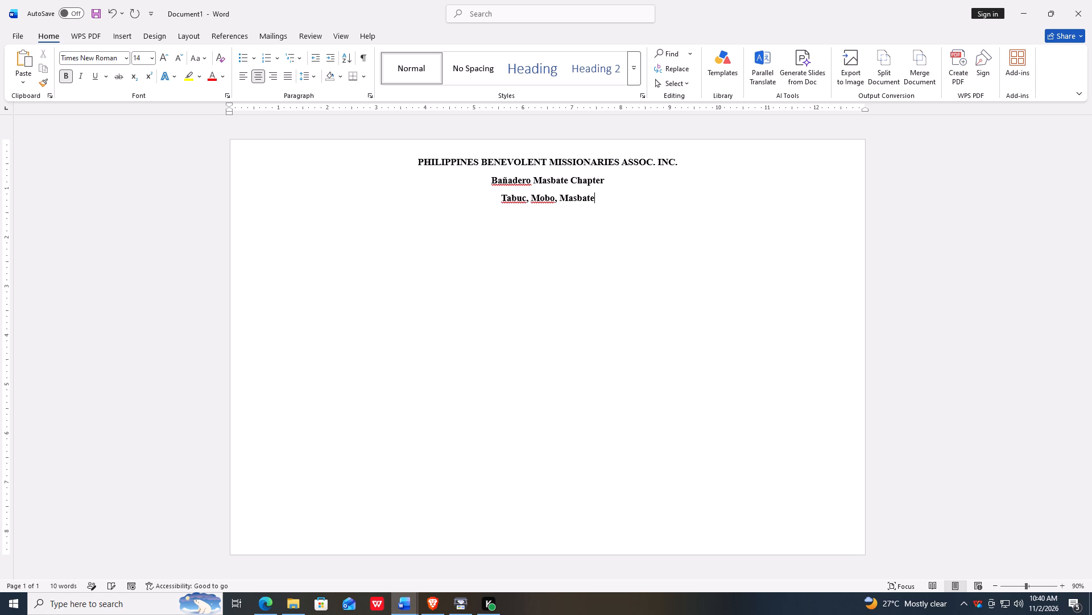
# Enter the line "4 GROUPS" below the location line, leaving one blank line between them.
pyautogui.press('Return')
pyautogui.press('Return')
pyautogui.press('4')
pyautogui.write('GR')
pyautogui.press('BackSpace')
pyautogui.press('BackSpace')
pyautogui.press('space')
pyautogui.write('GR')
pyautogui.write('OUPS')
# Add the line "ATTENDANCE SHEETS" directly below "4 GROUPS".
pyautogui.press('Return')
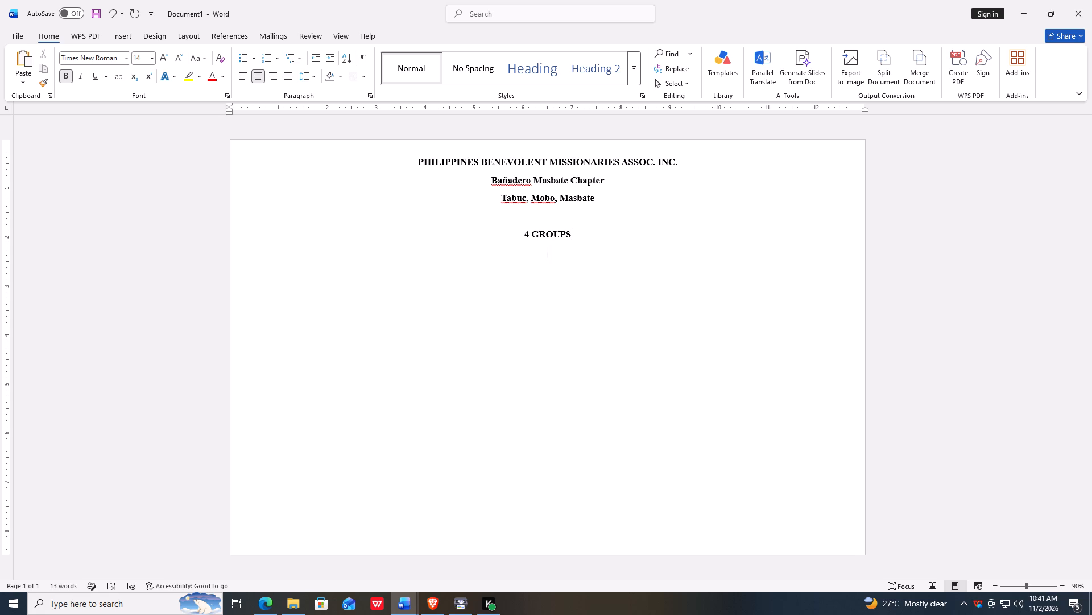
pyautogui.write('ATTE')
pyautogui.write('ND')
pyautogui.write('ANCE SHEET')
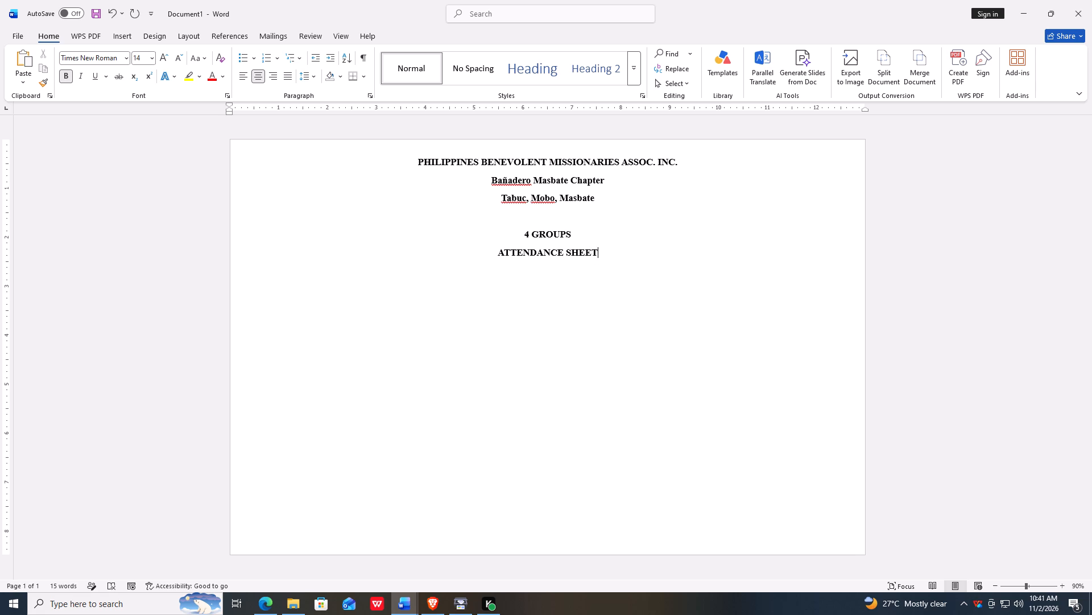
pyautogui.hotkey('shift', 's')
# Apply the No Spacing style to the "4 GROUPS" and "ATTENDANCE SHEETS" lines and centre them.
pyautogui.moveTo(524, 233); pyautogui.dragTo(598, 255)
pyautogui.click(466, 72)
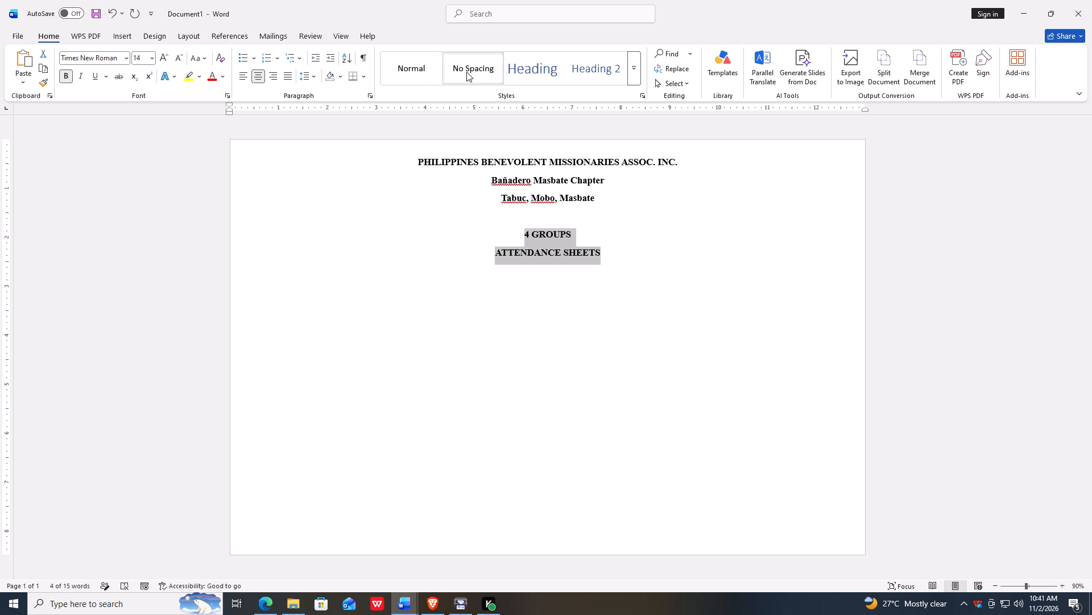
pyautogui.click(258, 77)
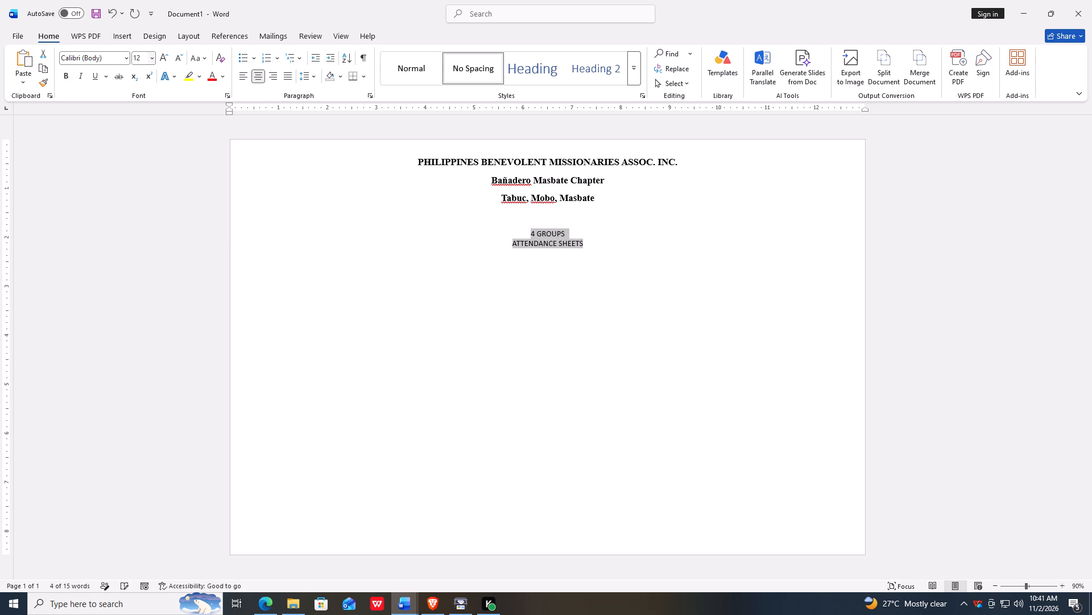
# Set the "4 GROUPS" and "ATTENDANCE SHEETS" lines in bold Times New Roman.
pyautogui.click(123, 57)
pyautogui.scroll(-8, 156, 256)
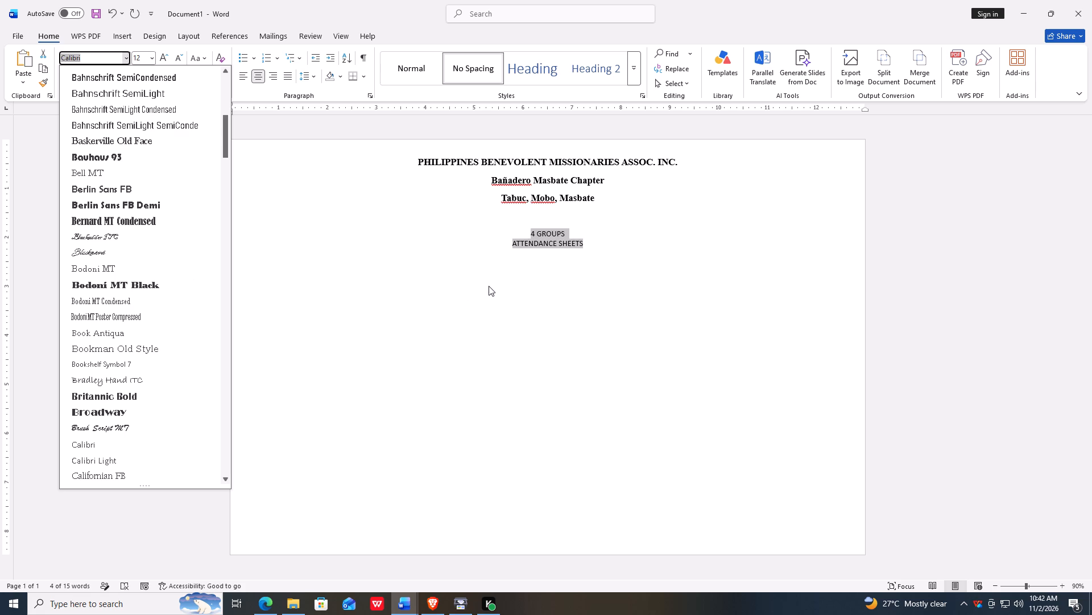
pyautogui.scroll(-20, 151, 290)
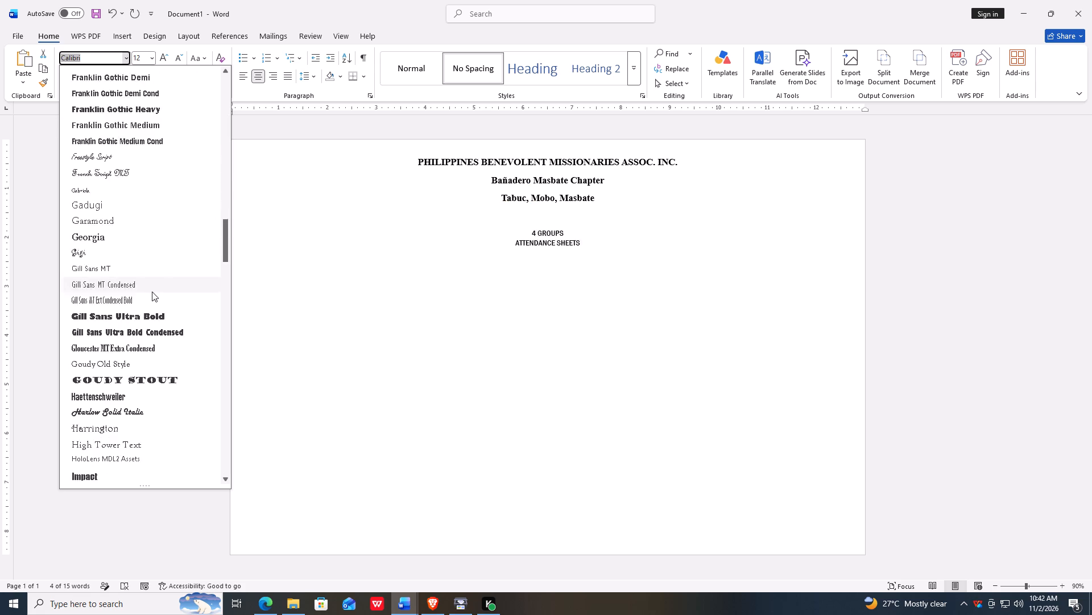
pyautogui.scroll(-17, 152, 292)
pyautogui.scroll(-4, 97, 322)
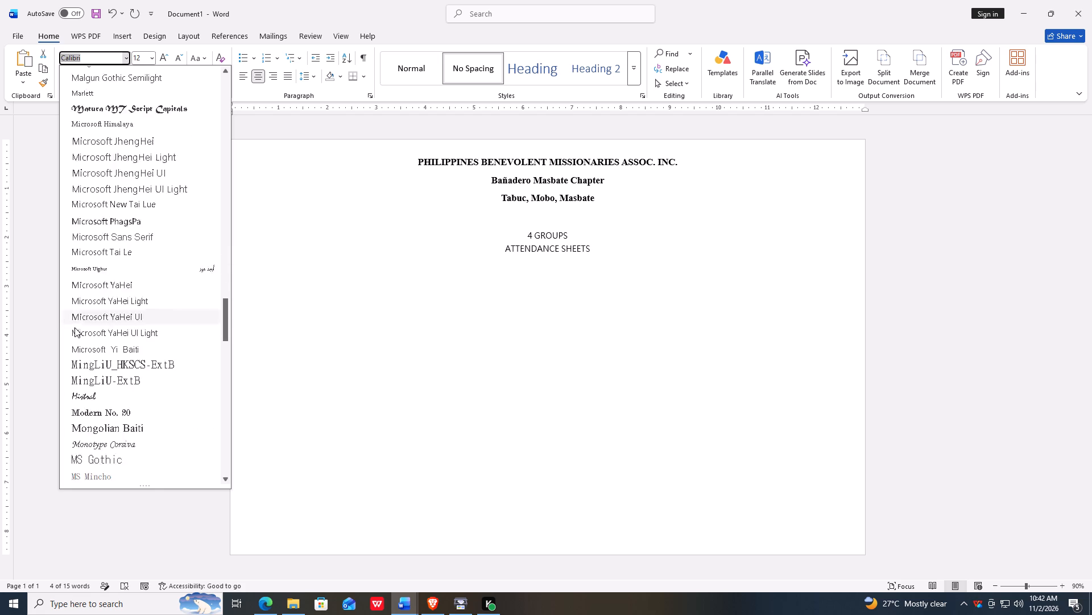
pyautogui.scroll(-13, 75, 327)
pyautogui.scroll(-3, 119, 372)
pyautogui.scroll(3, 119, 372)
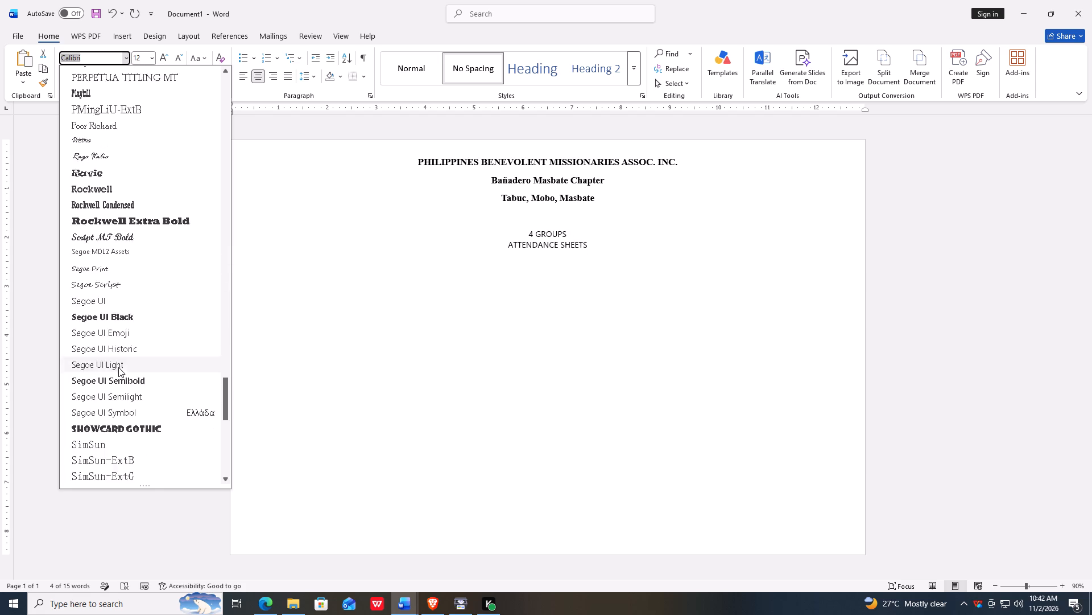
pyautogui.scroll(15, 118, 367)
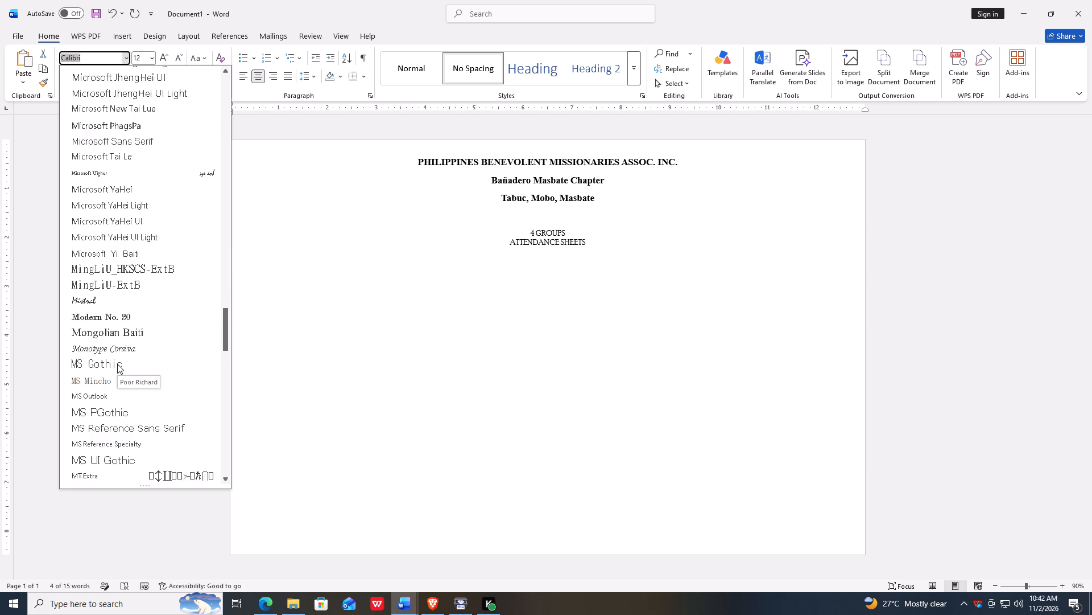
pyautogui.scroll(-8, 117, 364)
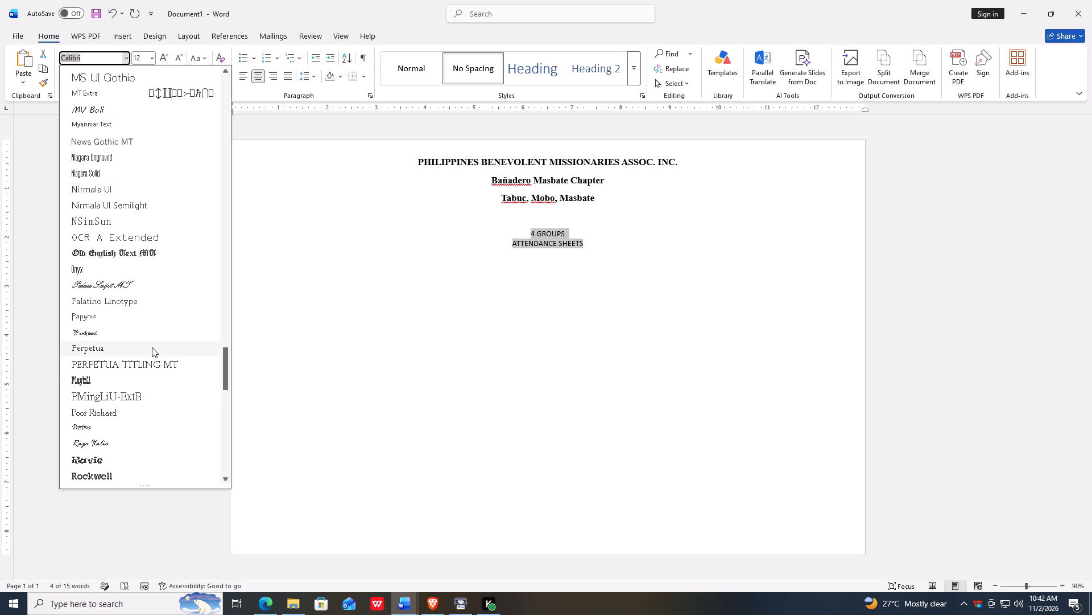
pyautogui.scroll(-14, 152, 347)
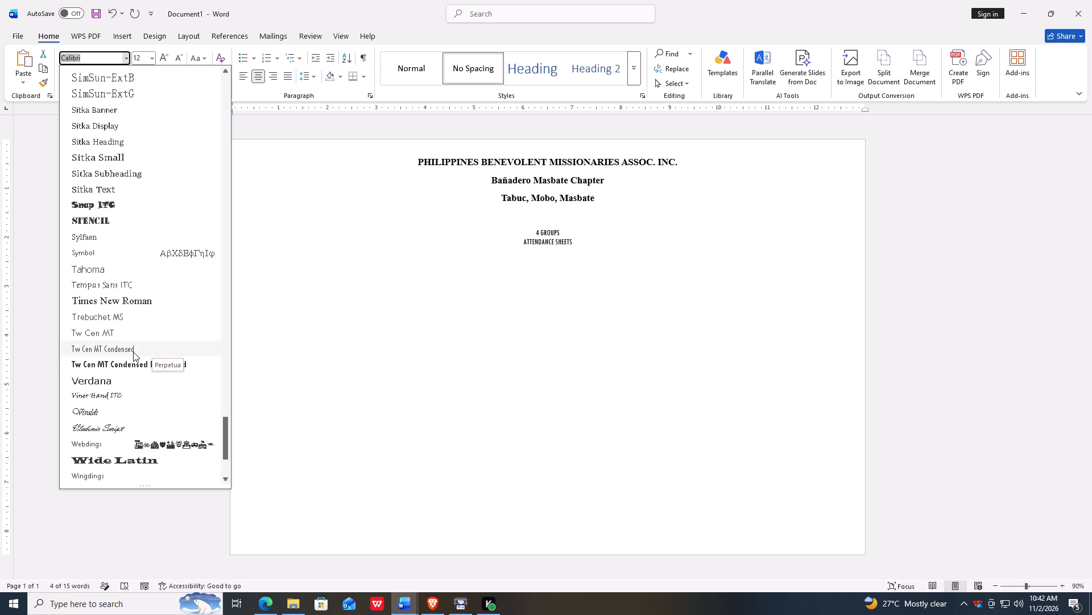
pyautogui.click(111, 301)
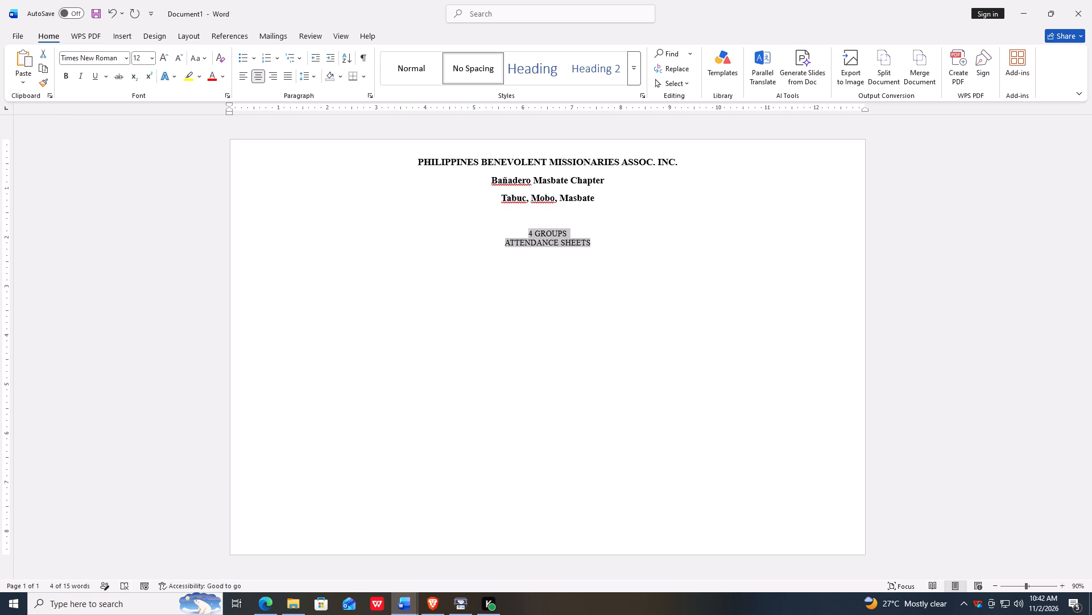
pyautogui.hotkey('ctrl', 'b')
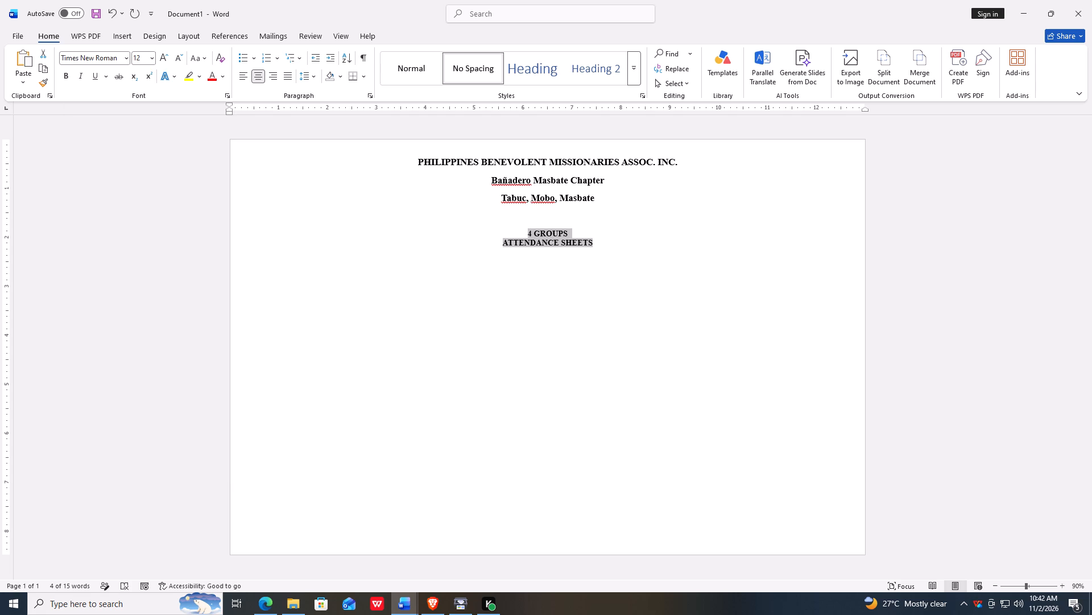
pyautogui.click(599, 227)
# Apply the No Spacing style to the association name, chapter and location lines and centre them.
pyautogui.moveTo(418, 161); pyautogui.dragTo(581, 196)
pyautogui.click(474, 74)
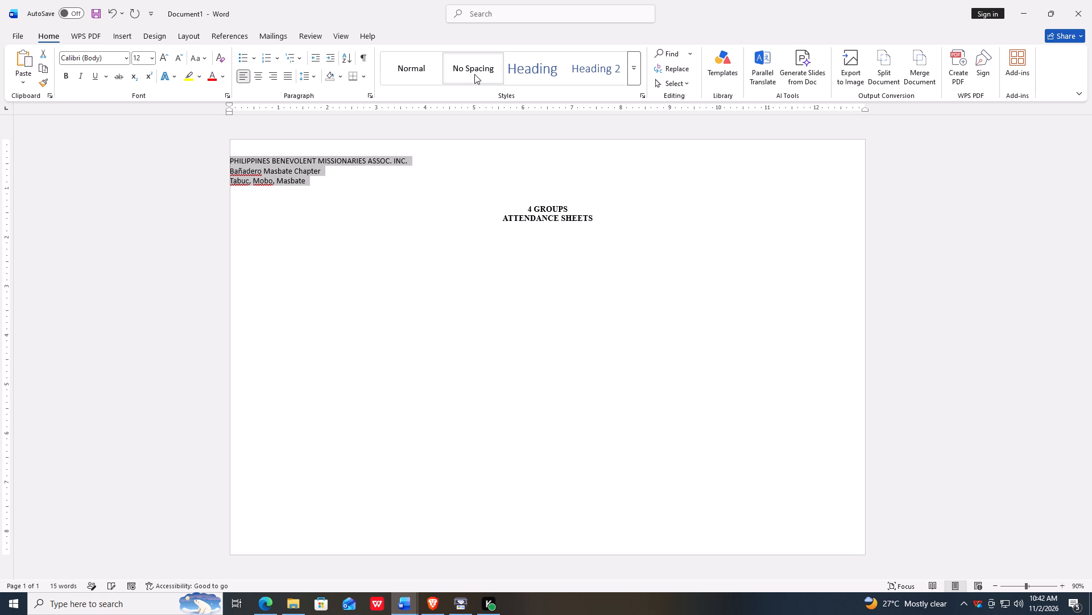
pyautogui.click(261, 74)
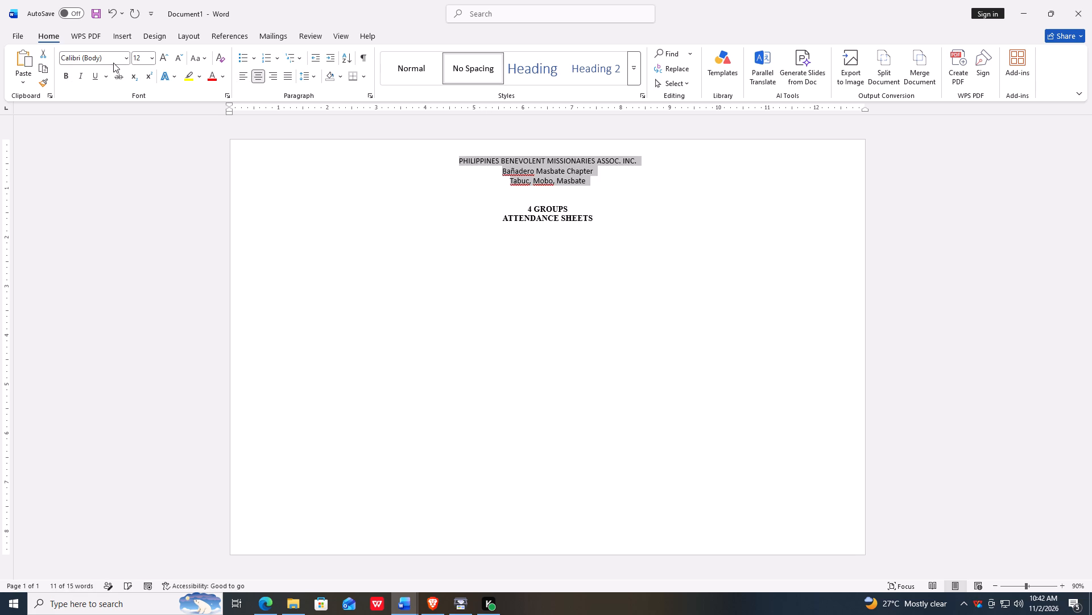
# Format the association name, chapter and location lines as bold Times New Roman at size 14.
pyautogui.click(111, 57)
pyautogui.write('tim')
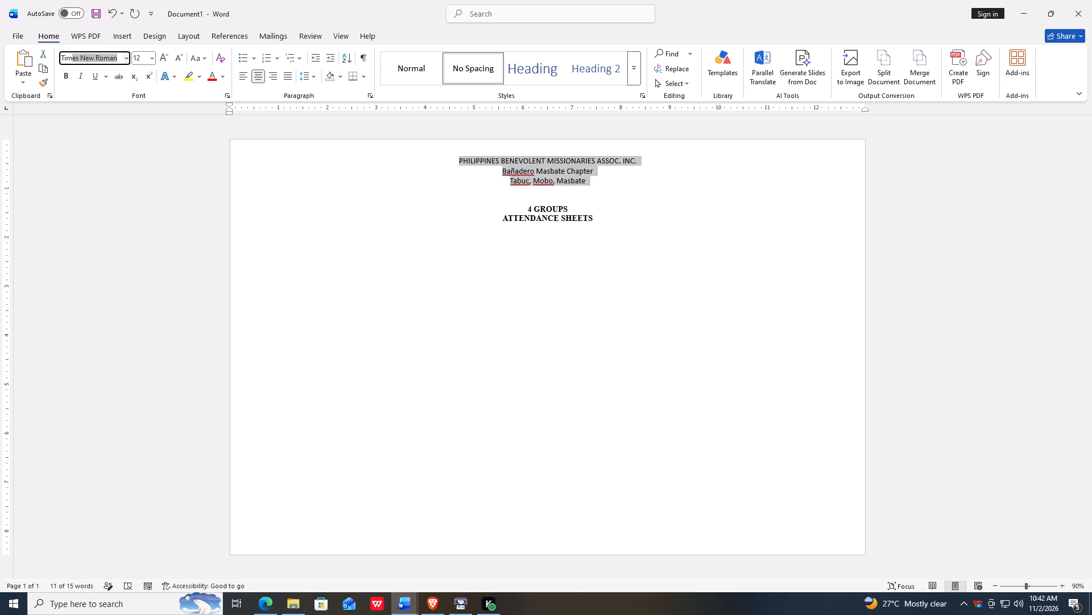
pyautogui.press('0')
pyautogui.press('BackSpace')
pyautogui.write('es')
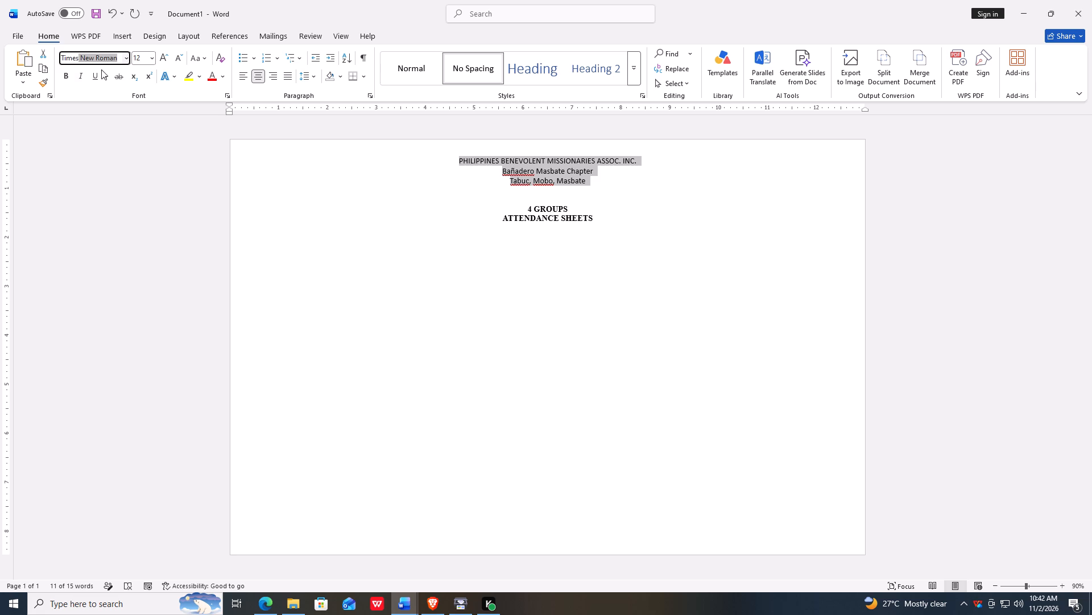
pyautogui.press('Return')
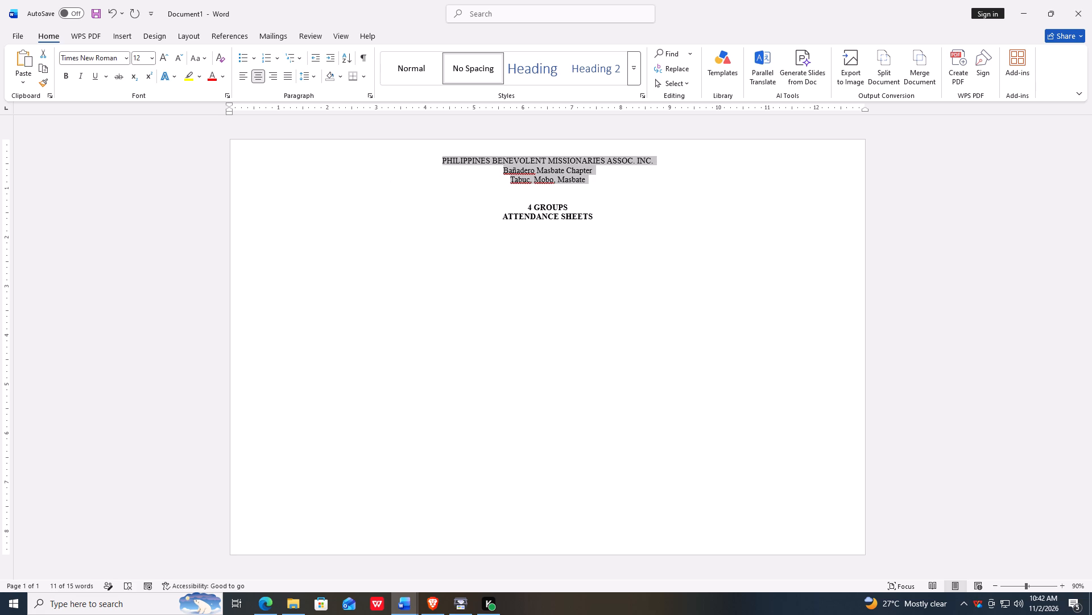
pyautogui.hotkey('ctrl', 'b')
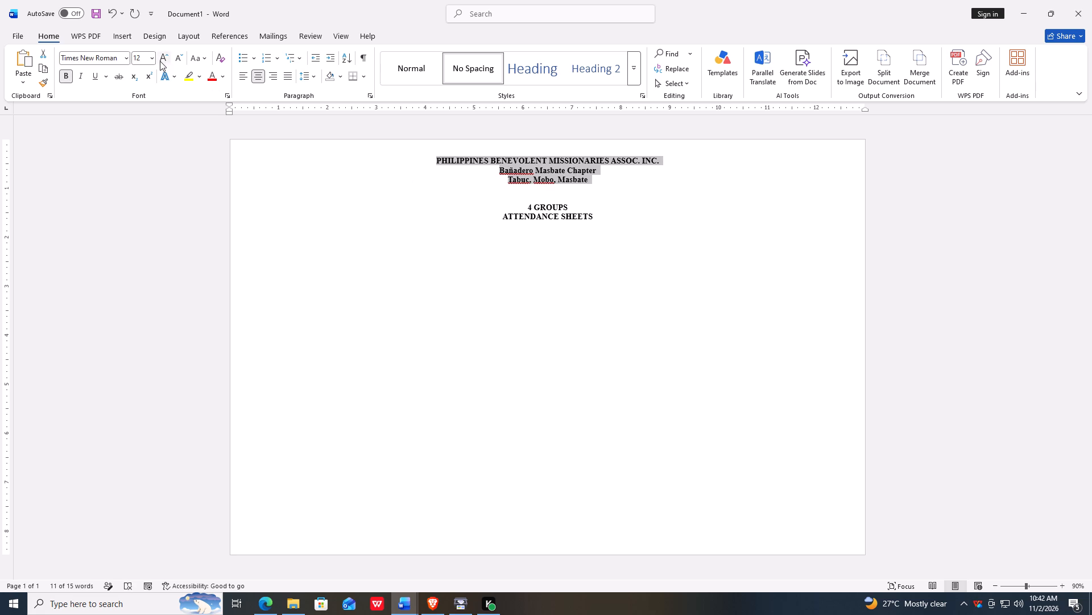
pyautogui.click(154, 59)
pyautogui.click(144, 140)
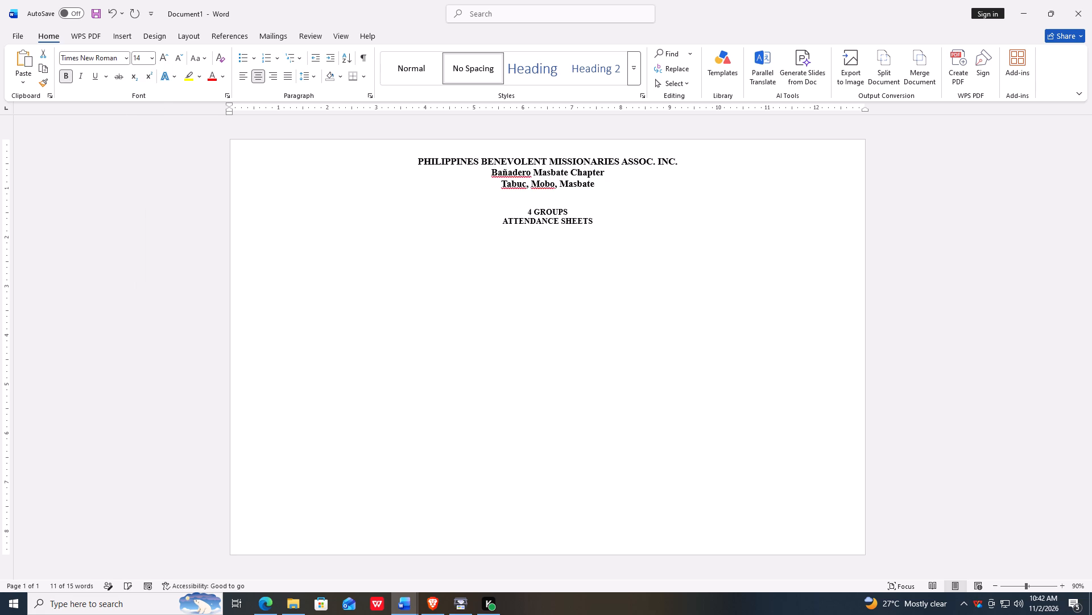
pyautogui.click(619, 282)
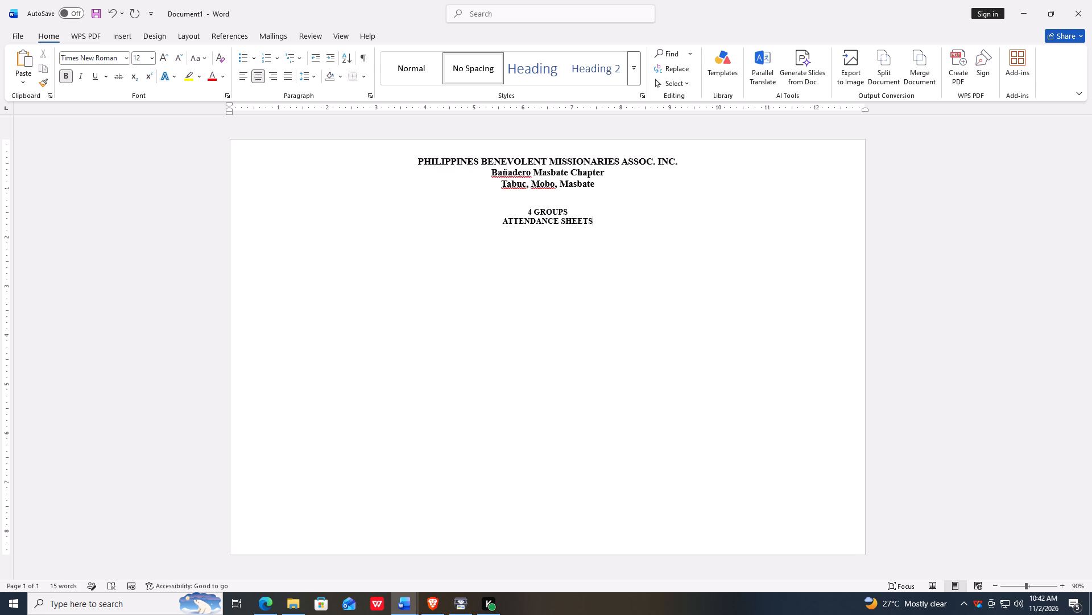
# Add two new lines below "ATTENDANCE SHEETS".
pyautogui.click(549, 195)
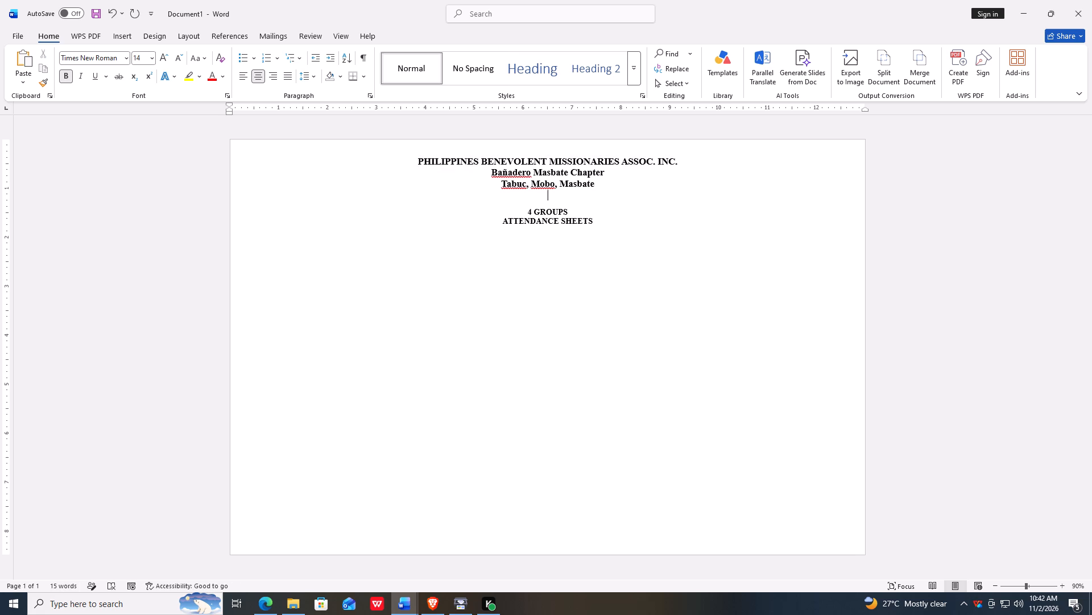
pyautogui.click(601, 227)
pyautogui.press('Return')
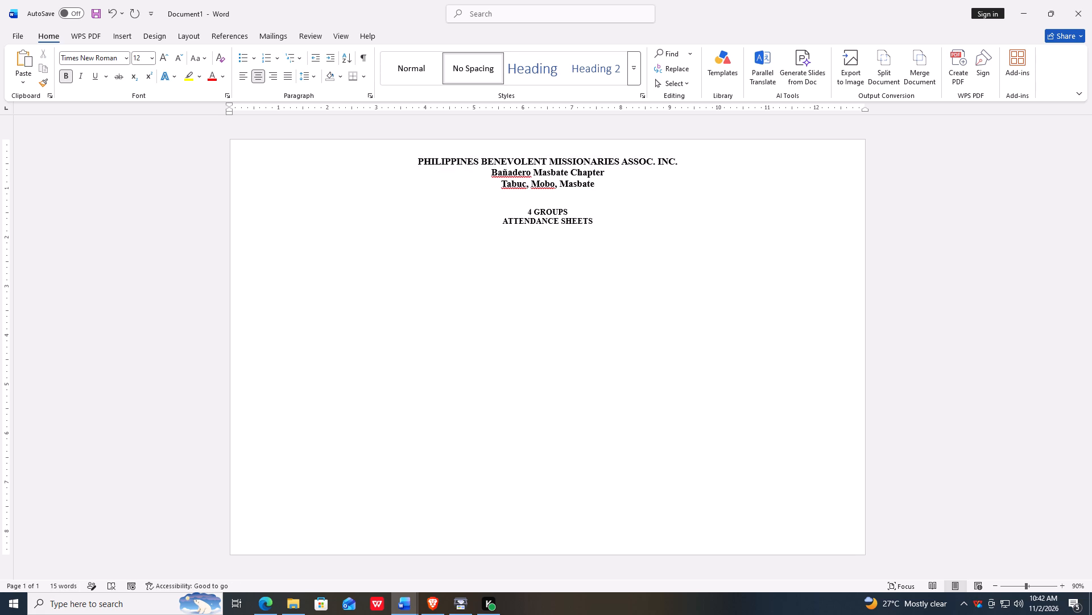
pyautogui.press('Return')
# Draw a table outline about 12.38" wide and 5.62" high below "ATTENDANCE SHEETS", spanning nearly the page width.
pyautogui.click(118, 35)
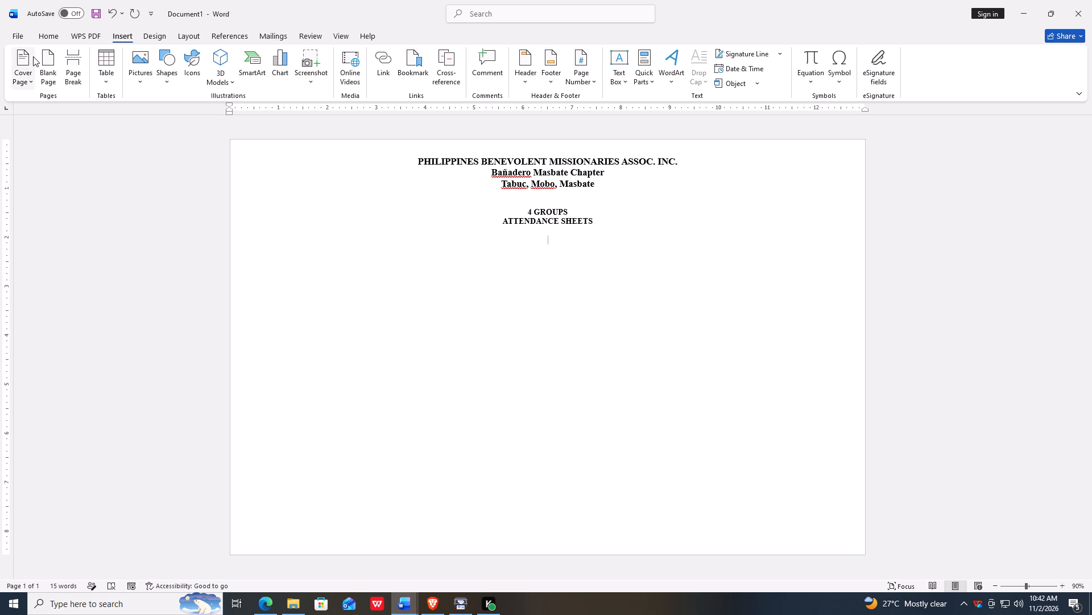
pyautogui.click(104, 82)
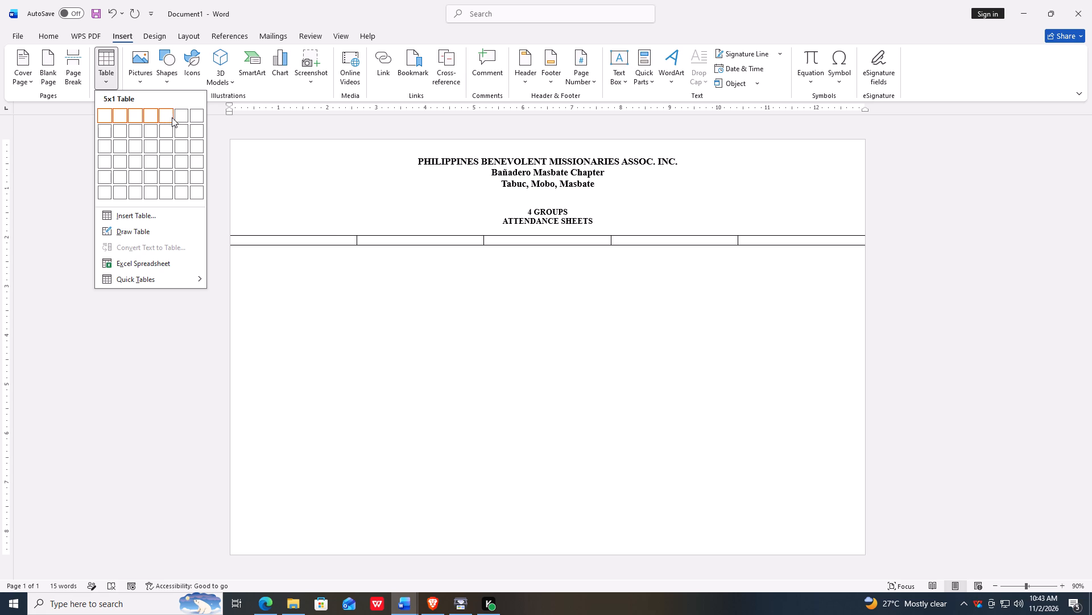
pyautogui.click(123, 233)
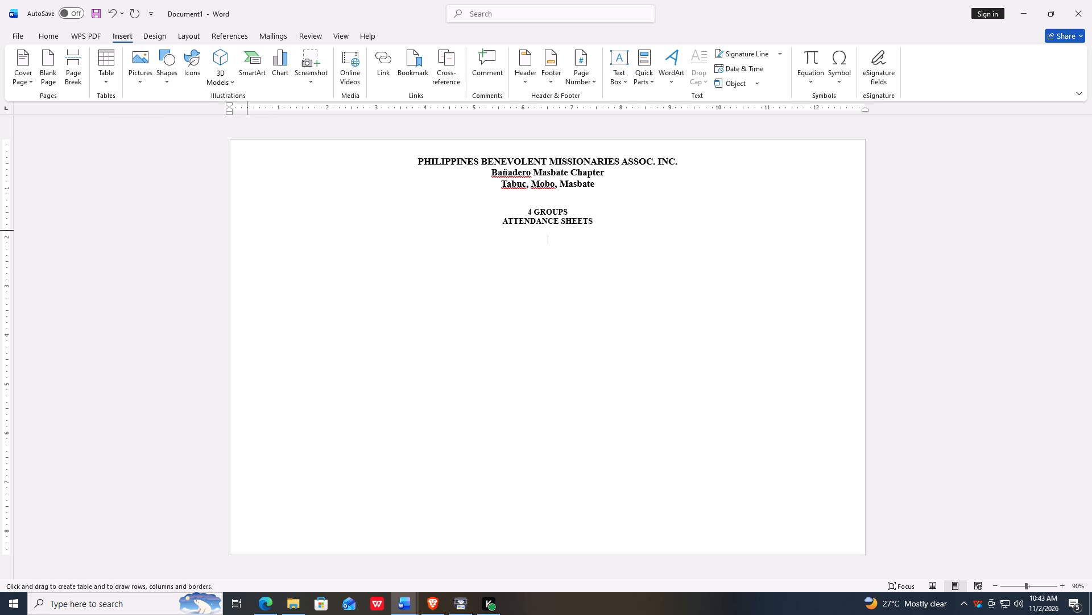
pyautogui.moveTo(246, 231); pyautogui.dragTo(249, 454)
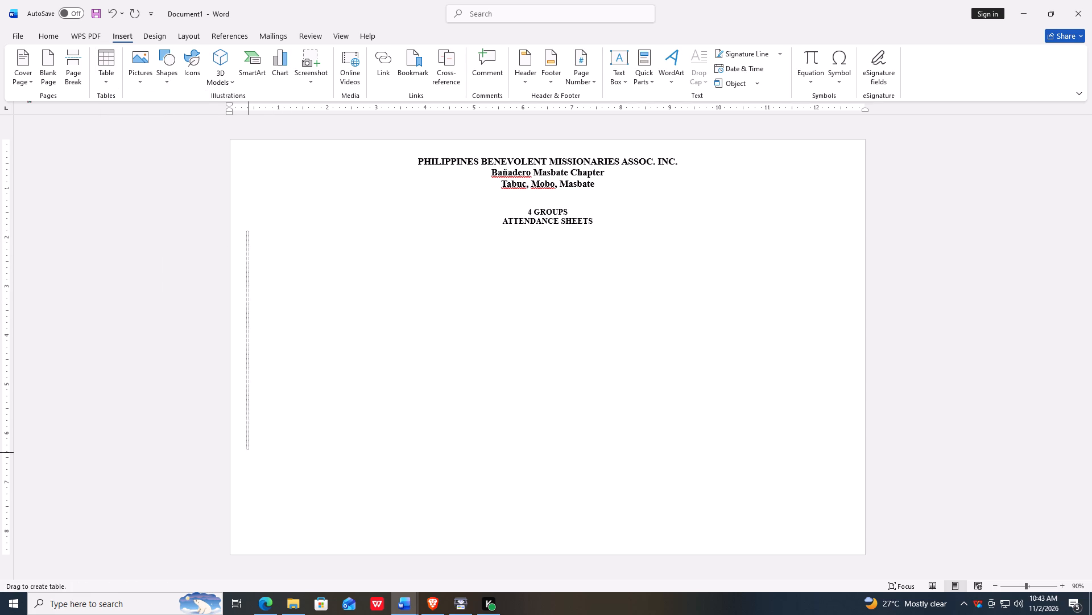
pyautogui.moveTo(249, 454); pyautogui.dragTo(653, 529)
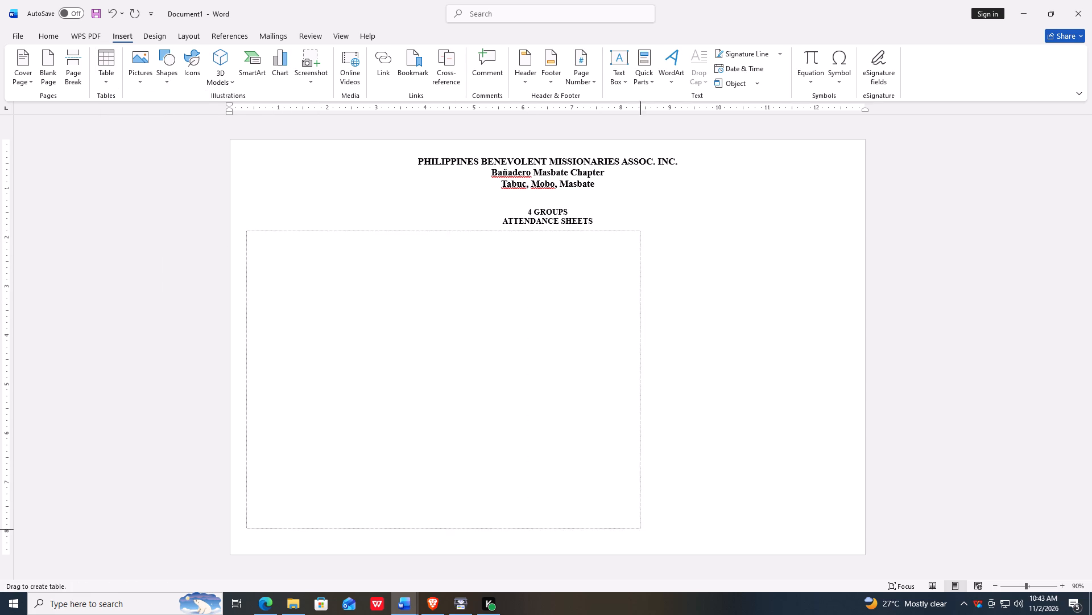
pyautogui.moveTo(653, 529); pyautogui.dragTo(857, 530)
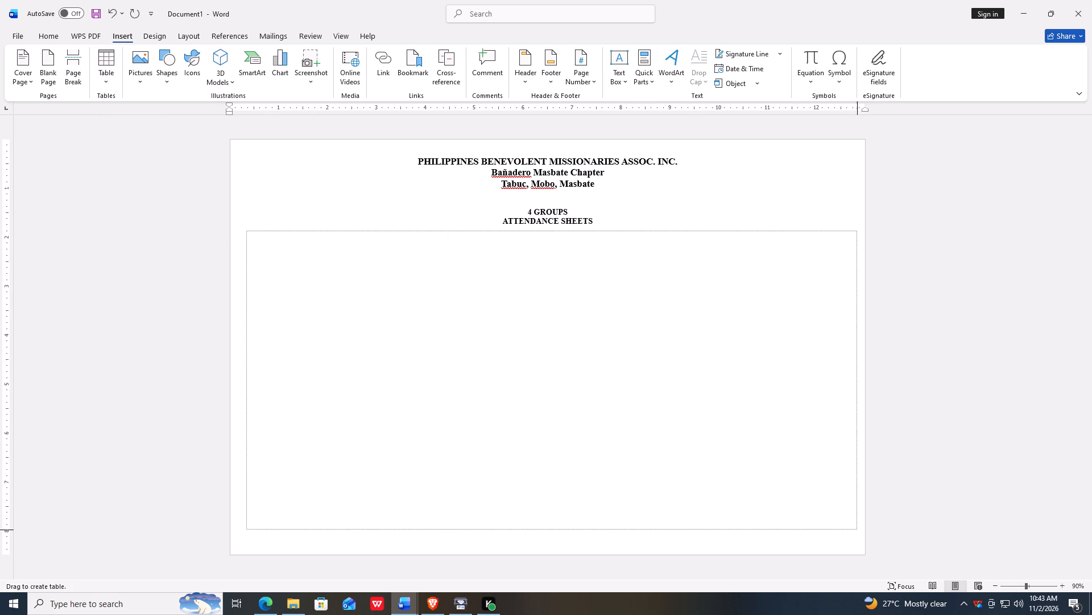
pyautogui.moveTo(857, 530); pyautogui.dragTo(857, 504)
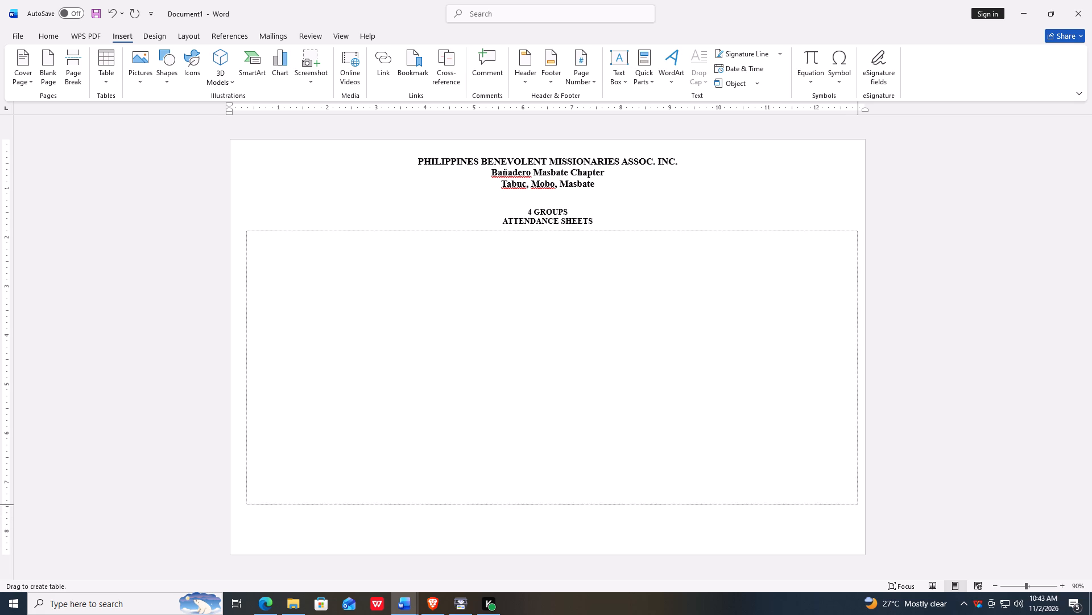
pyautogui.moveTo(857, 504); pyautogui.dragTo(853, 506)
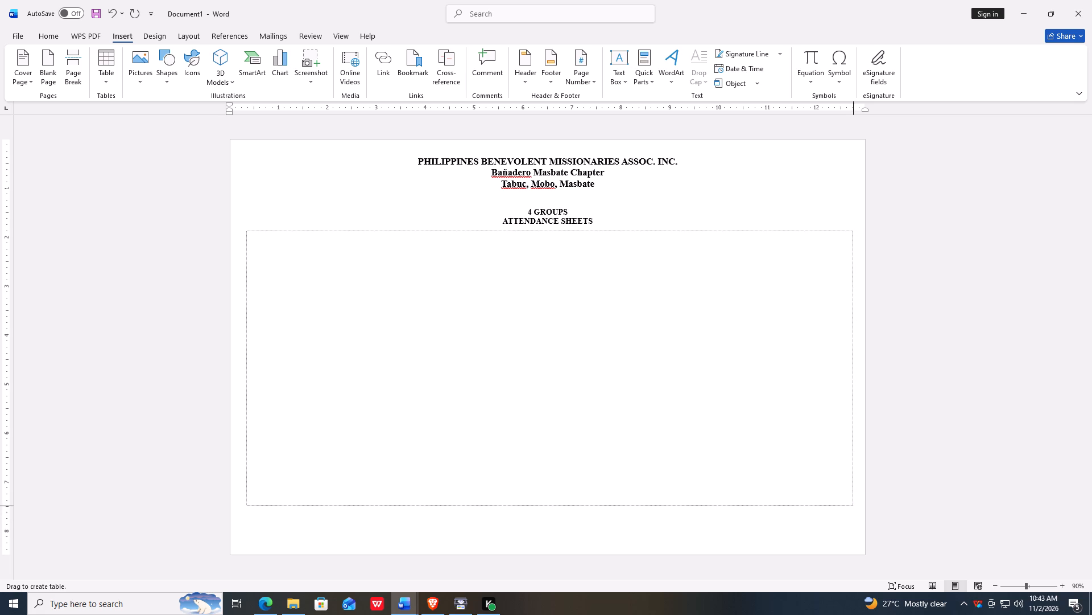
pyautogui.moveTo(853, 506); pyautogui.dragTo(852, 506)
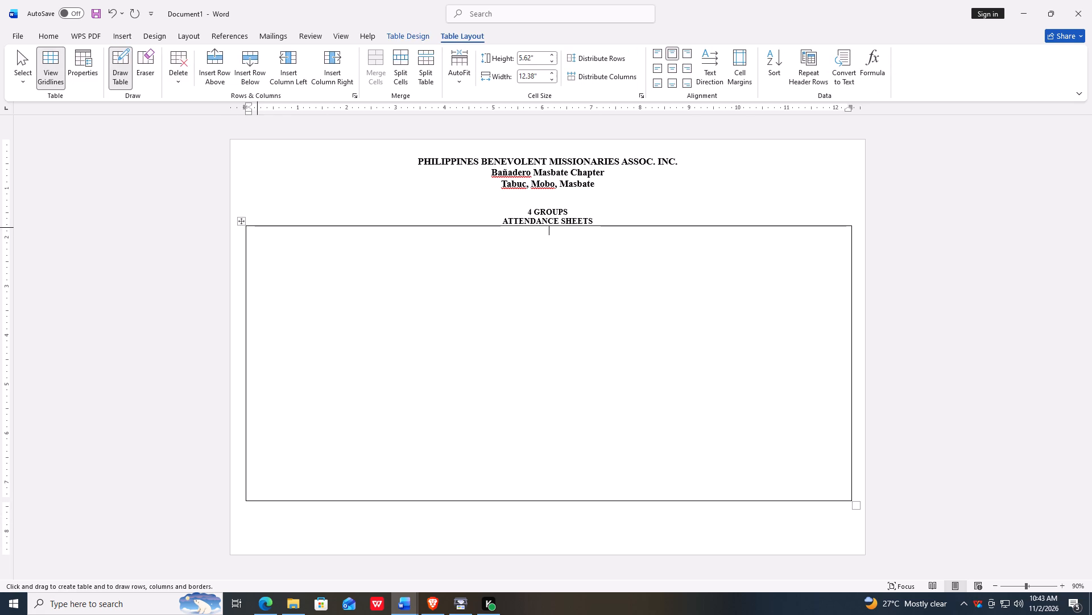
# Draw two vertical dividers in the table, making a first column about 0.64" wide and a second about 2.7" wide.
pyautogui.moveTo(278, 227); pyautogui.dragTo(286, 446)
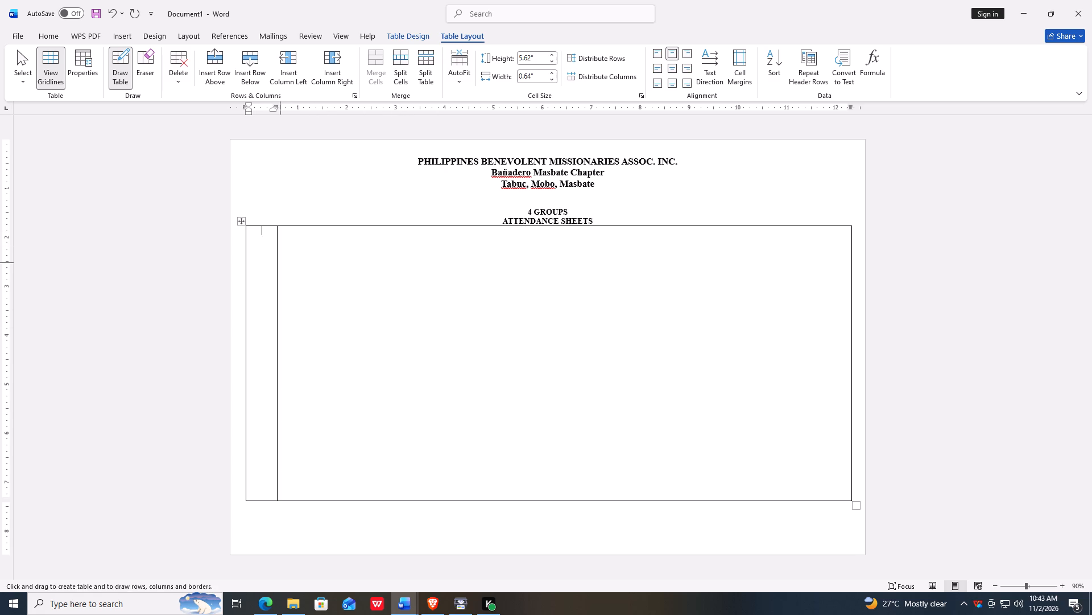
pyautogui.moveTo(409, 227); pyautogui.dragTo(409, 239)
pyautogui.moveTo(409, 239); pyautogui.dragTo(406, 441)
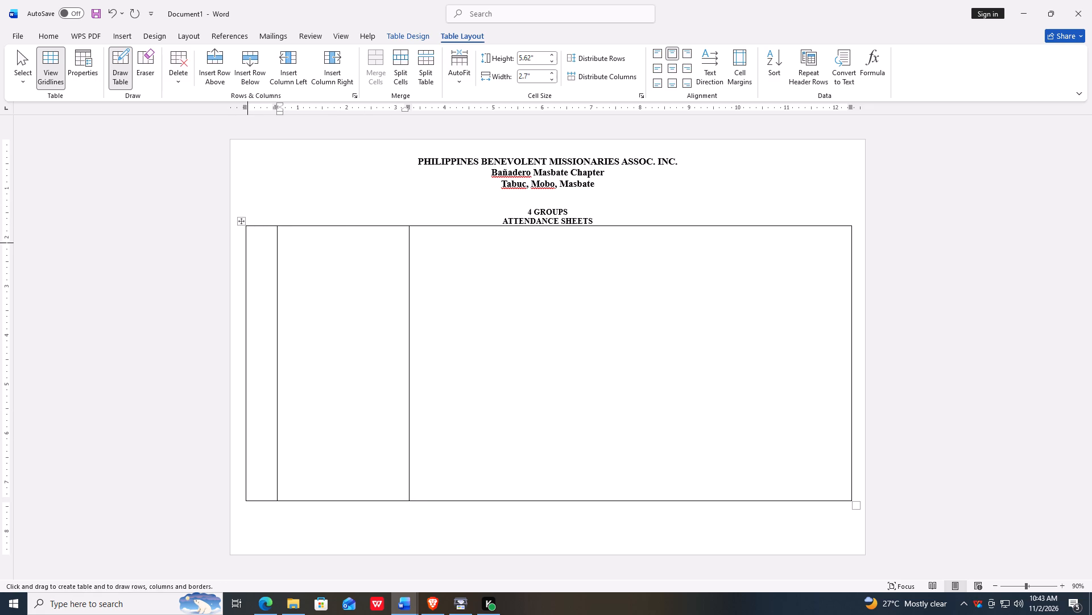
# Draw a horizontal line across all columns to form a header row about 0.33" high, and leave table drawing.
pyautogui.moveTo(246, 245); pyautogui.dragTo(674, 257)
pyautogui.moveTo(247, 242); pyautogui.dragTo(646, 242)
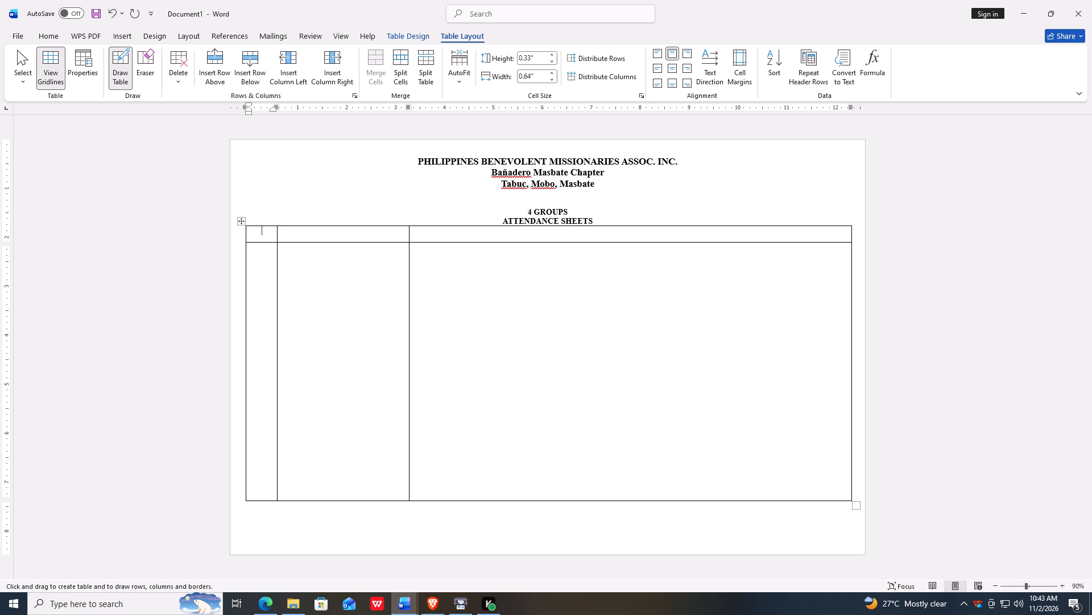
pyautogui.click(19, 67)
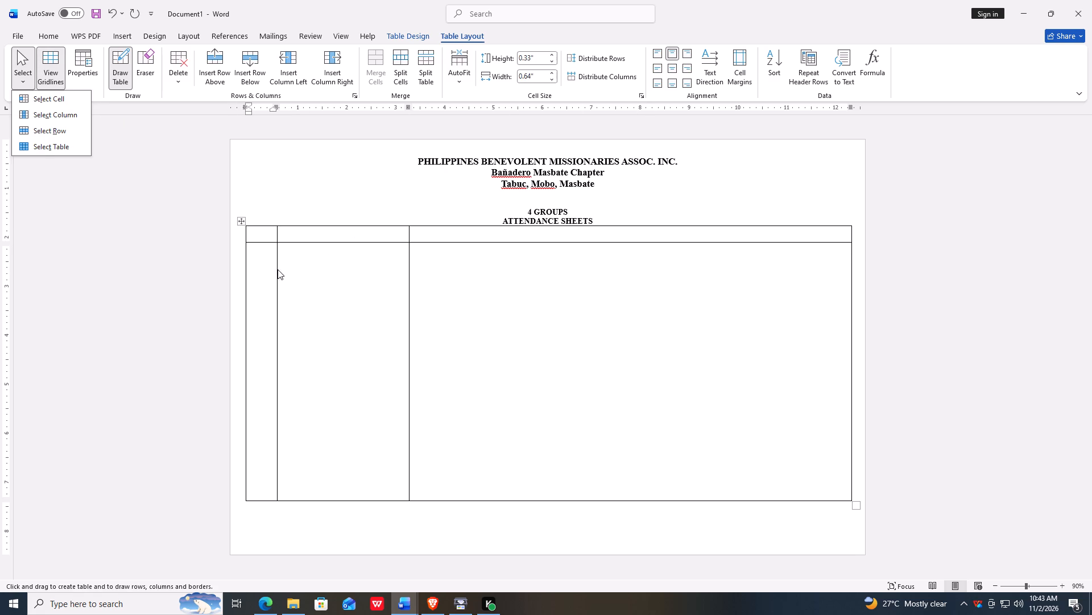
pyautogui.click(278, 269)
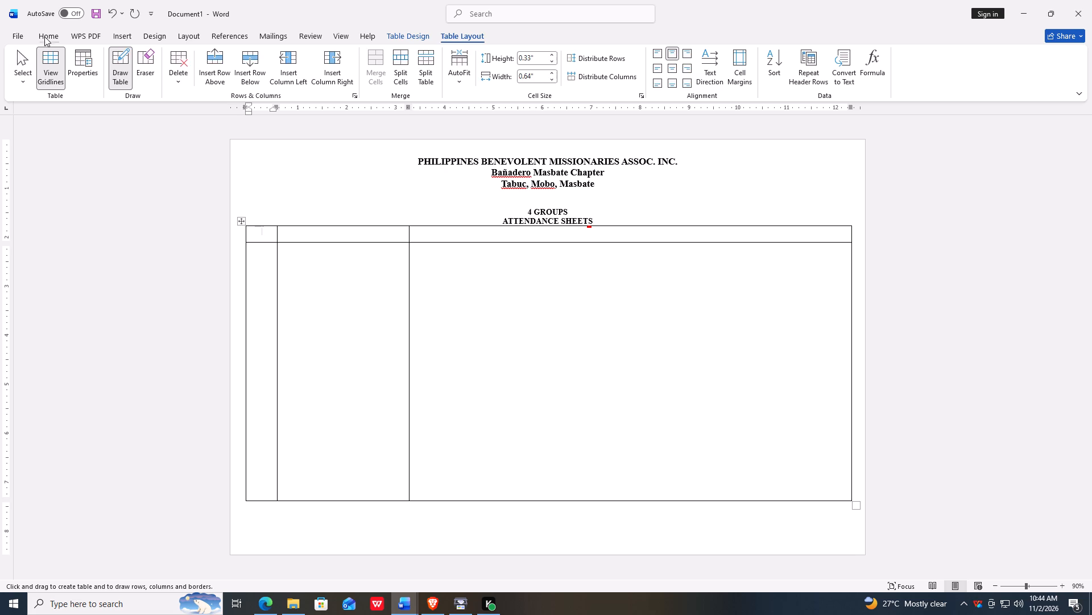
pyautogui.click(45, 35)
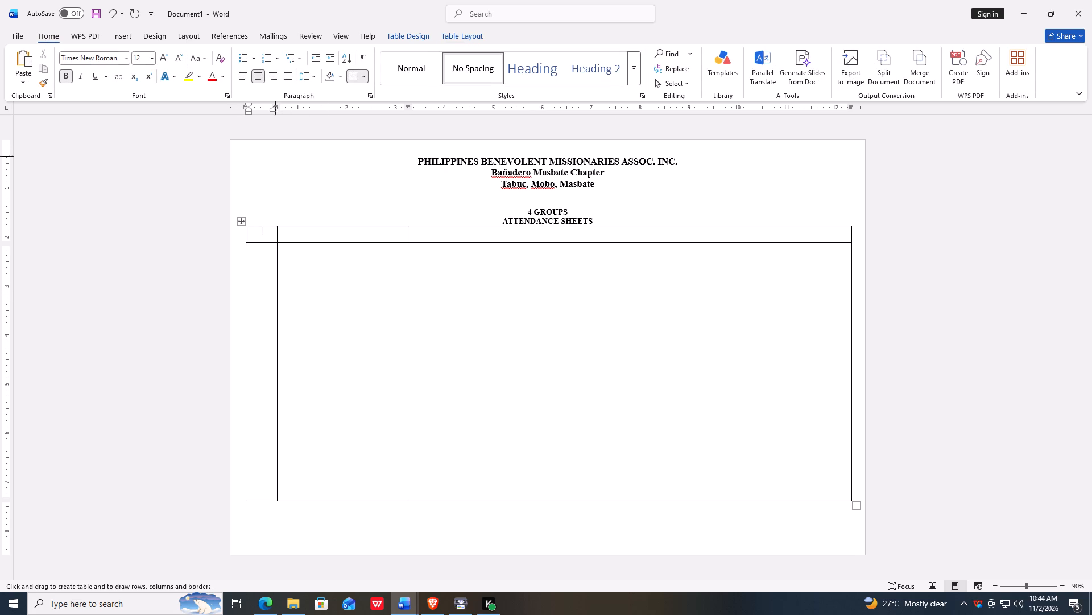
pyautogui.click(100, 160)
pyautogui.click(268, 177)
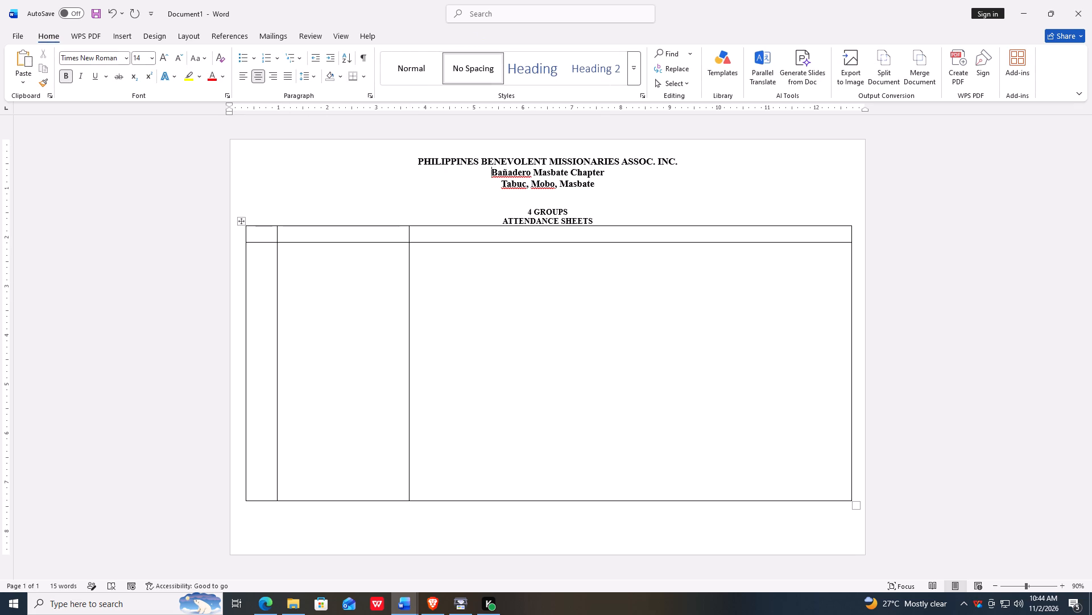
# Narrow the table's first and second columns slightly by moving their right borders to the left.
pyautogui.moveTo(276, 264); pyautogui.dragTo(271, 264)
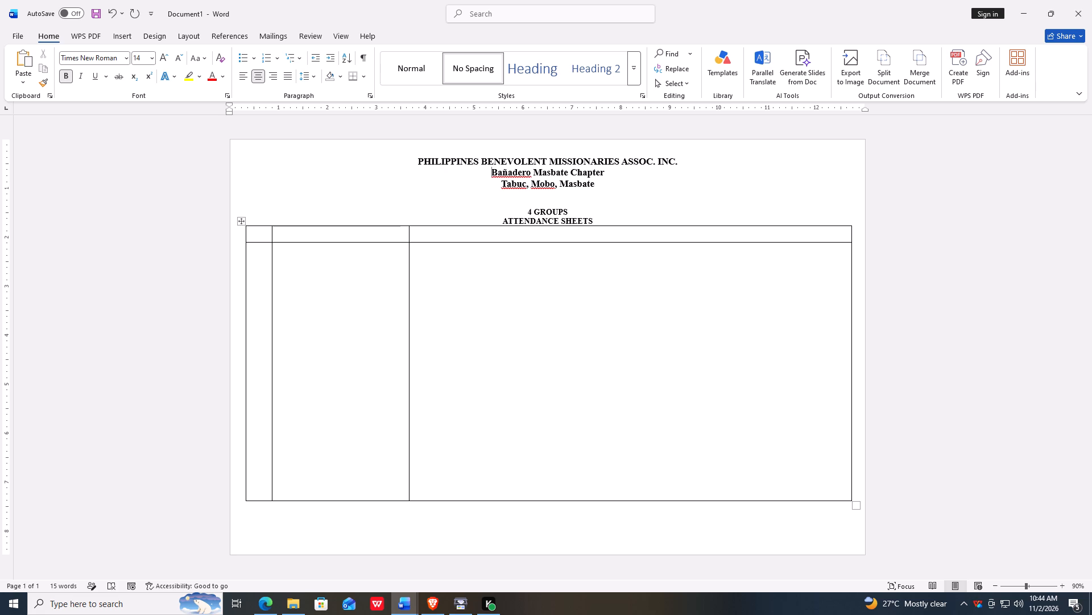
pyautogui.moveTo(409, 304); pyautogui.dragTo(404, 305)
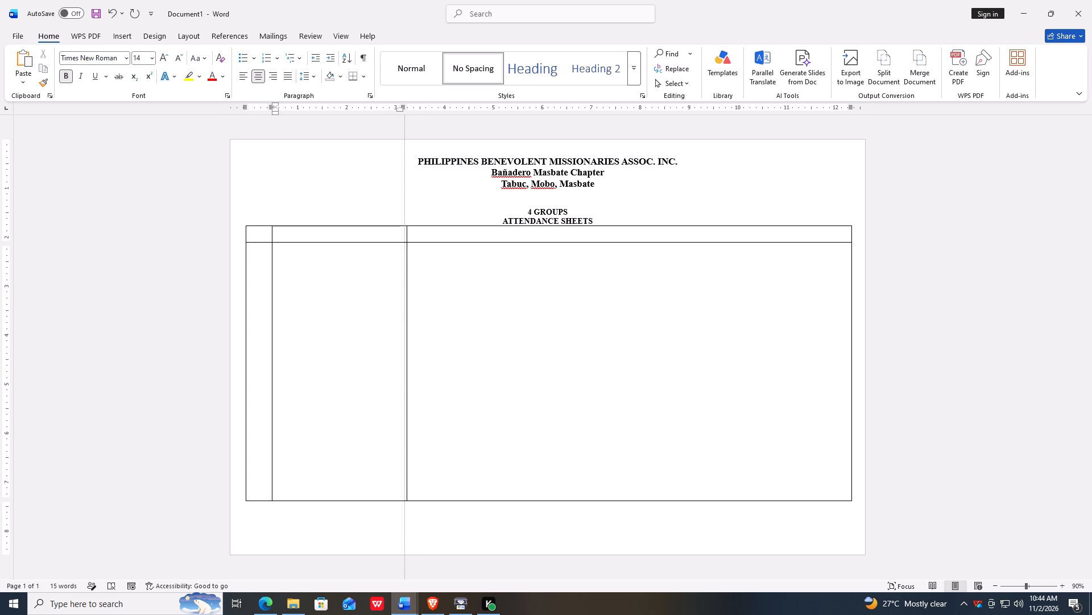
pyautogui.moveTo(404, 305); pyautogui.dragTo(404, 305)
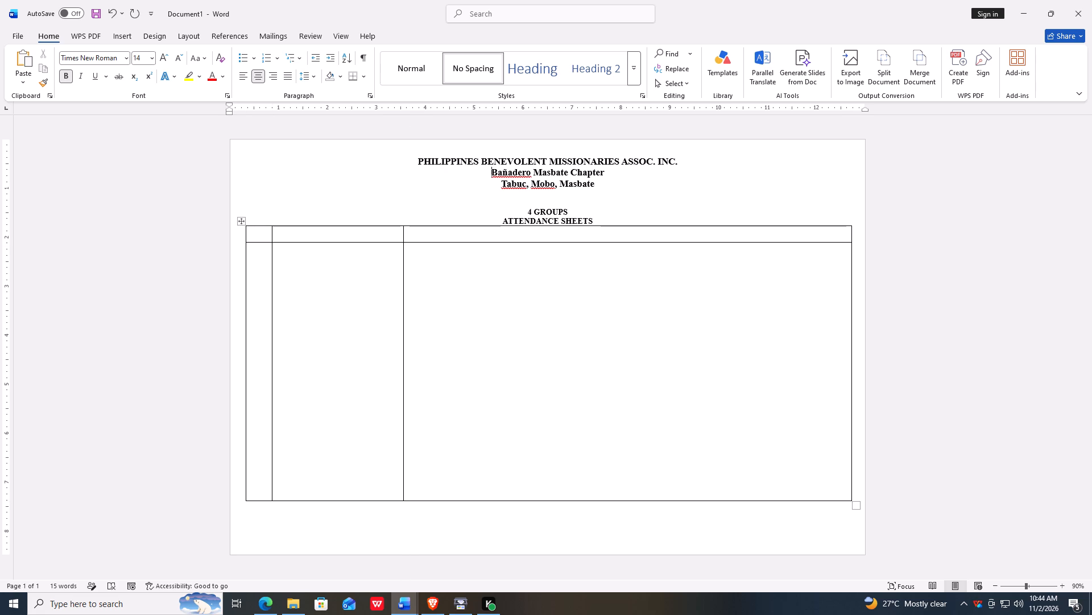
pyautogui.click(402, 289)
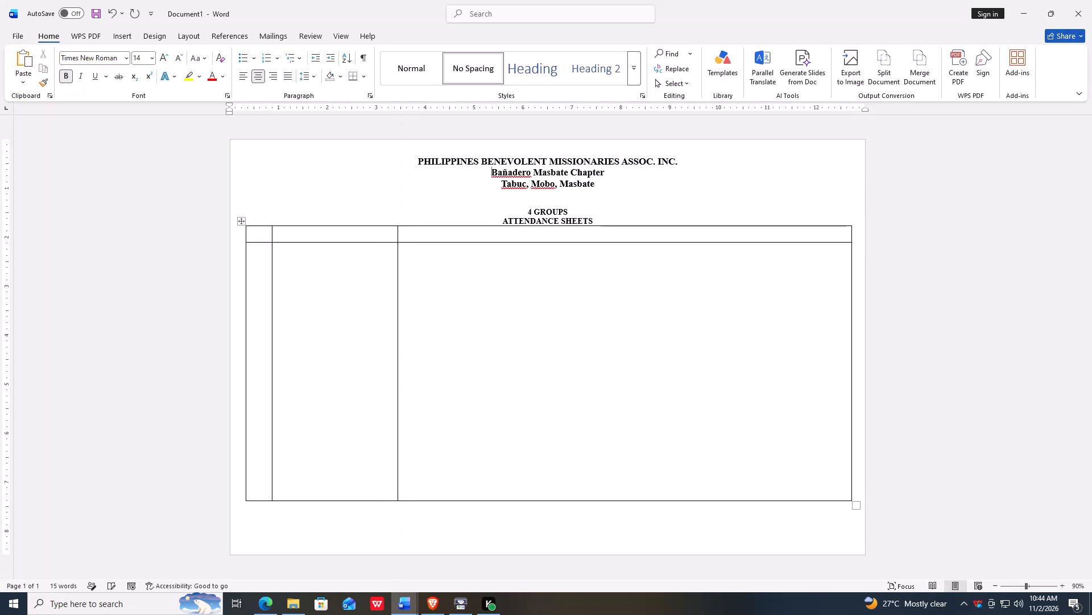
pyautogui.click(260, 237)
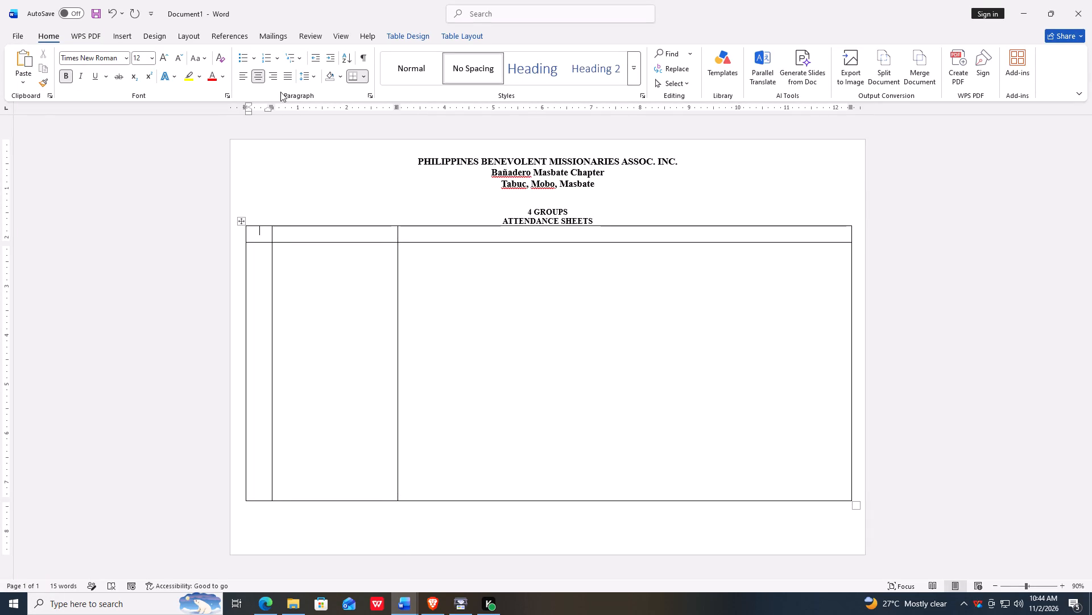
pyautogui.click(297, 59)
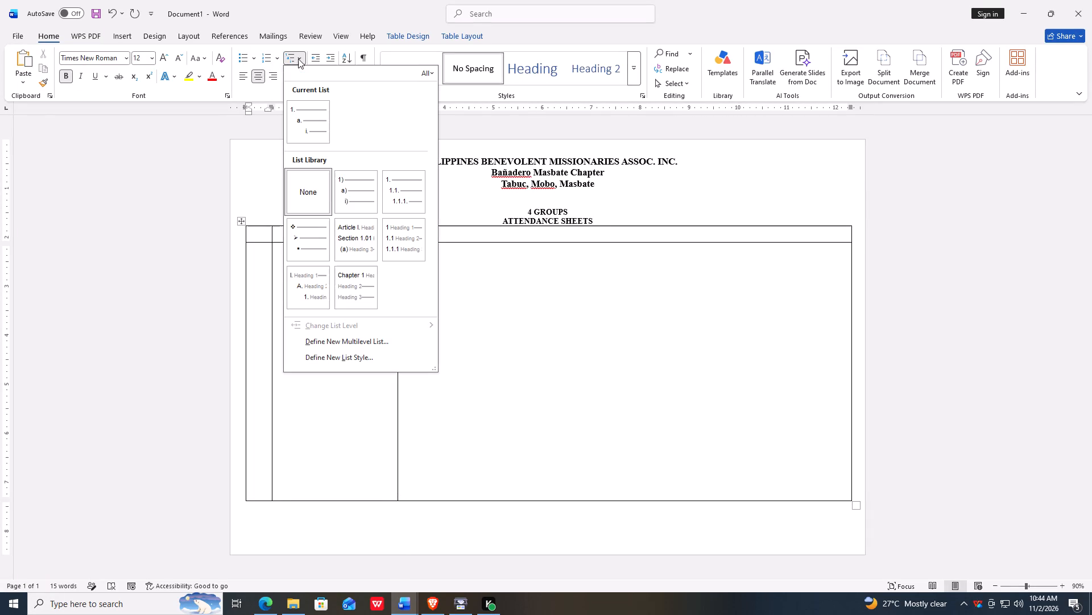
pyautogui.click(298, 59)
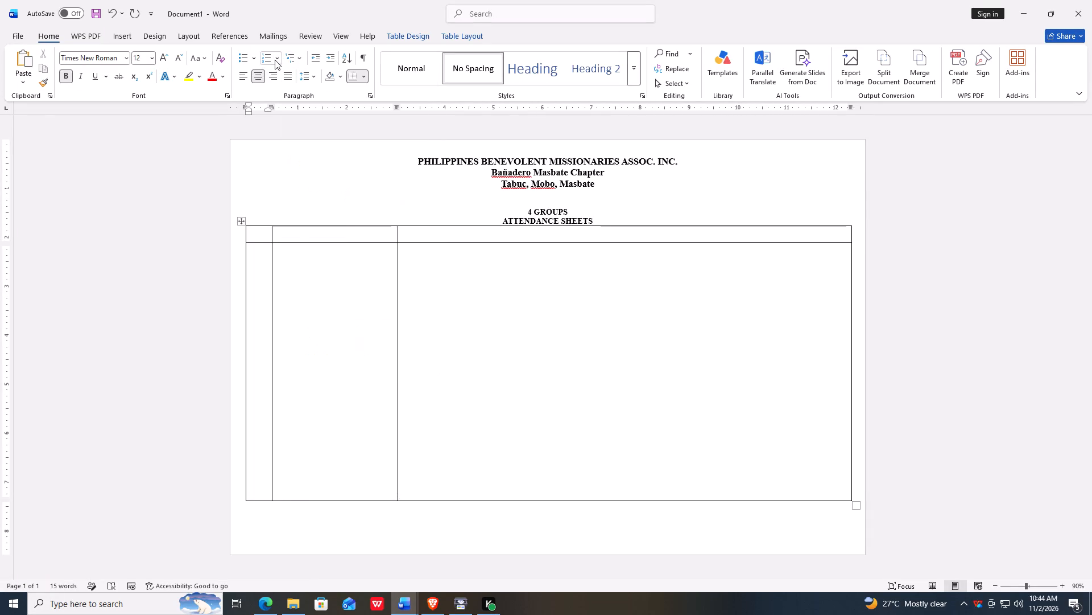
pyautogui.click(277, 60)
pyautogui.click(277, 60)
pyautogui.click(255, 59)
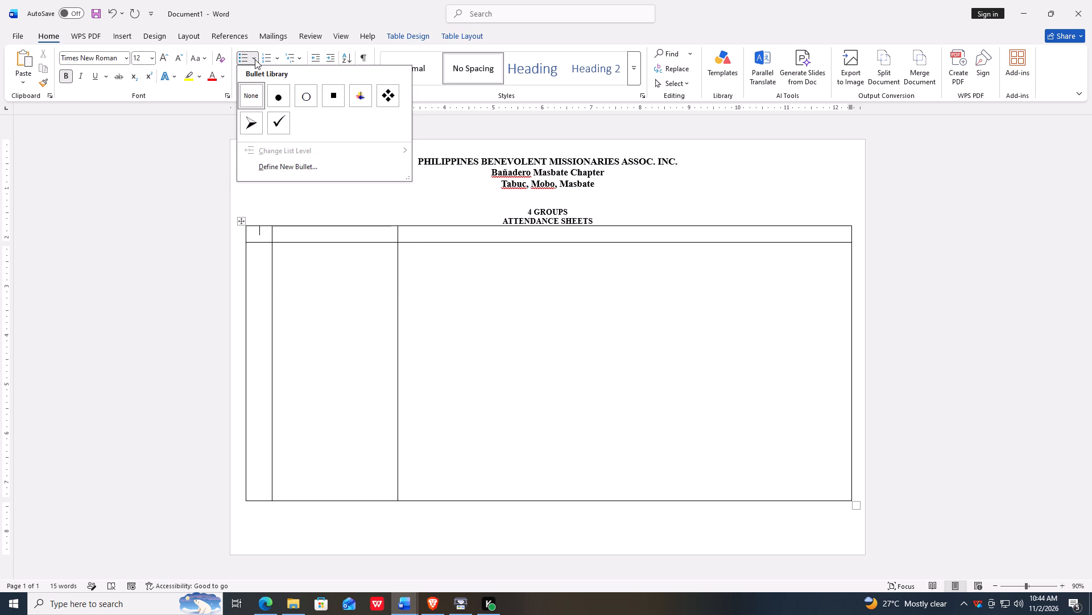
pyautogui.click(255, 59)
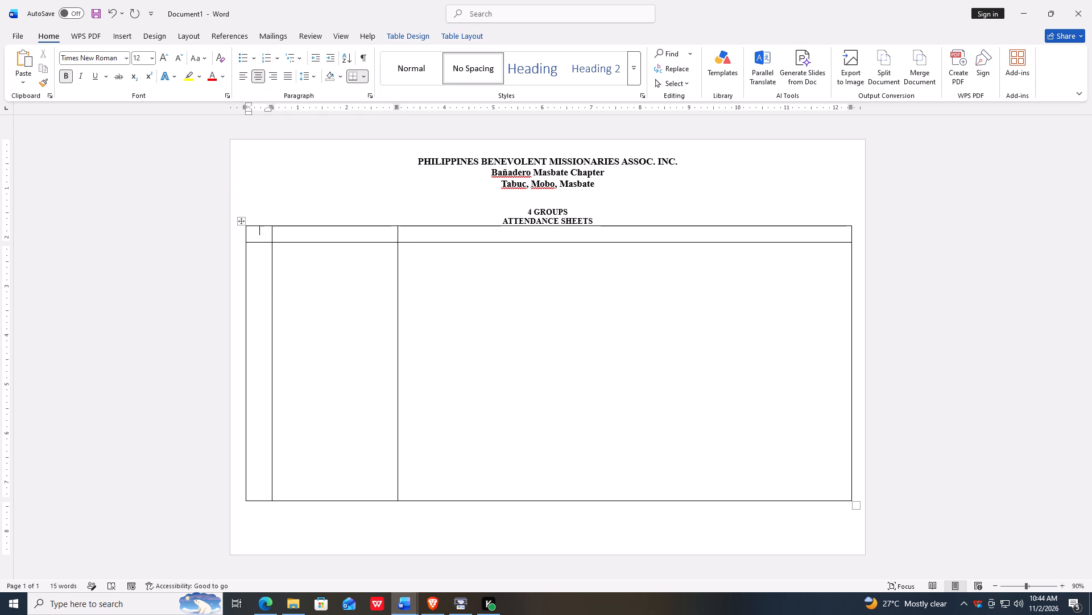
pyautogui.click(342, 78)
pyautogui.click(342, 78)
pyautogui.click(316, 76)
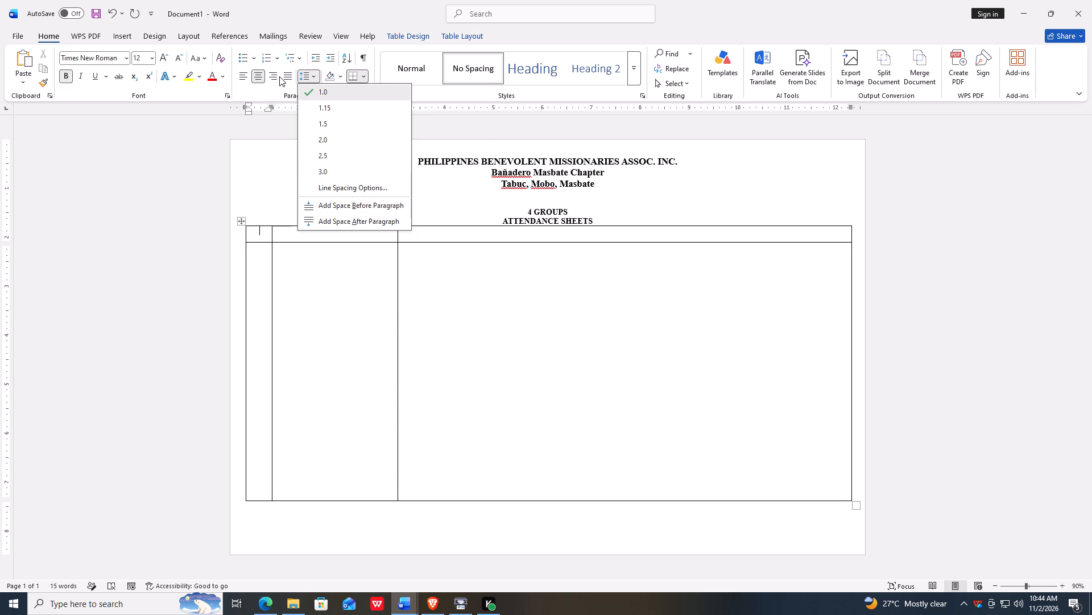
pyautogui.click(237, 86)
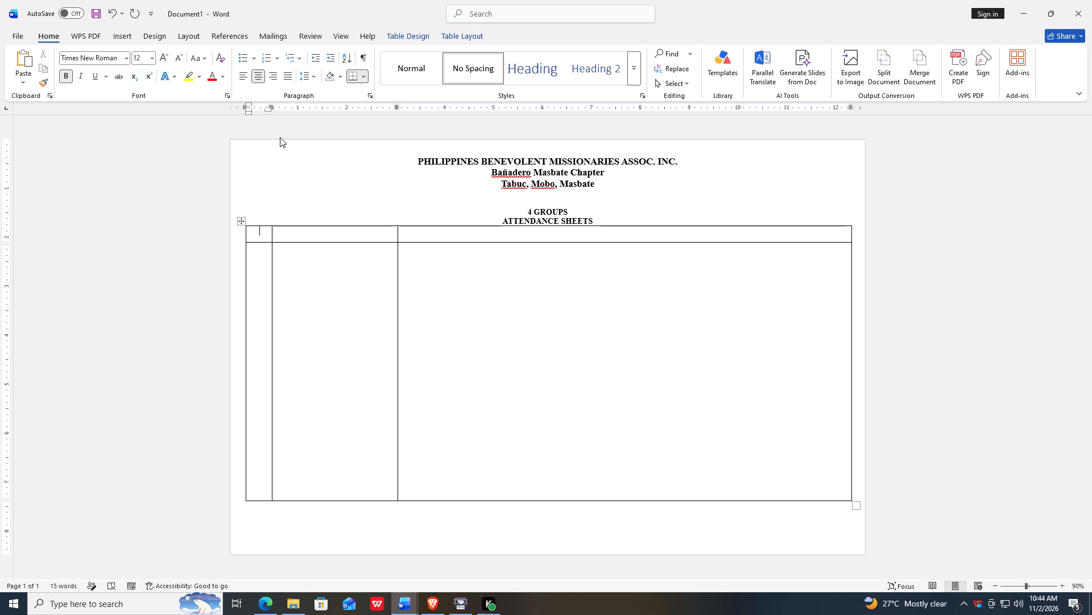
# Enter the column headings "NO." and "NAMES" in the first two header cells.
pyautogui.write('NO')
pyautogui.press('.')
pyautogui.press('Tab')
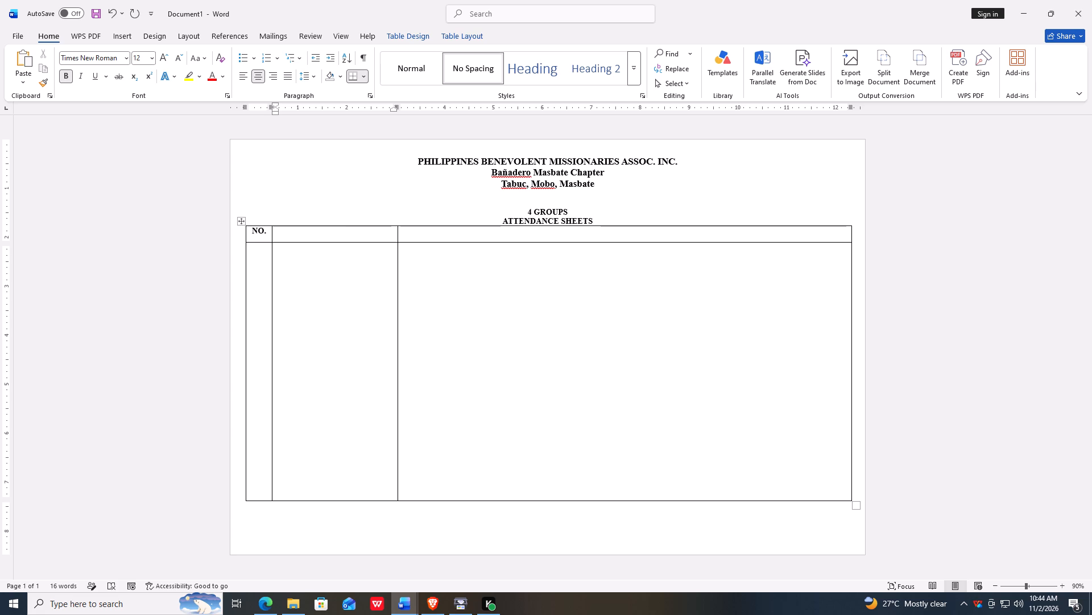
pyautogui.write('NAMES')
# Left-align the empty third header cell of the table.
pyautogui.click(250, 230)
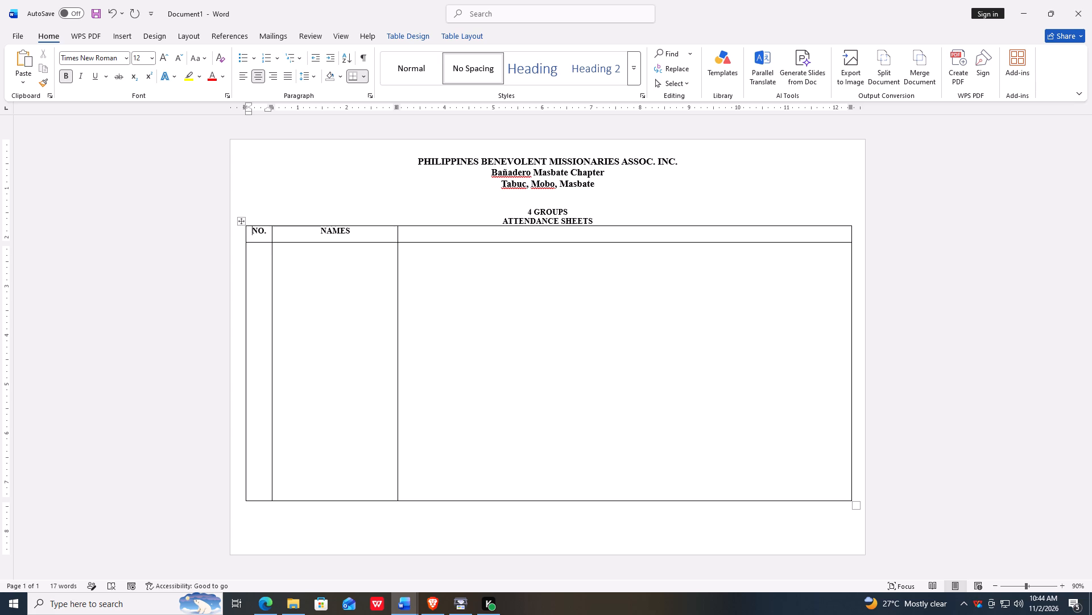
pyautogui.click(369, 228)
pyautogui.click(409, 229)
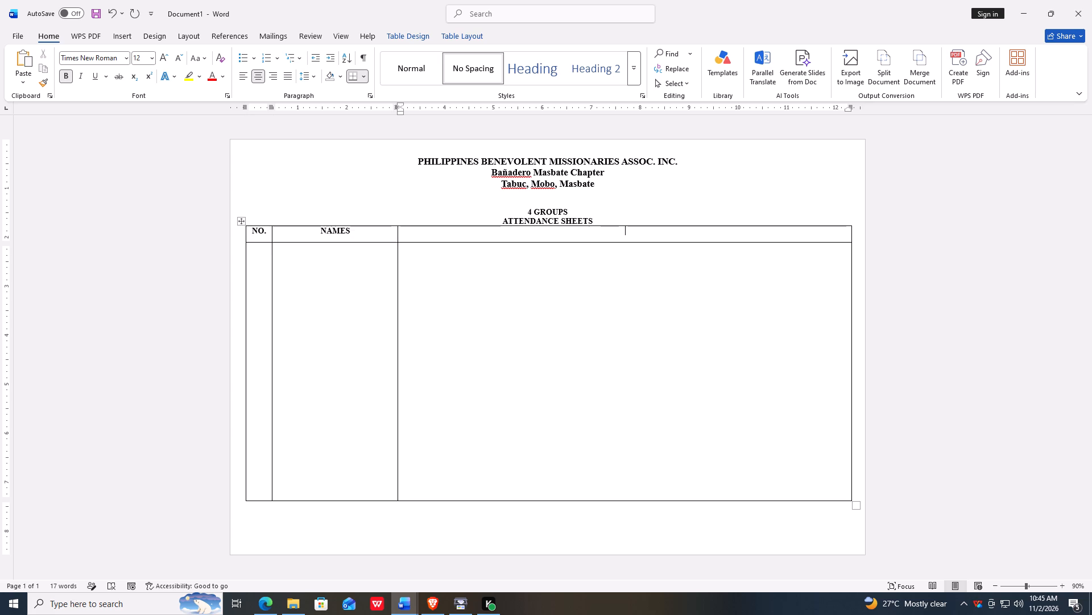
pyautogui.click(406, 233)
pyautogui.click(406, 233)
pyautogui.click(406, 233)
pyautogui.click(245, 75)
# Enter "January" and "February" in the third header cell, separated by three spaces.
pyautogui.write('Jan')
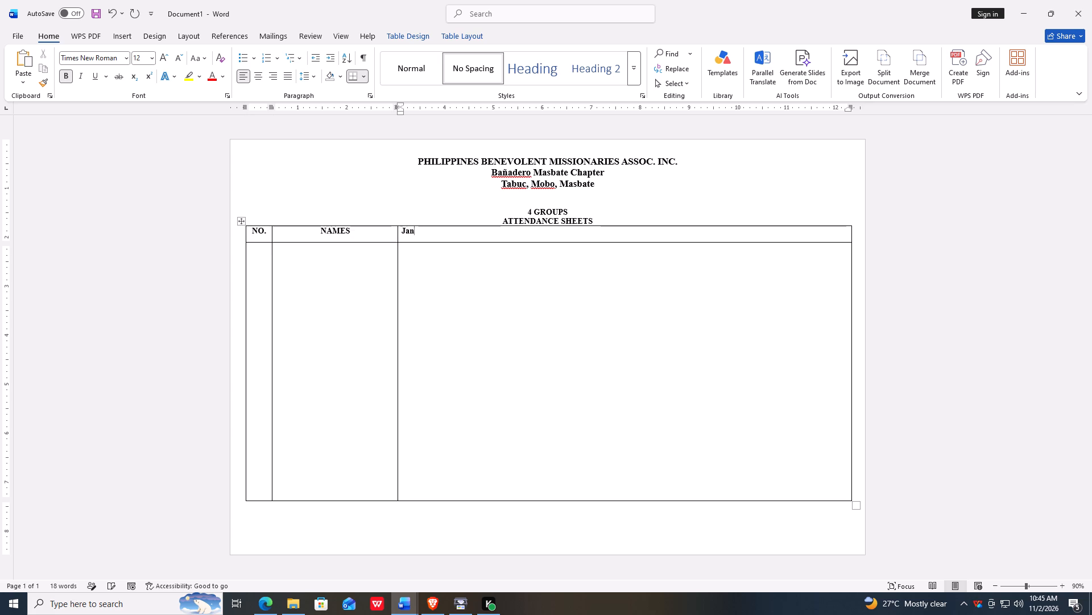
pyautogui.write('ura')
pyautogui.press('BackSpace')
pyautogui.press('BackSpace')
pyautogui.press('a')
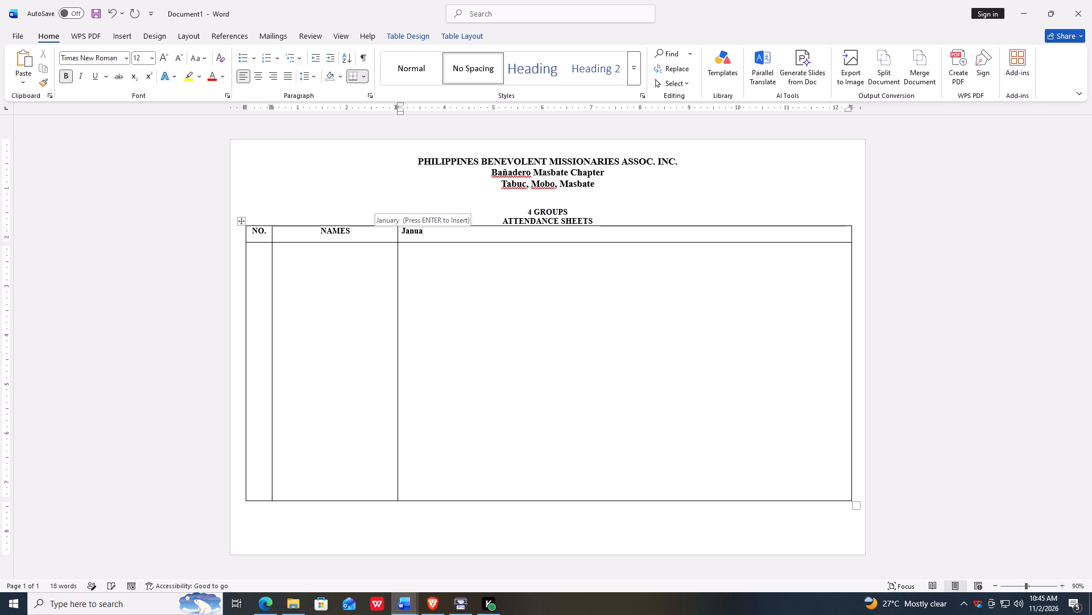
pyautogui.write('ry')
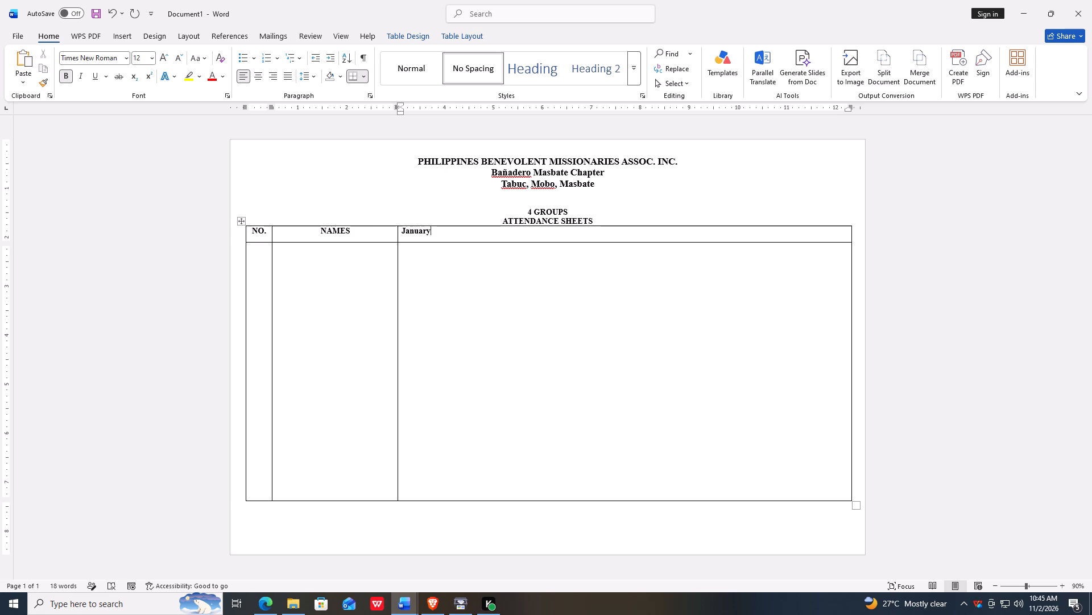
pyautogui.click(443, 233)
pyautogui.press('space')
pyautogui.press('space')
pyautogui.press('space')
pyautogui.write('Fe')
pyautogui.press('b')
pyautogui.write('rua')
pyautogui.write('ry')
# Continue the month list in the same header cell with "March", "April" and "May", each separated by two spaces.
pyautogui.press('space')
pyautogui.press('space')
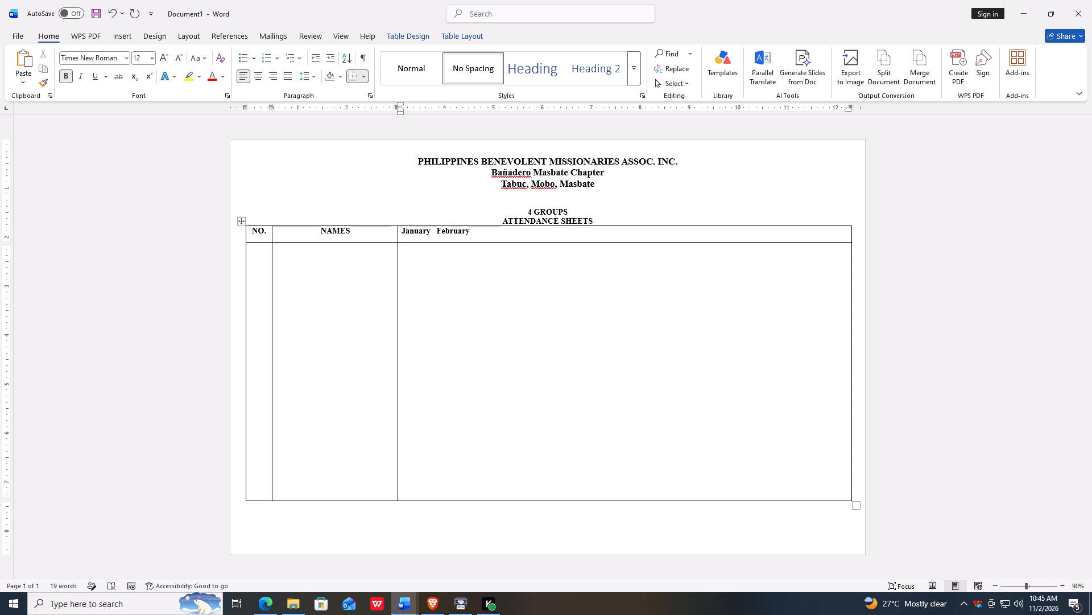
pyautogui.write('March')
pyautogui.press('space')
pyautogui.press('space')
pyautogui.write('Apr')
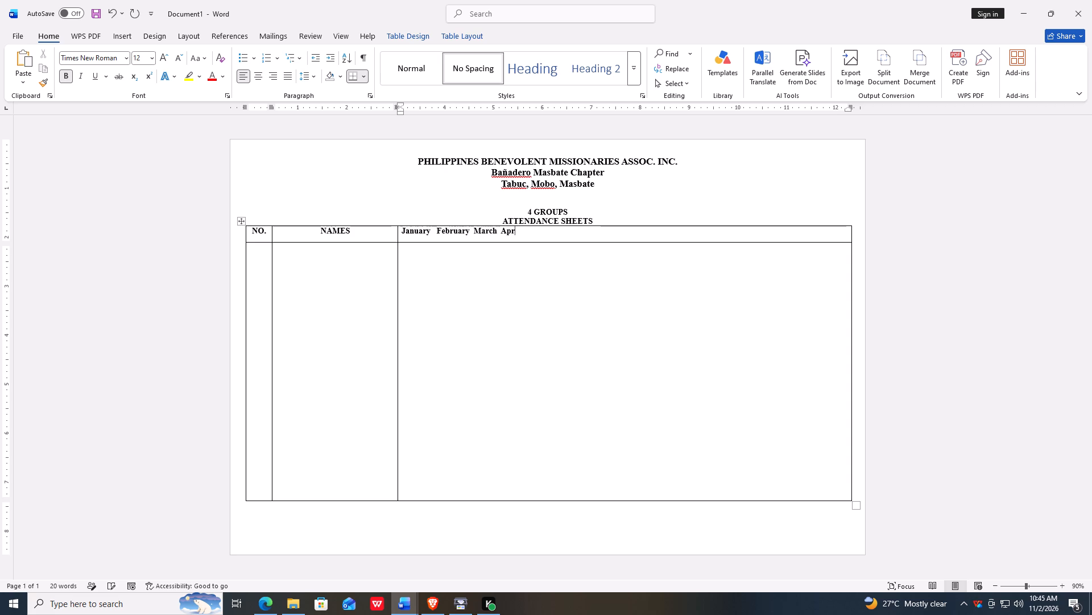
pyautogui.write('il')
pyautogui.press('space')
pyautogui.press('space')
pyautogui.write('Ma')
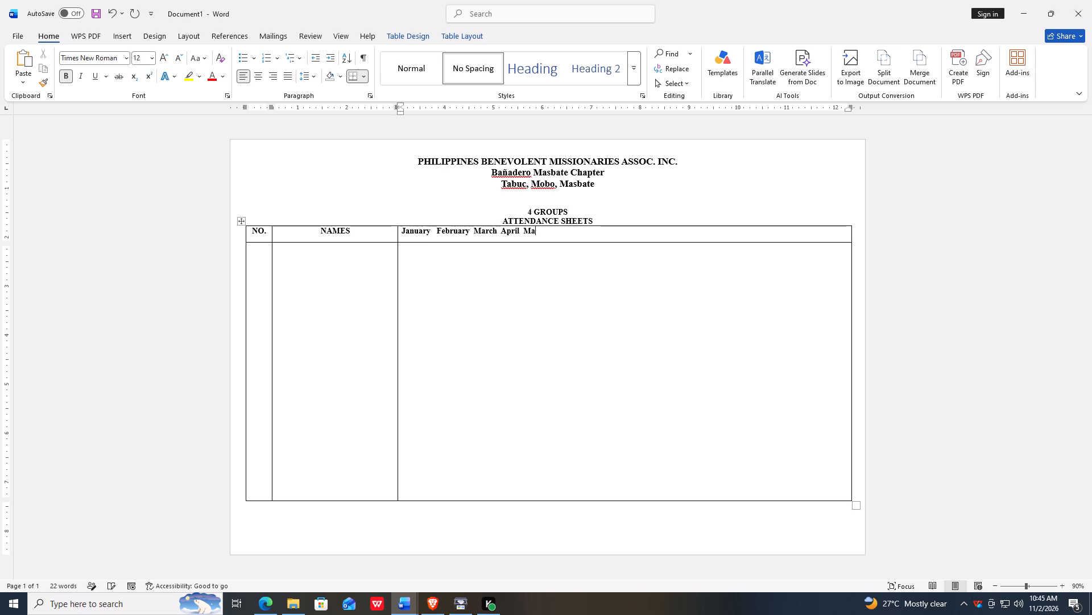
pyautogui.write('y')
pyautogui.press('space')
pyautogui.press('space')
# Add "June", "July" and "Ausgust" to the month list in the header cell, each followed by two spaces.
pyautogui.write('June')
pyautogui.press('space')
pyautogui.press('space')
pyautogui.write('July')
pyautogui.press('space')
pyautogui.press('space')
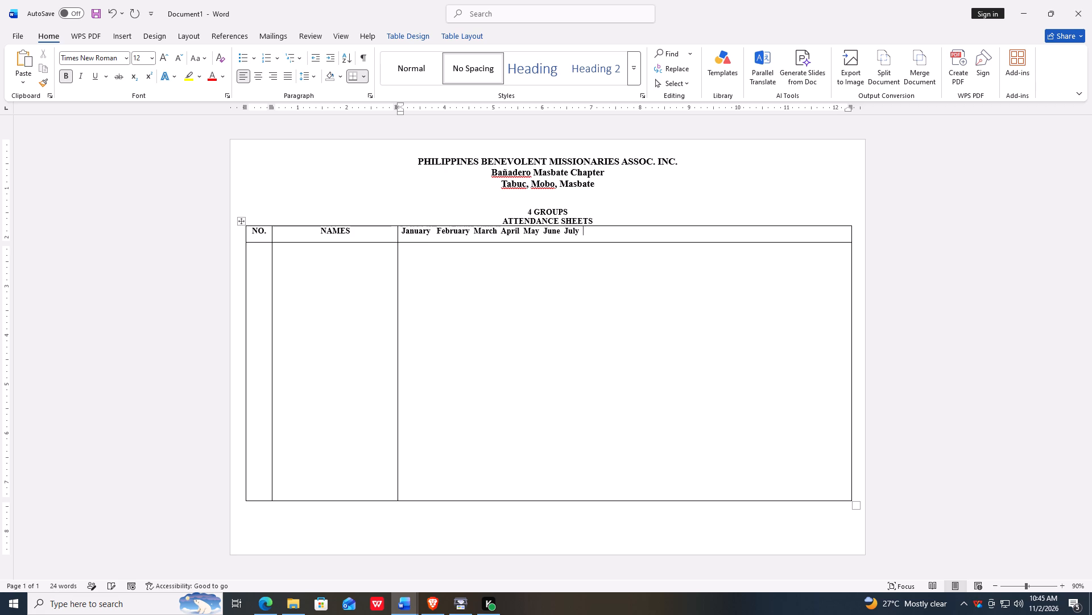
pyautogui.write('Asugu')
pyautogui.press('BackSpace')
pyautogui.press('BackSpace')
pyautogui.press('BackSpace')
pyautogui.press('BackSpace')
pyautogui.write('usgust')
pyautogui.press('space')
pyautogui.press('space')
# Add "September" and "October" to the month list in the header cell, each followed by two spaces.
pyautogui.hotkey('shift', 's')
pyautogui.press('p')
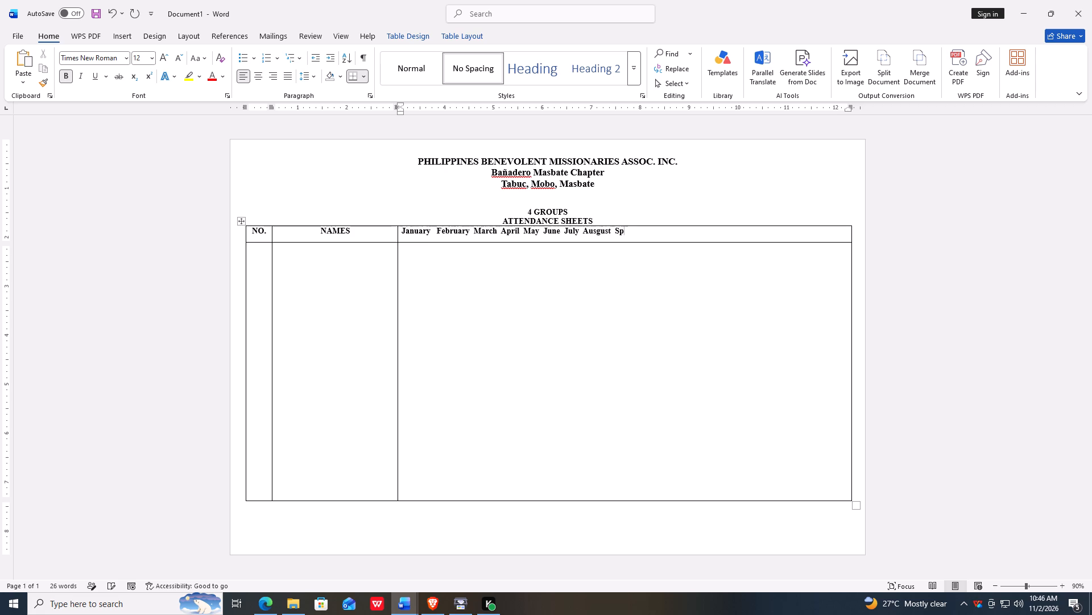
pyautogui.press('BackSpace')
pyautogui.press('e')
pyautogui.write('ptember')
pyautogui.press('space')
pyautogui.press('space')
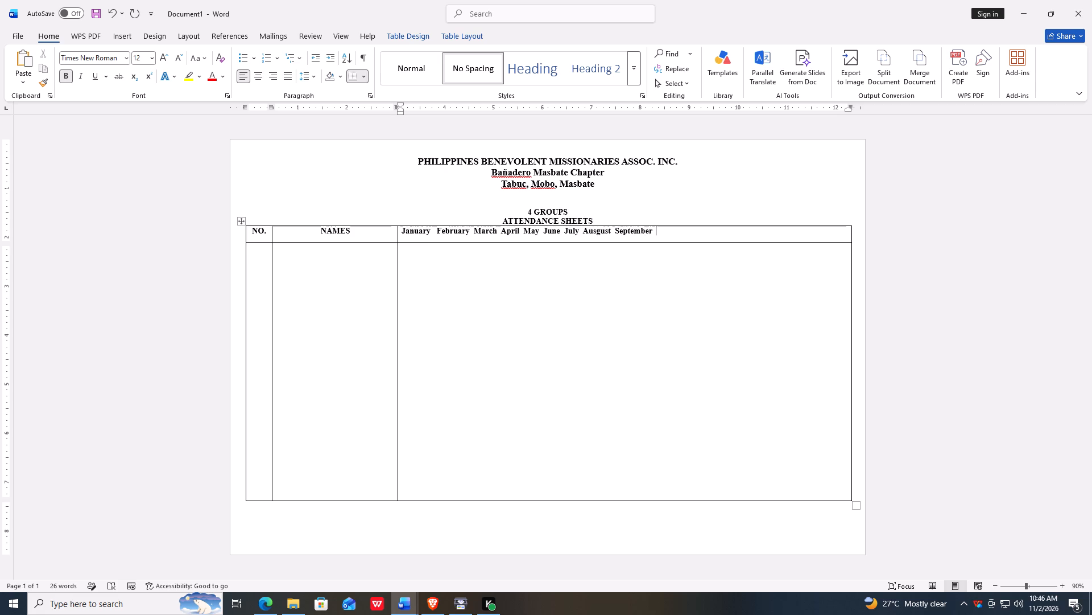
pyautogui.write('Oc')
pyautogui.write('tober')
pyautogui.press('space')
pyautogui.press('space')
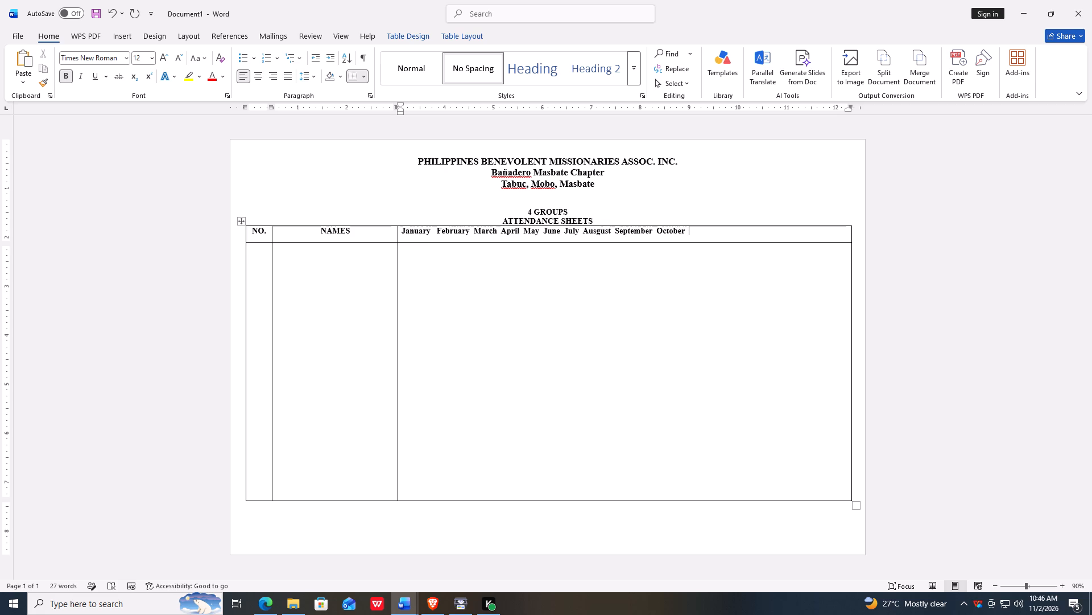
# Complete the month list in the header cell by adding "November" and "December", separated by a single space.
pyautogui.write('No')
pyautogui.write('vember')
pyautogui.press('space')
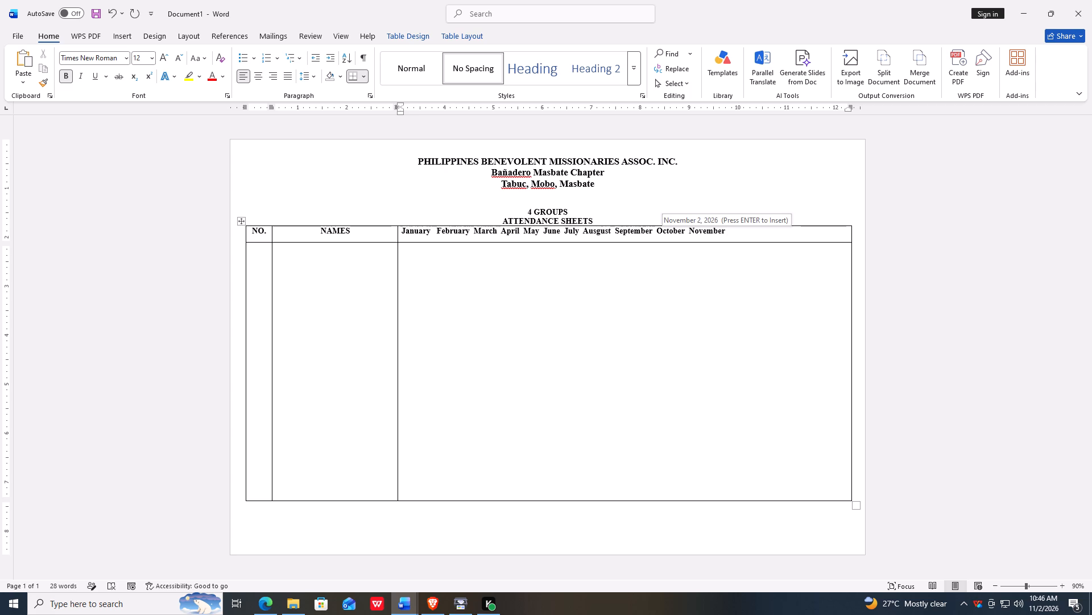
pyautogui.hotkey('shift', 'b')
pyautogui.press('BackSpace')
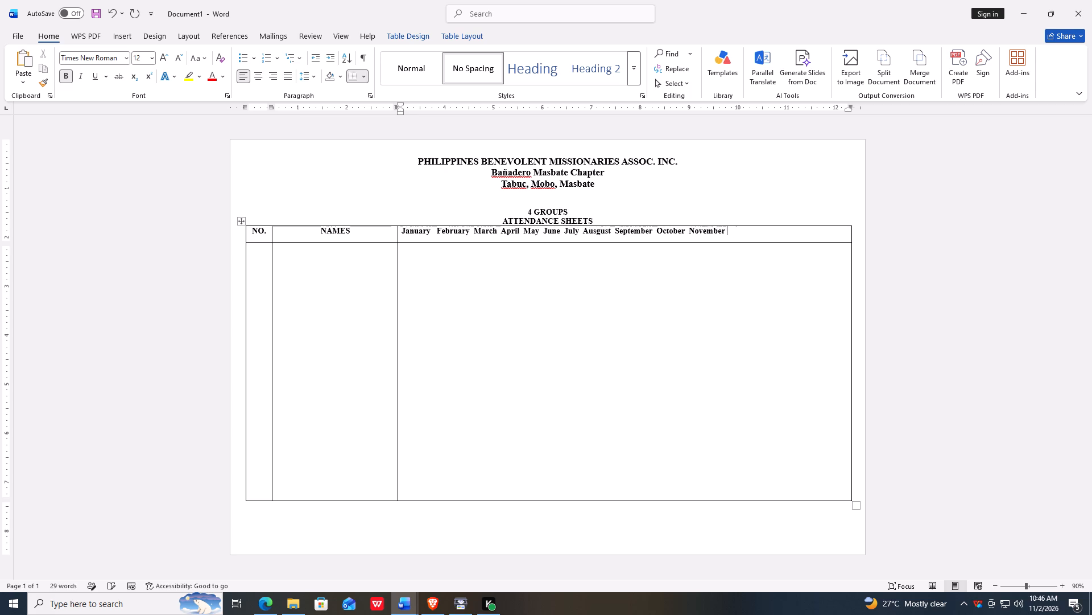
pyautogui.write('De')
pyautogui.write('ce')
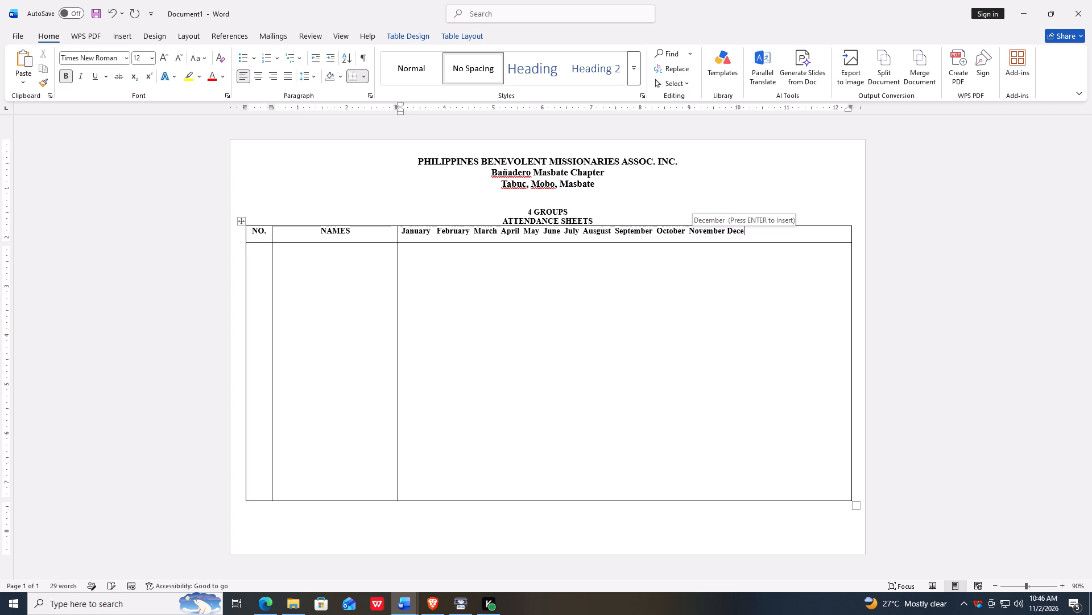
pyautogui.press('m')
pyautogui.press('v')
pyautogui.press('BackSpace')
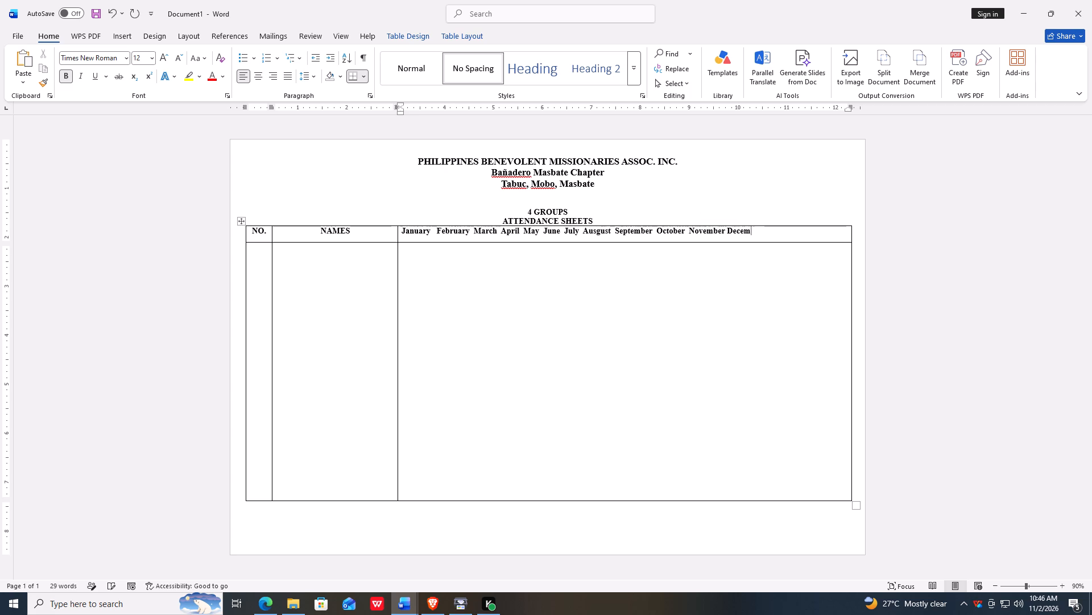
pyautogui.press('BackSpace')
pyautogui.press('m')
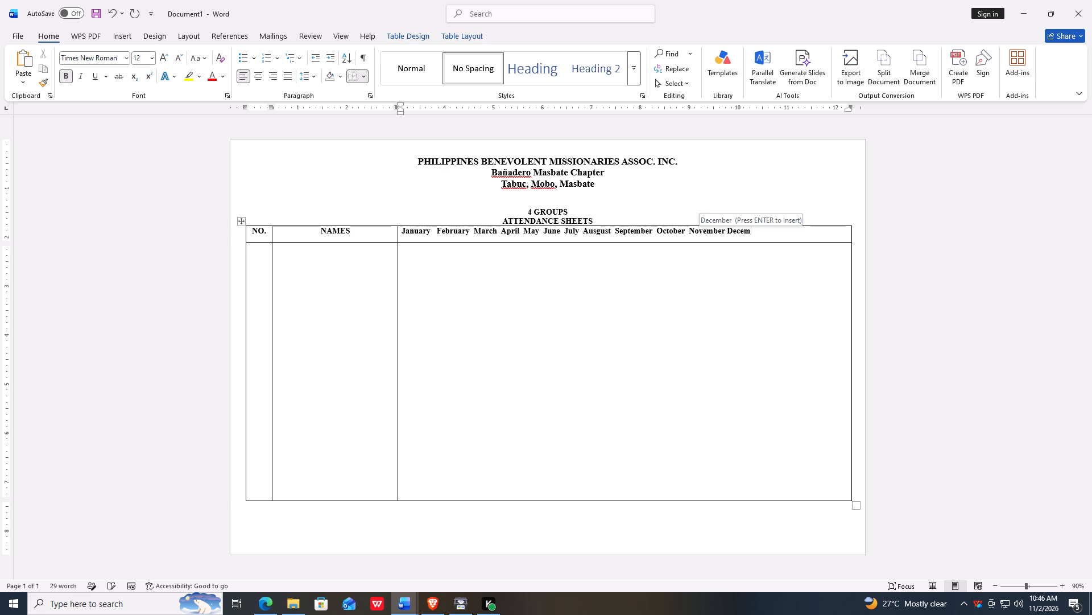
pyautogui.write('ber')
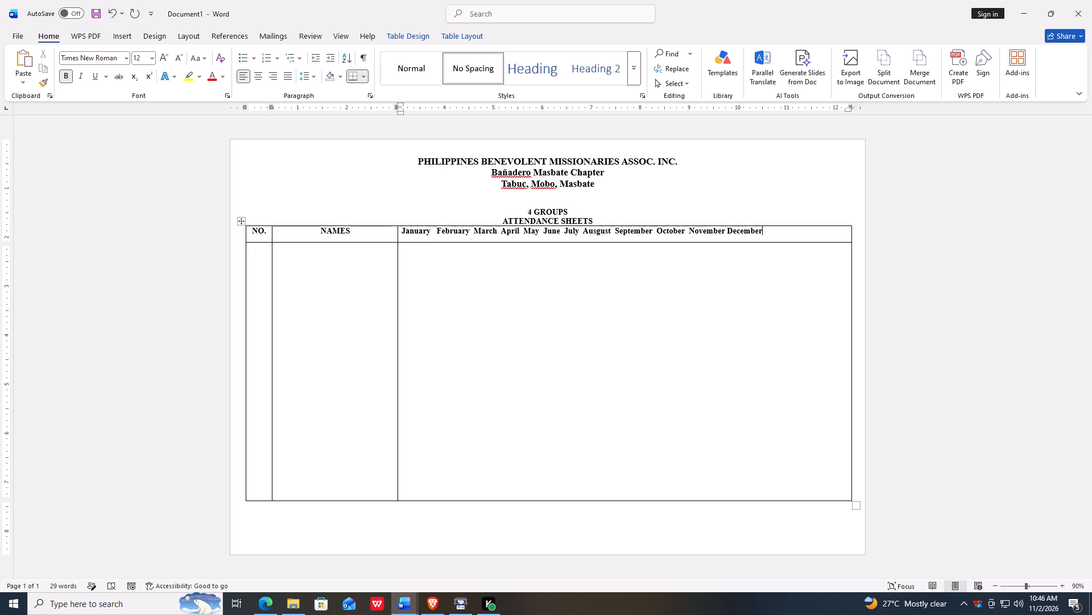
# Widen the NAMES column to about 3.3 inches by moving its boundary with the months column.
pyautogui.moveTo(397, 289); pyautogui.dragTo(408, 290)
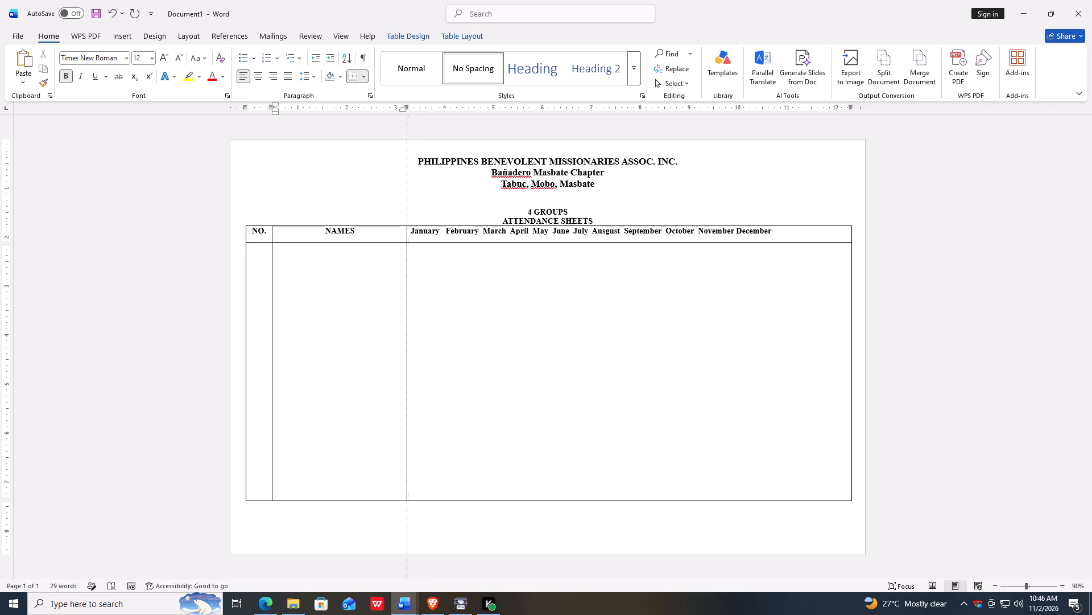
pyautogui.moveTo(408, 290); pyautogui.dragTo(436, 292)
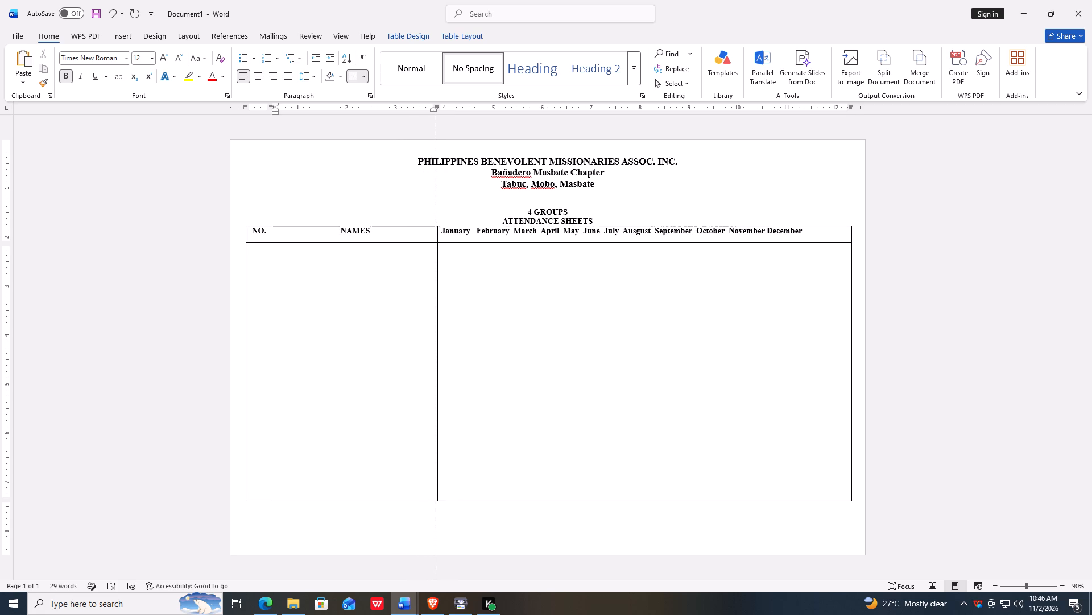
pyautogui.moveTo(436, 292); pyautogui.dragTo(436, 293)
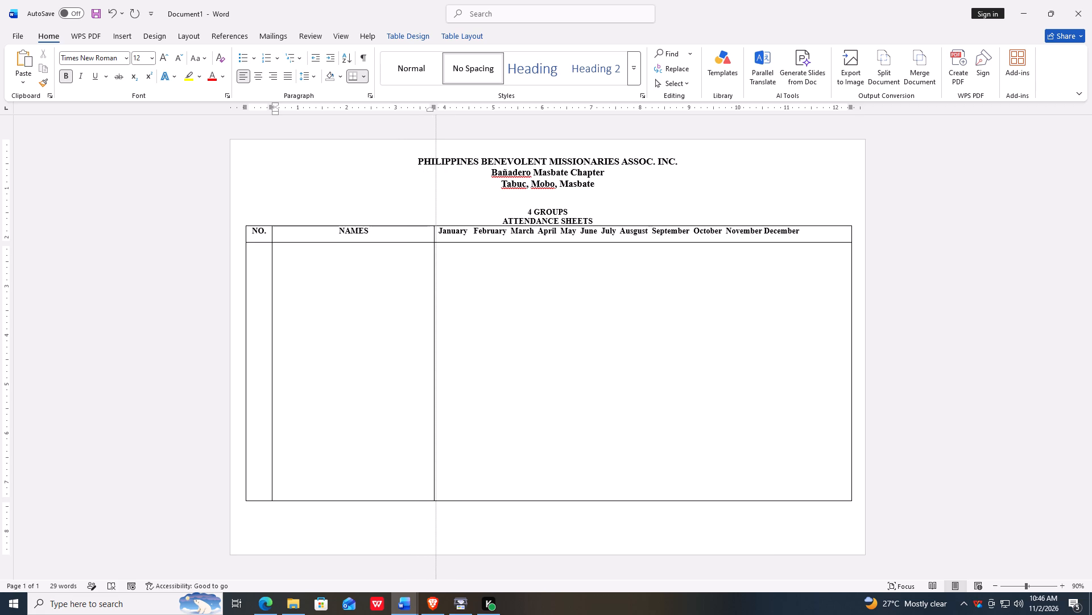
pyautogui.moveTo(436, 293); pyautogui.dragTo(433, 293)
pyautogui.click(705, 181)
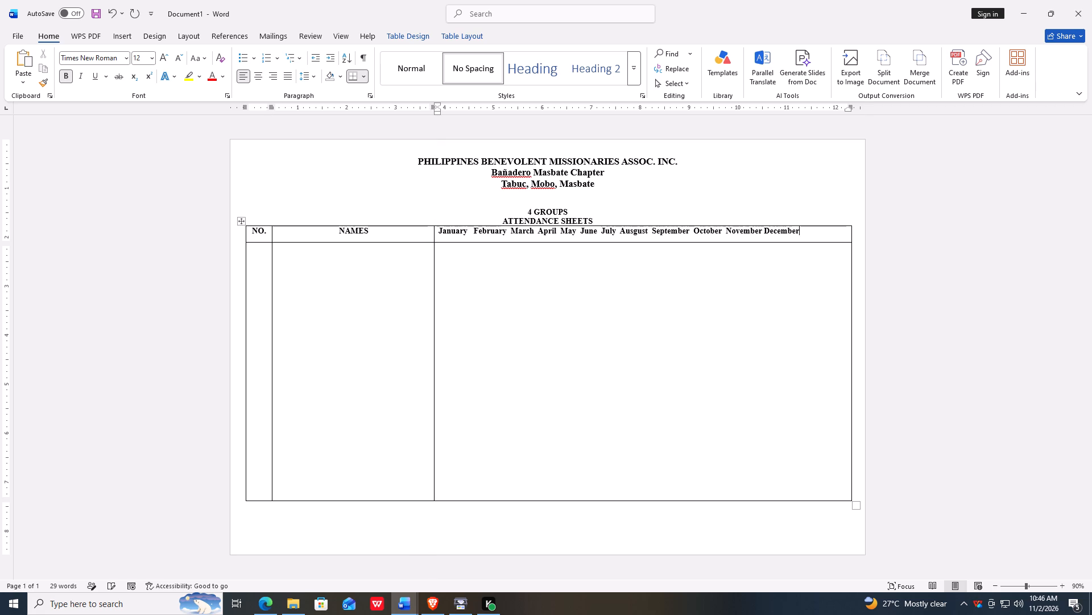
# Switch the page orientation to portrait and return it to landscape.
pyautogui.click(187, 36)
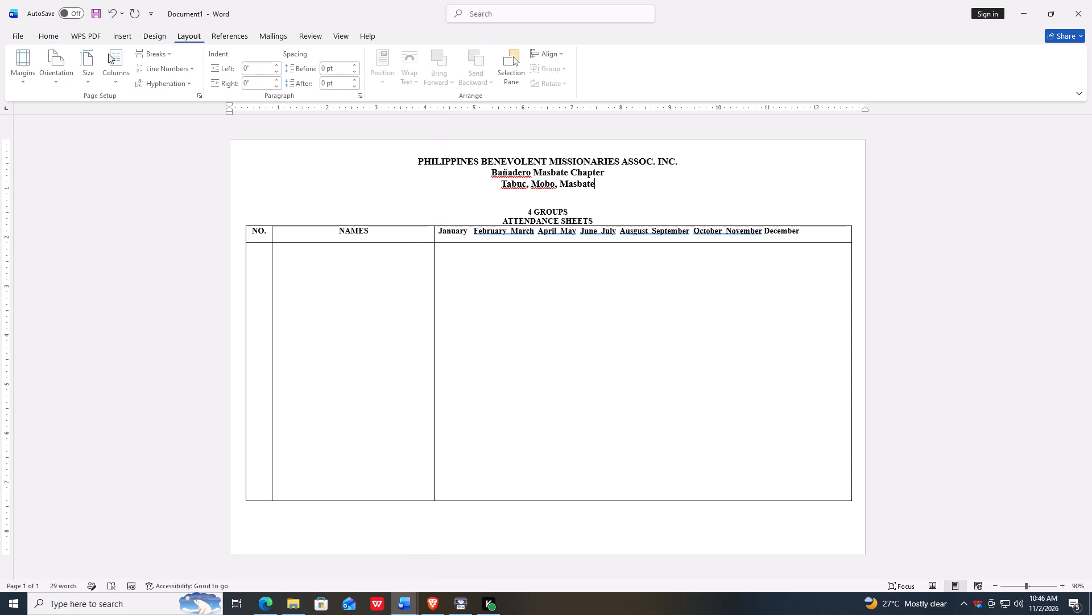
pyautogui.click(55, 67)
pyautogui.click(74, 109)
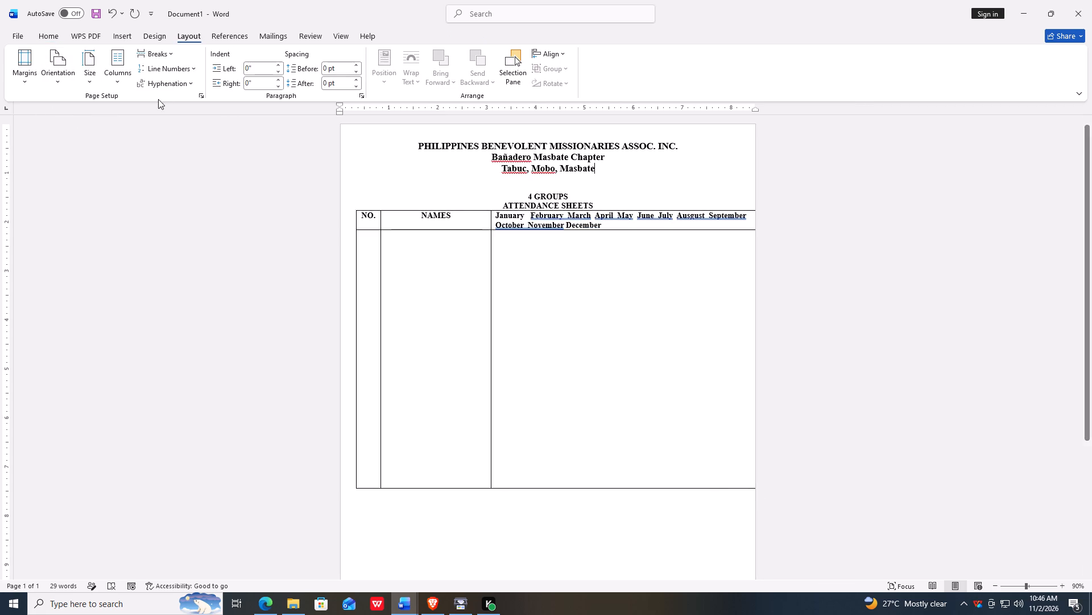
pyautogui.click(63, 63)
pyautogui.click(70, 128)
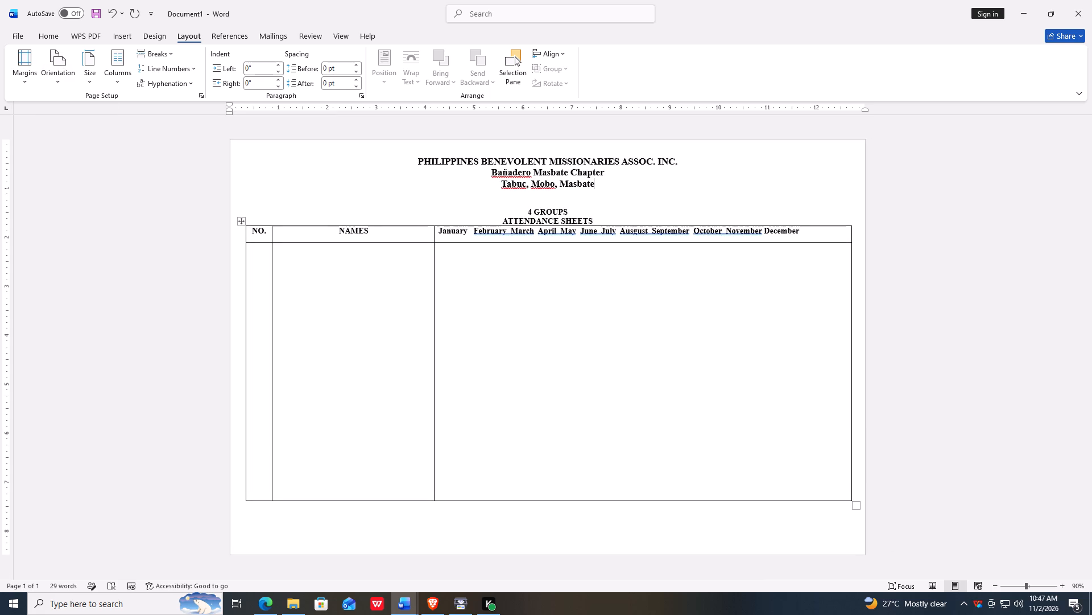
# Widen the NO. column slightly and shift the boundary between NAMES and the months column by the same amount.
pyautogui.click(272, 278)
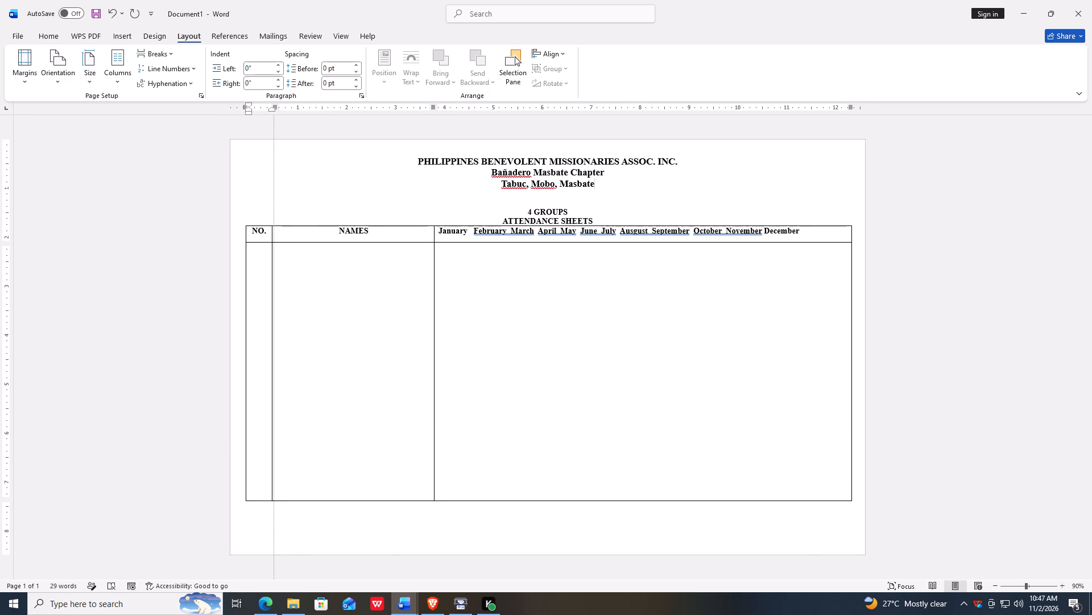
pyautogui.click(434, 305)
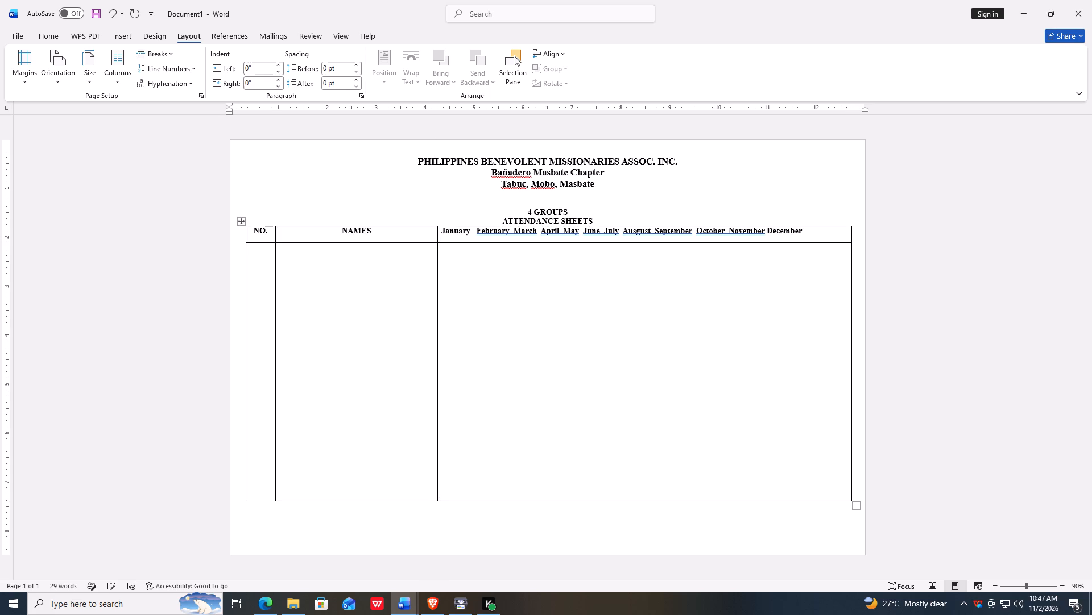
# Insert one extra space after each of January, February, March and May in the header cell.
pyautogui.click(474, 233)
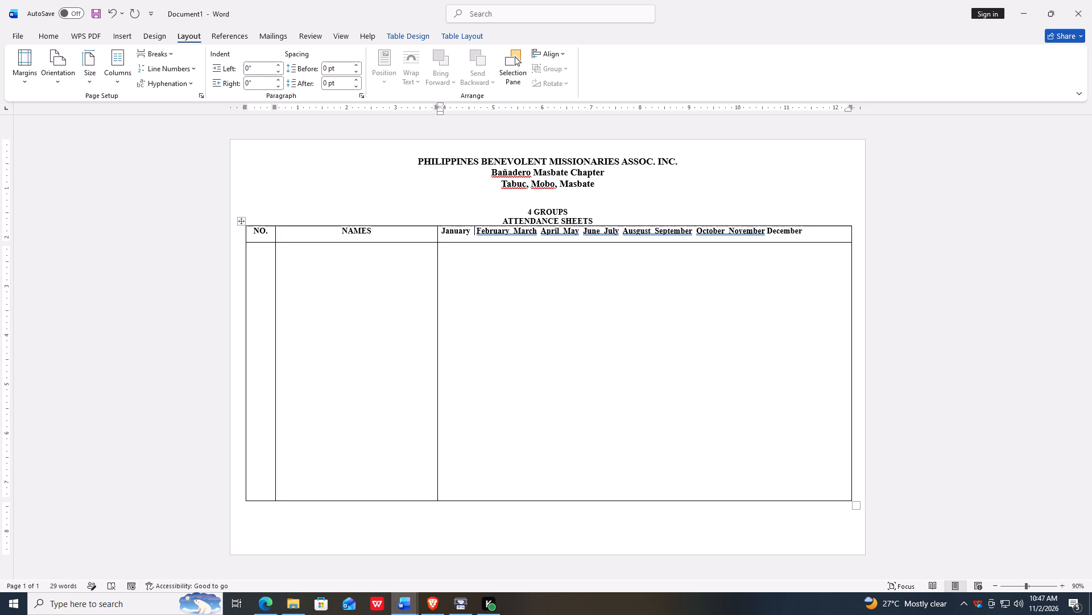
pyautogui.press('space')
pyautogui.click(512, 233)
pyautogui.press('space')
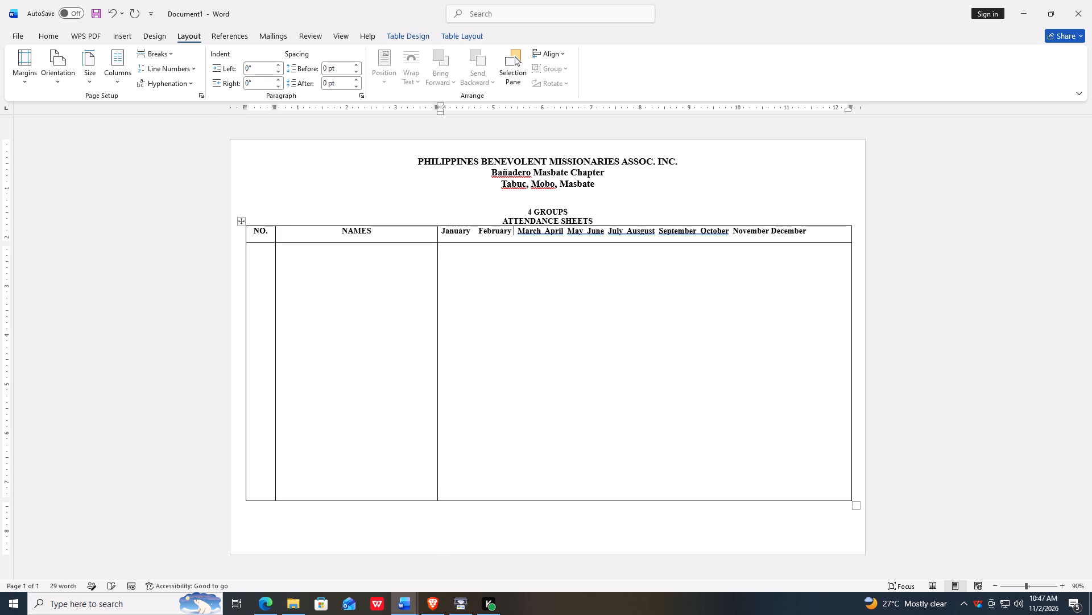
pyautogui.click(543, 234)
pyautogui.press('space')
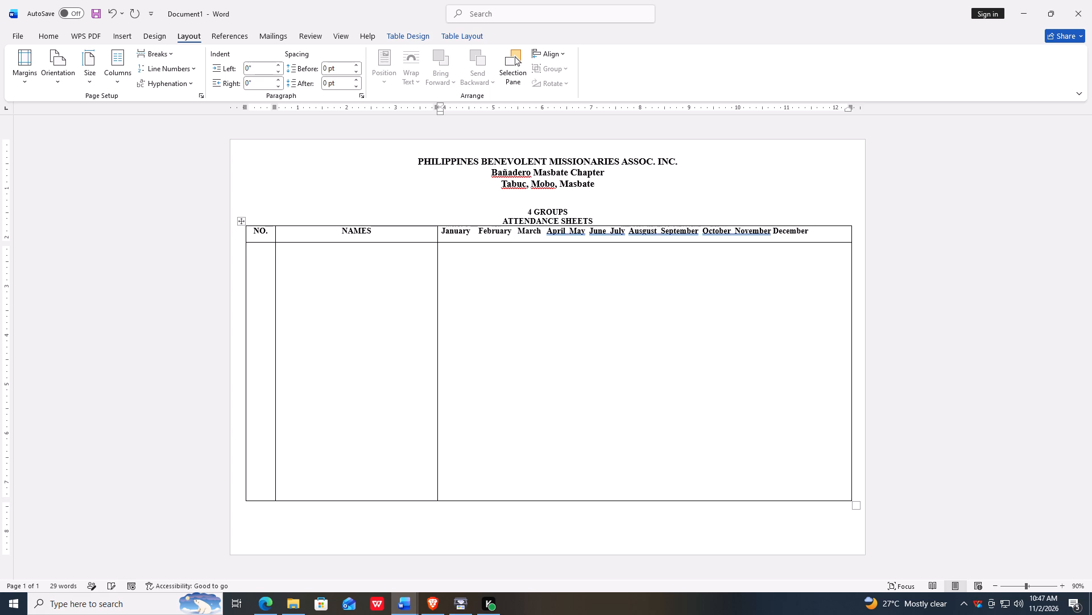
pyautogui.click(586, 232)
pyautogui.press('space')
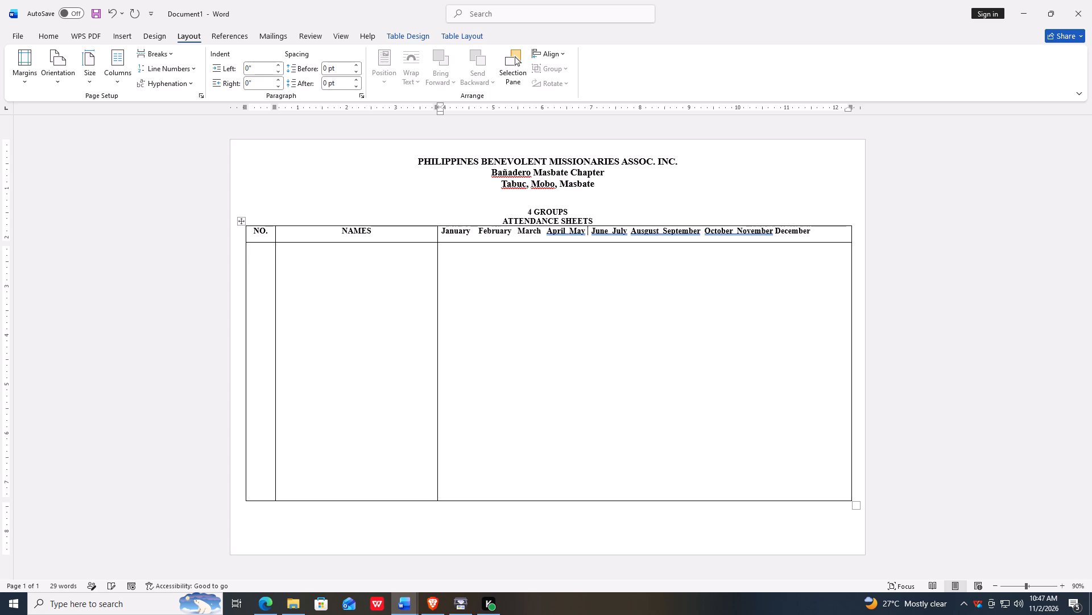
# Add extra spacing in the month list between May, June, July, Ausgust and September.
pyautogui.click(612, 231)
pyautogui.press('space')
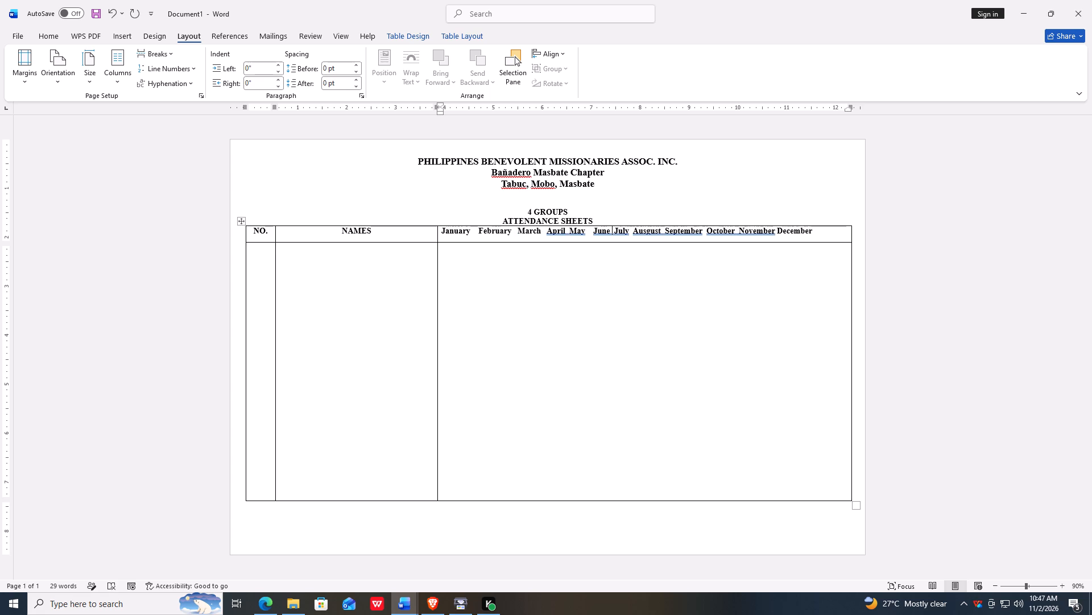
pyautogui.press('BackSpace')
pyautogui.press('space')
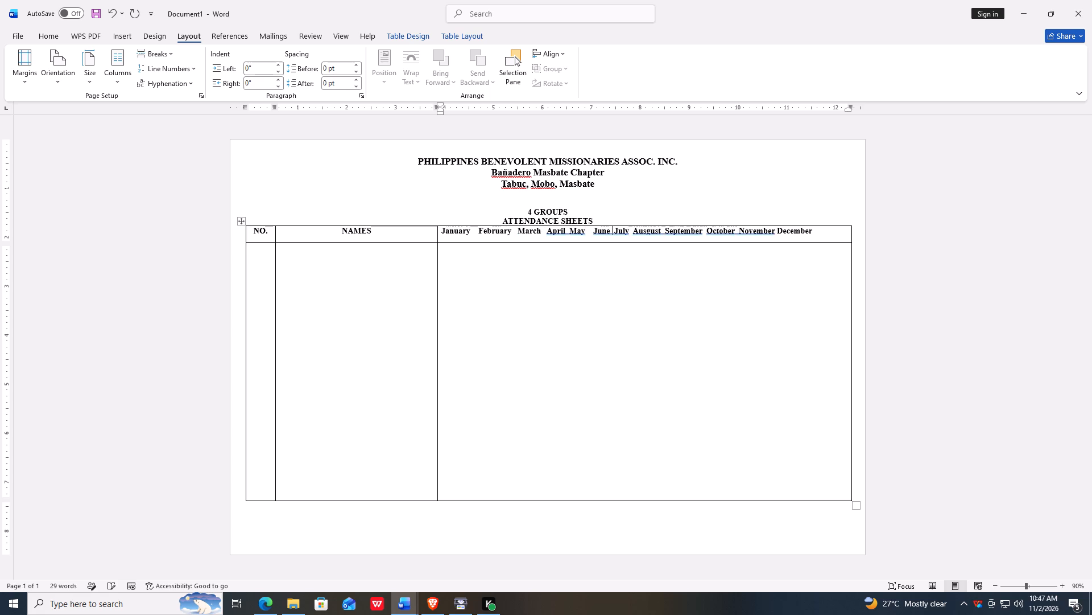
pyautogui.press('space')
pyautogui.click(634, 233)
pyautogui.press('space')
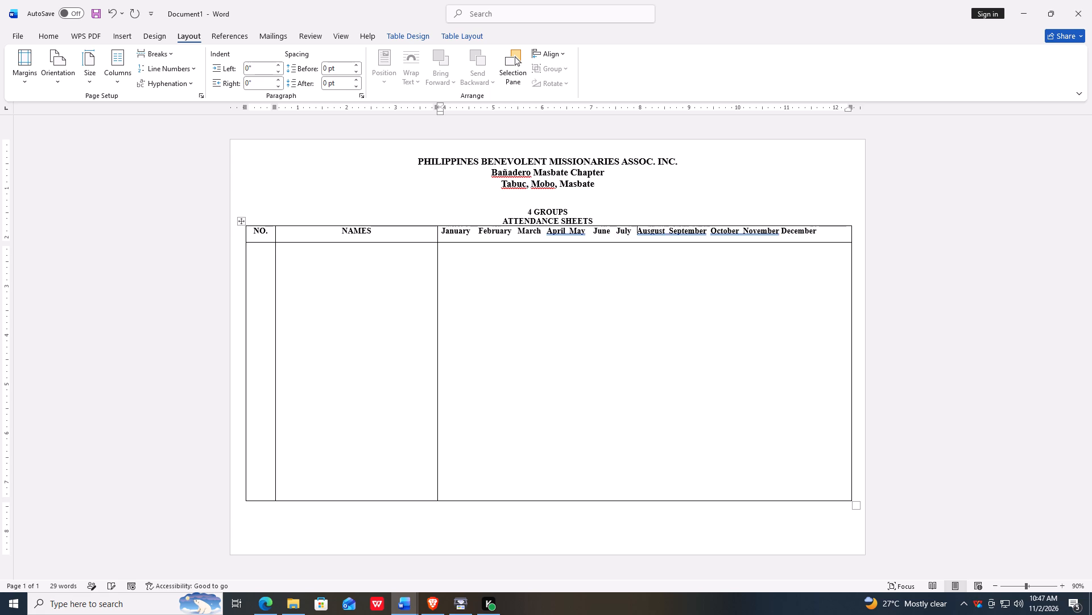
pyautogui.click(668, 232)
pyautogui.press('space')
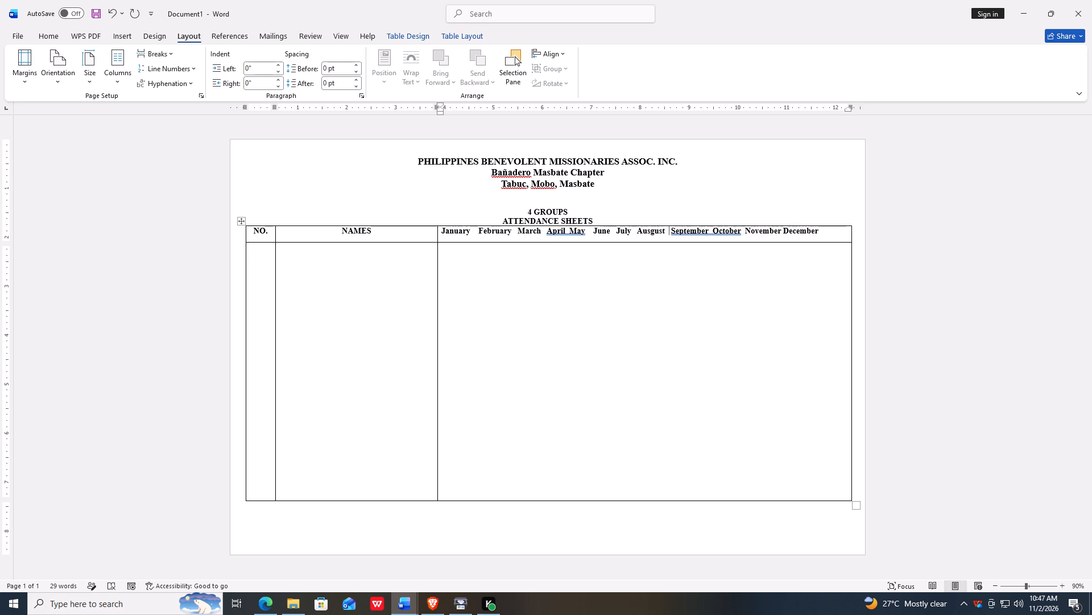
# Insert one extra space after September and October, and two extra spaces between November and December.
pyautogui.click(713, 231)
pyautogui.press('space')
pyautogui.click(750, 232)
pyautogui.click(746, 232)
pyautogui.press('space')
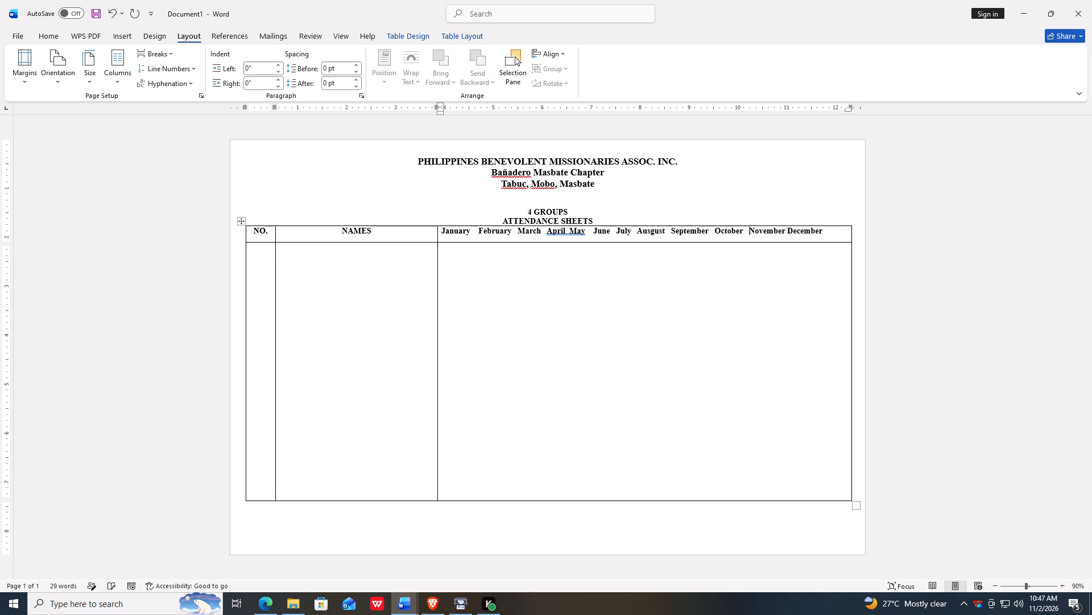
pyautogui.click(787, 231)
pyautogui.press('space')
pyautogui.press('space')
pyautogui.click(770, 286)
# Widen the gaps between April and May, Ausgust and September, and October and November with additional spaces.
pyautogui.click(570, 232)
pyautogui.press('space')
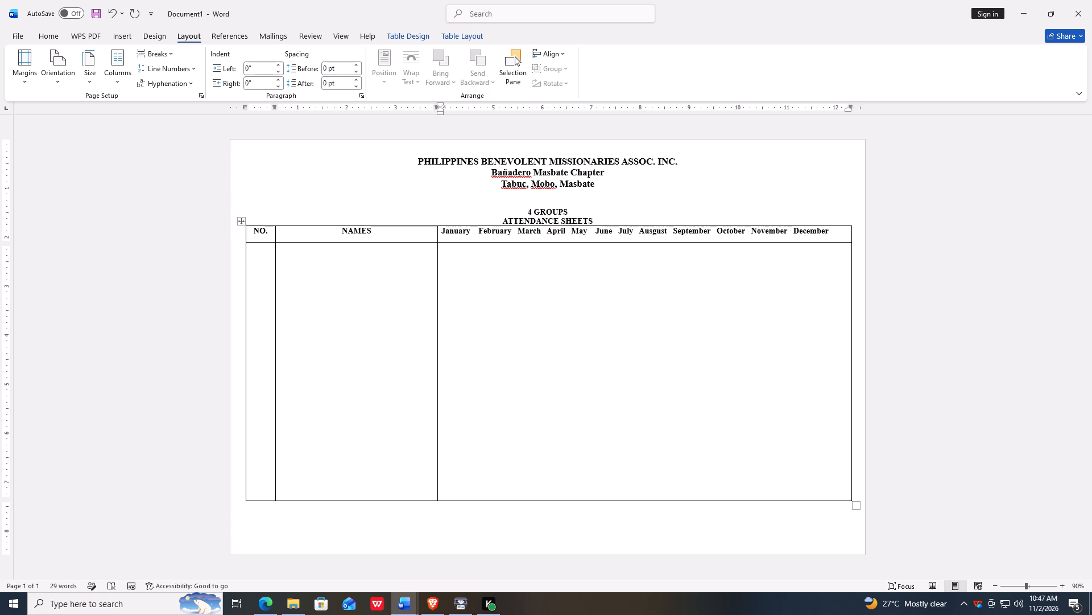
pyautogui.click(674, 230)
pyautogui.press('space')
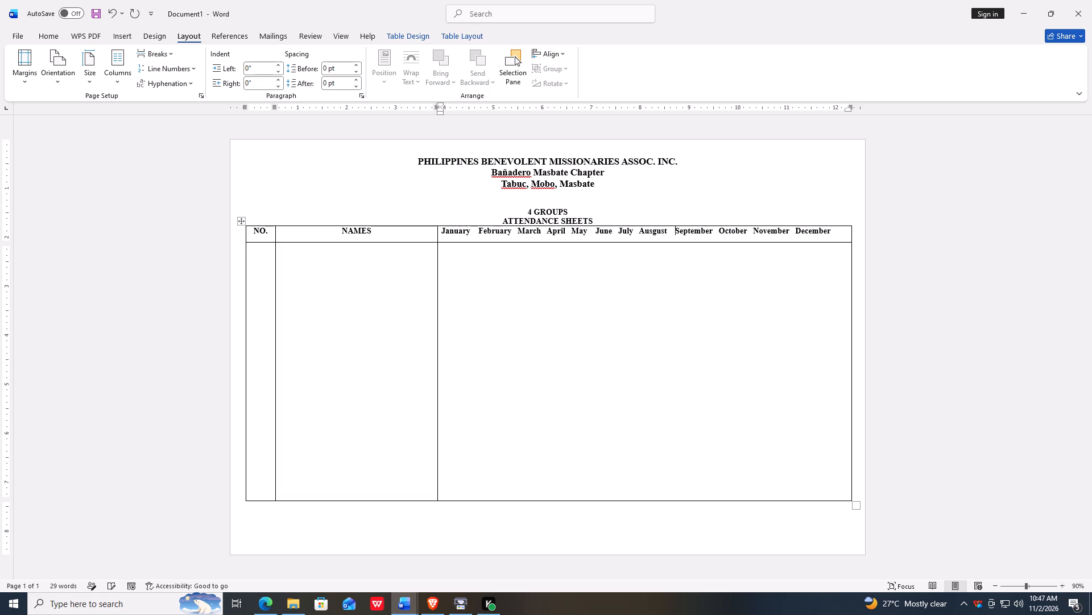
pyautogui.click(718, 232)
pyautogui.press('space')
pyautogui.click(758, 231)
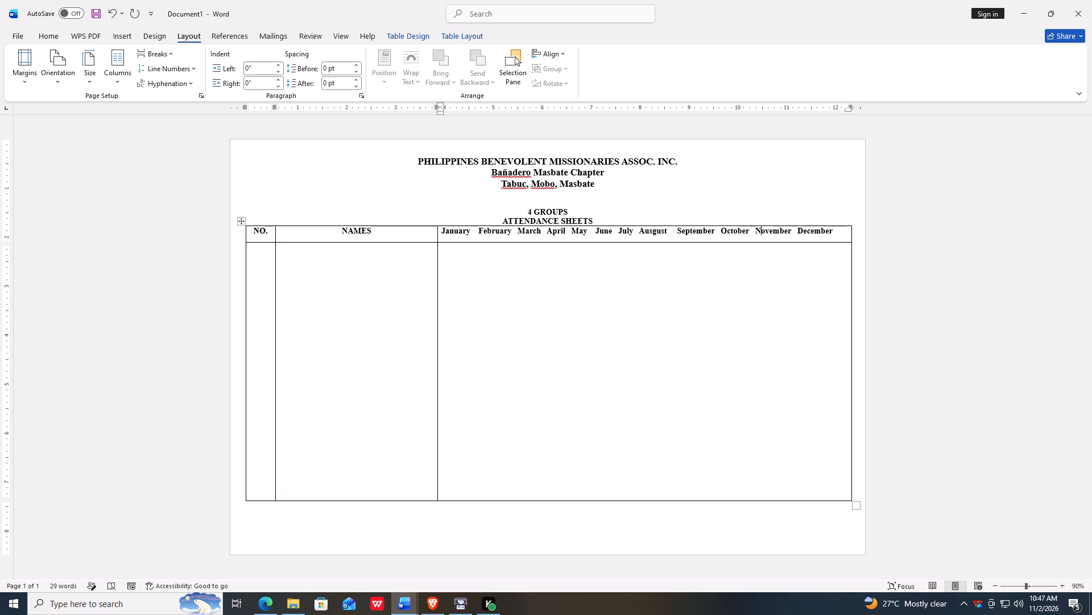
pyautogui.click(754, 232)
pyautogui.press('space')
# Insert one more space before each of Ausgust, July and May in the month list.
pyautogui.click(639, 232)
pyautogui.press('space')
pyautogui.click(618, 232)
pyautogui.press('space')
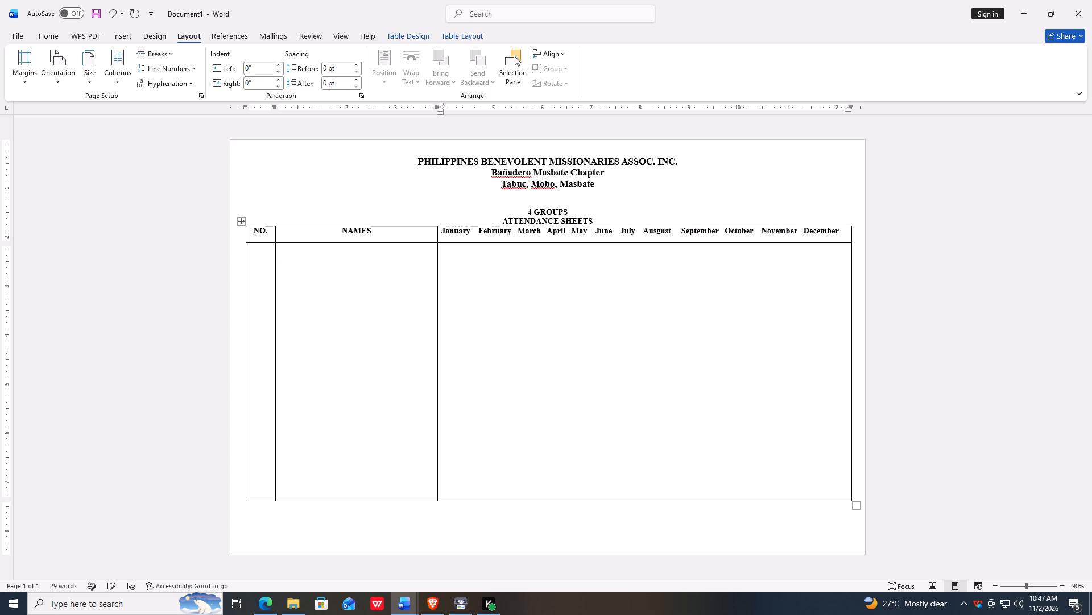
pyautogui.click(571, 232)
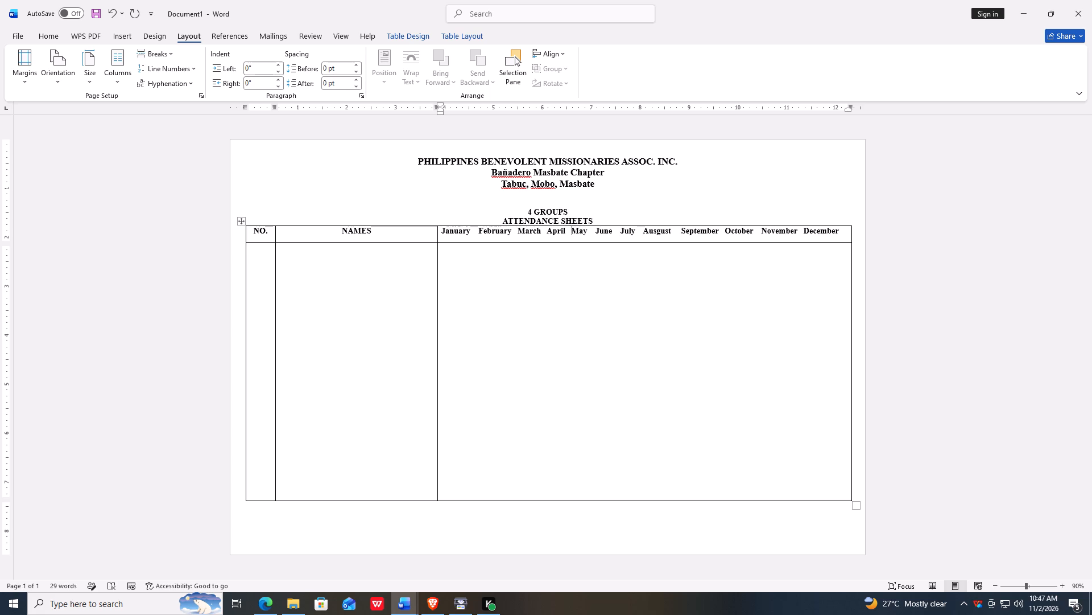
pyautogui.click(545, 232)
pyautogui.press('space')
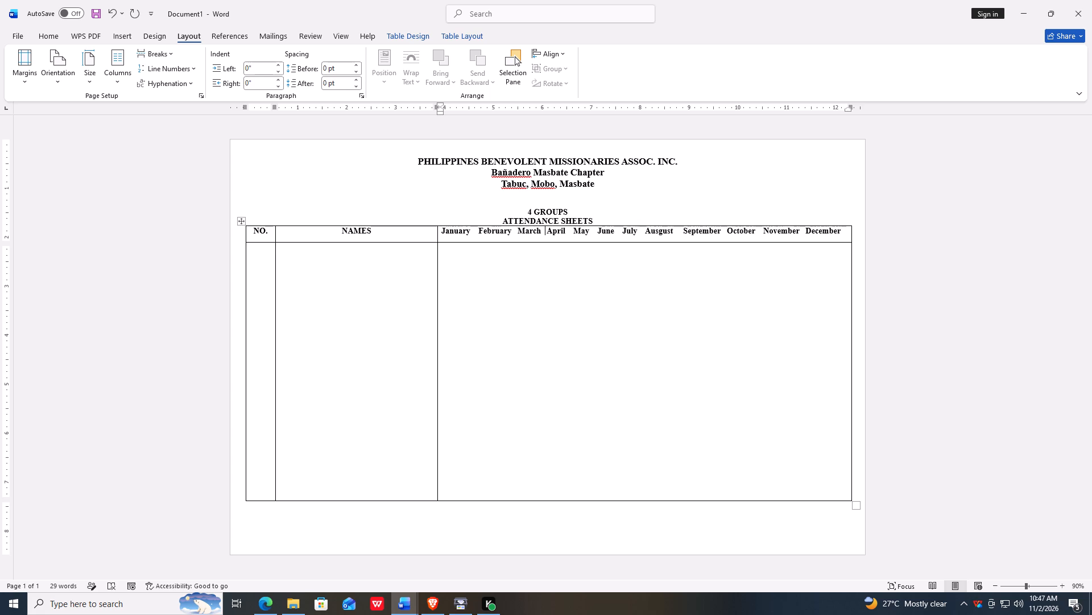
pyautogui.press('BackSpace')
pyautogui.press('space')
# Insert one more space before March and before December in the month list.
pyautogui.click(518, 232)
pyautogui.press('space')
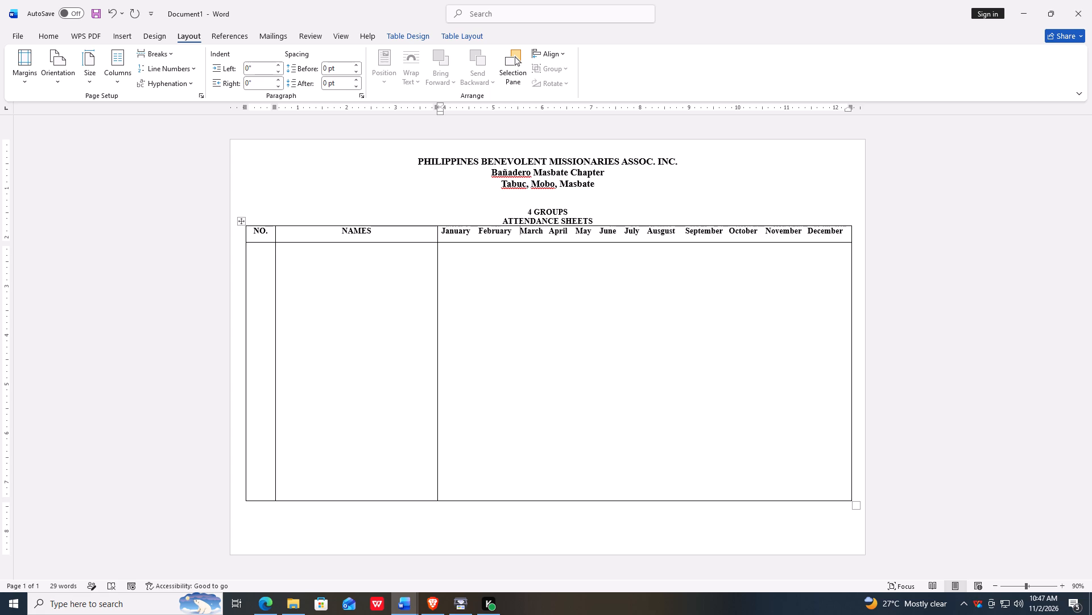
pyautogui.click(808, 232)
pyautogui.press('space')
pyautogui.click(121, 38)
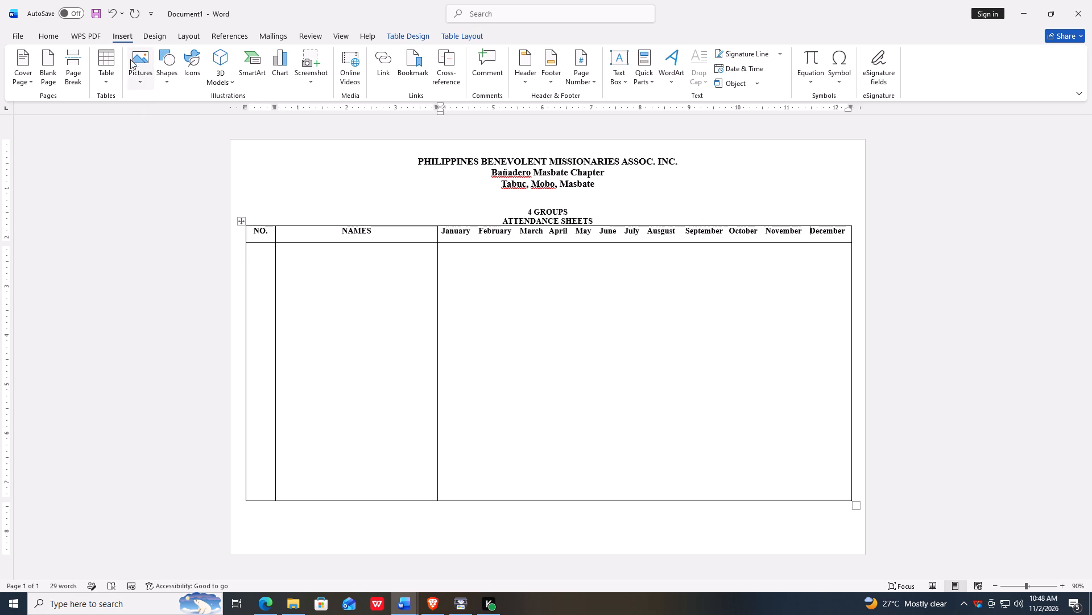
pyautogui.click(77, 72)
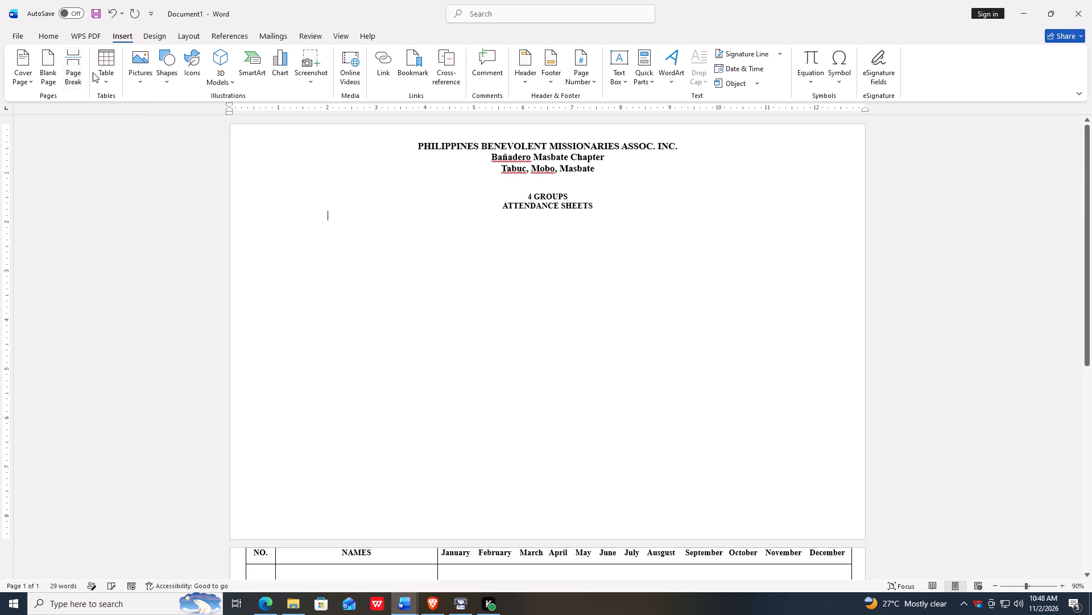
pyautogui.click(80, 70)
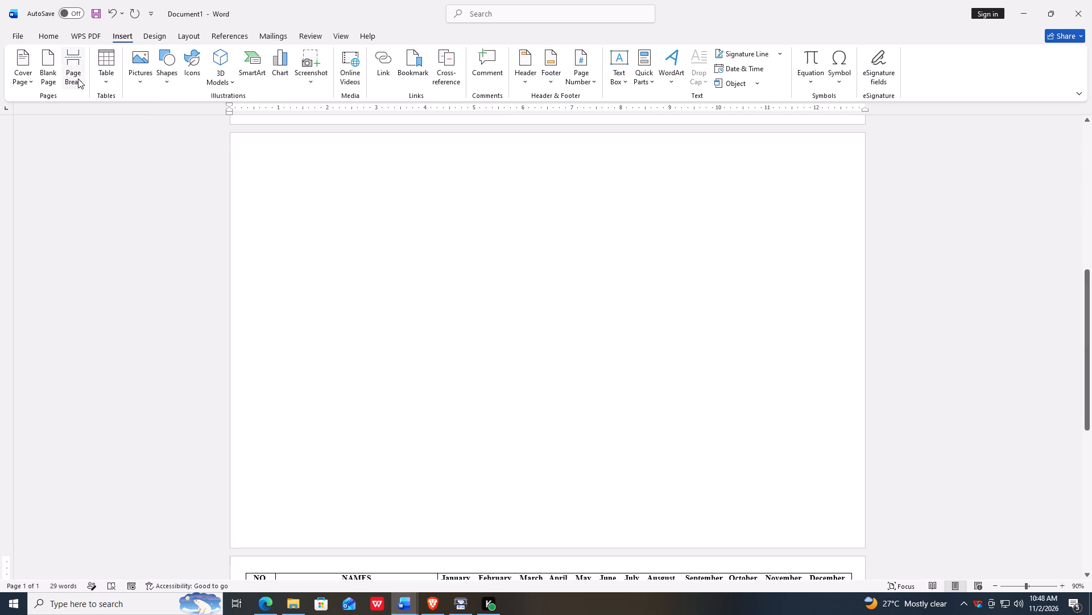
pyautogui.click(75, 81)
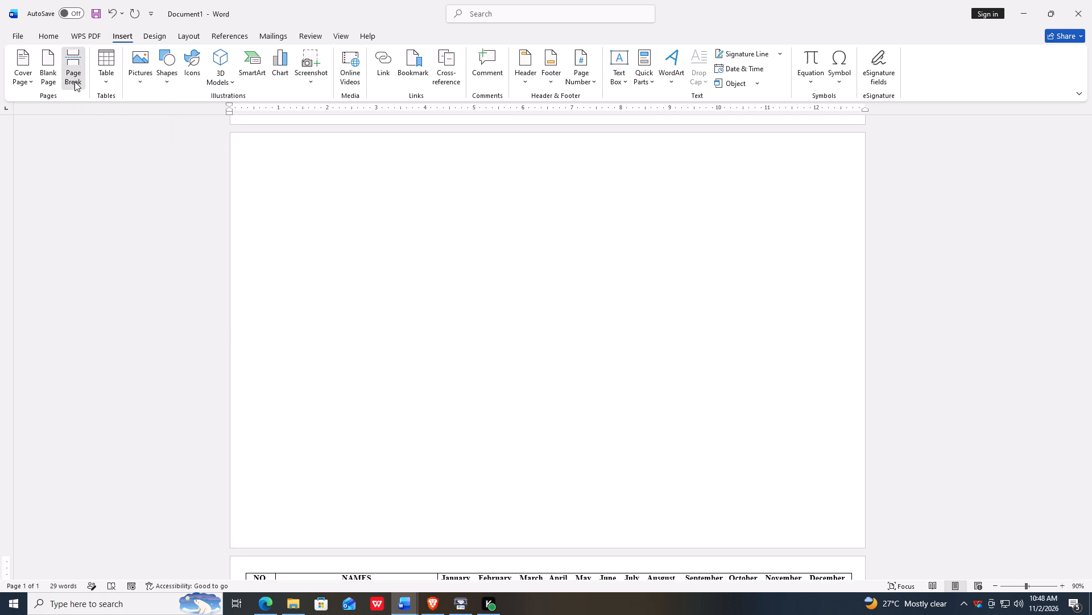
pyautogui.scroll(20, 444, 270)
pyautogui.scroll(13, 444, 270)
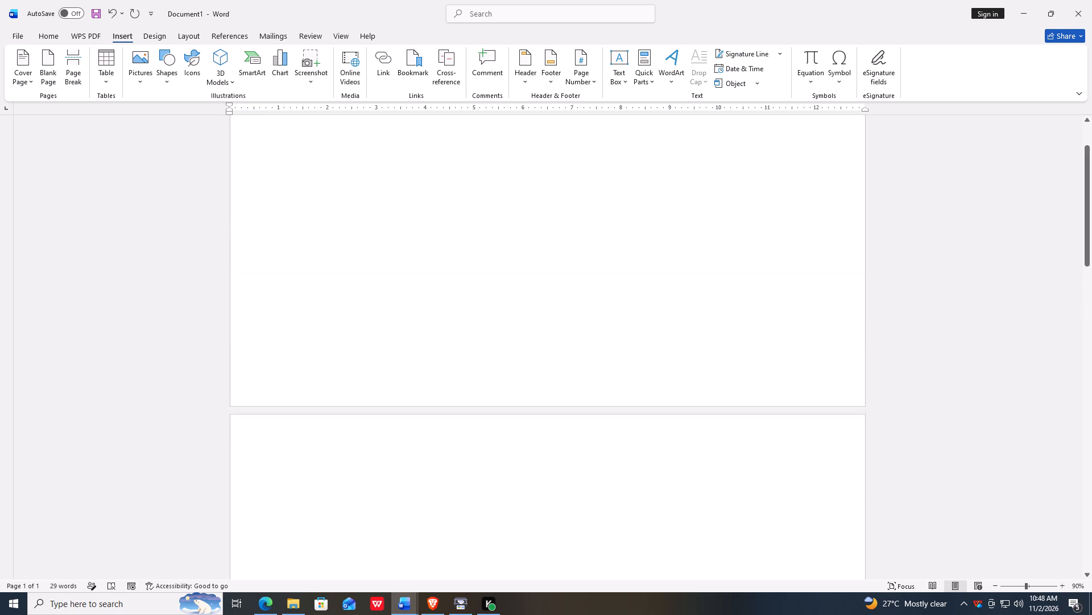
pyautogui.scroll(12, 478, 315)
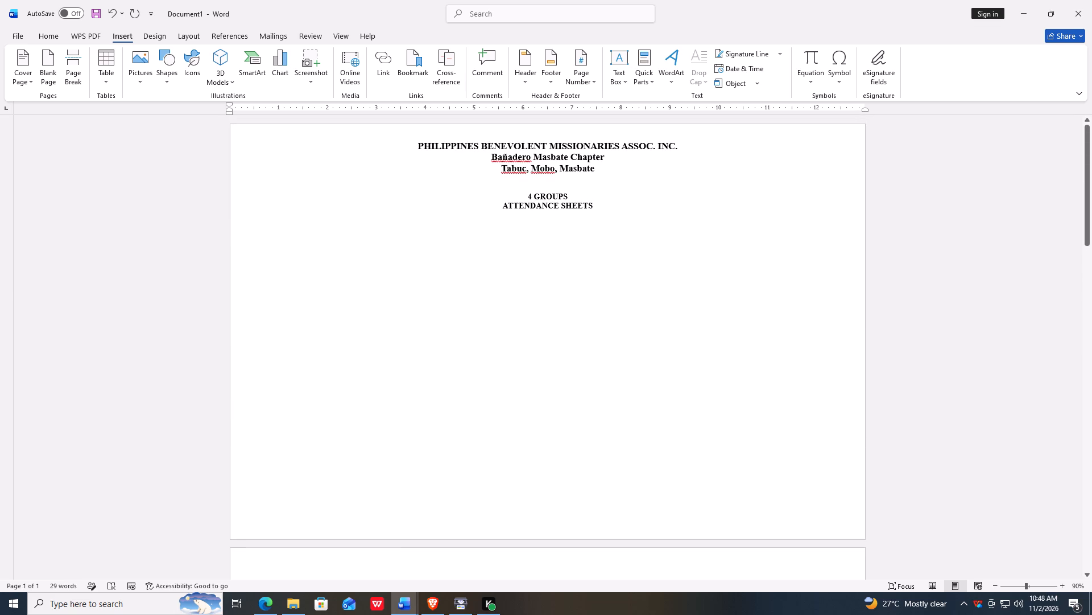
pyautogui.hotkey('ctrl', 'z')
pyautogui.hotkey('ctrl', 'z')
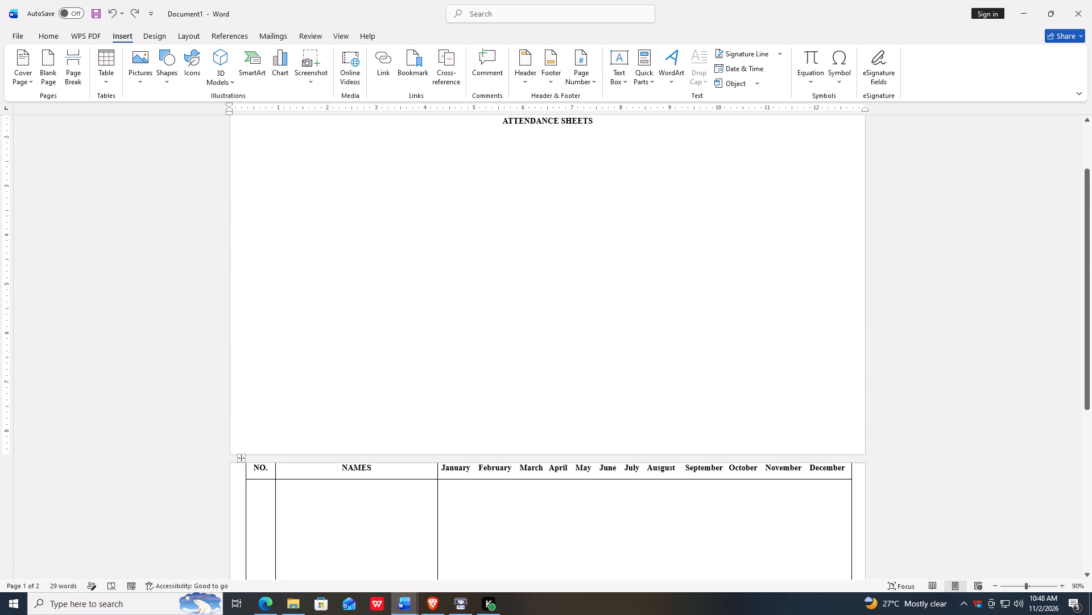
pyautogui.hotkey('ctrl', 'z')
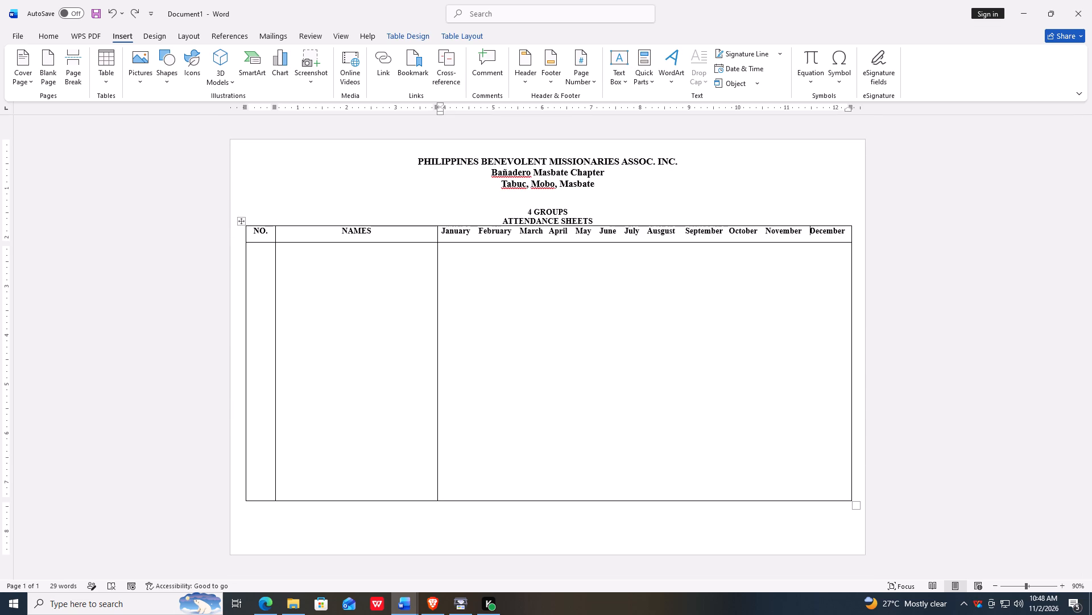
# Draw a vertical table line between January and February through the header row and the body row.
pyautogui.click(104, 75)
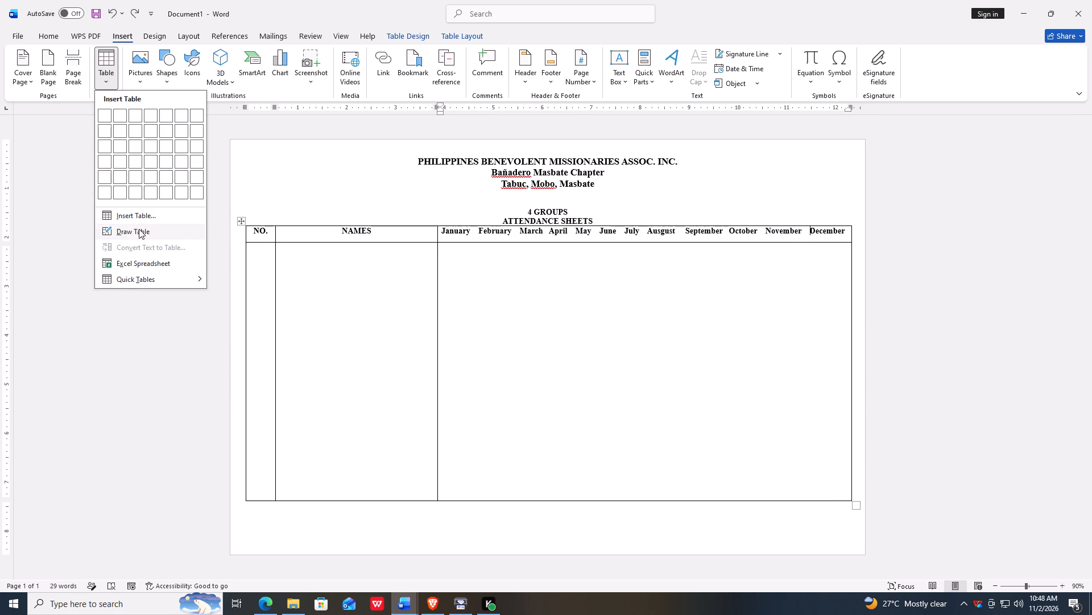
pyautogui.click(139, 229)
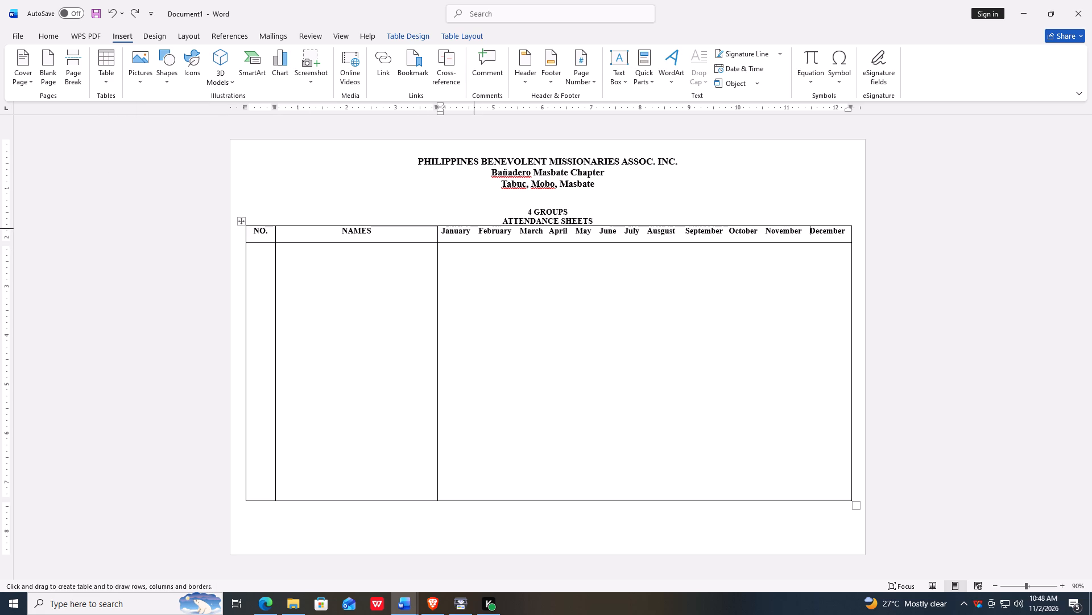
pyautogui.moveTo(474, 226); pyautogui.dragTo(478, 324)
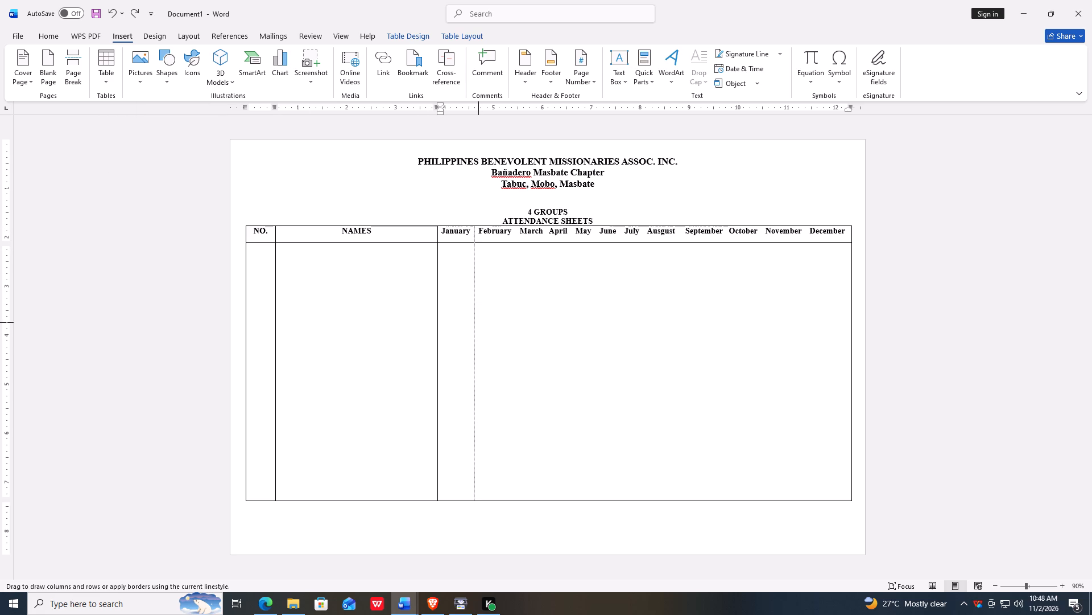
pyautogui.moveTo(478, 324); pyautogui.dragTo(478, 354)
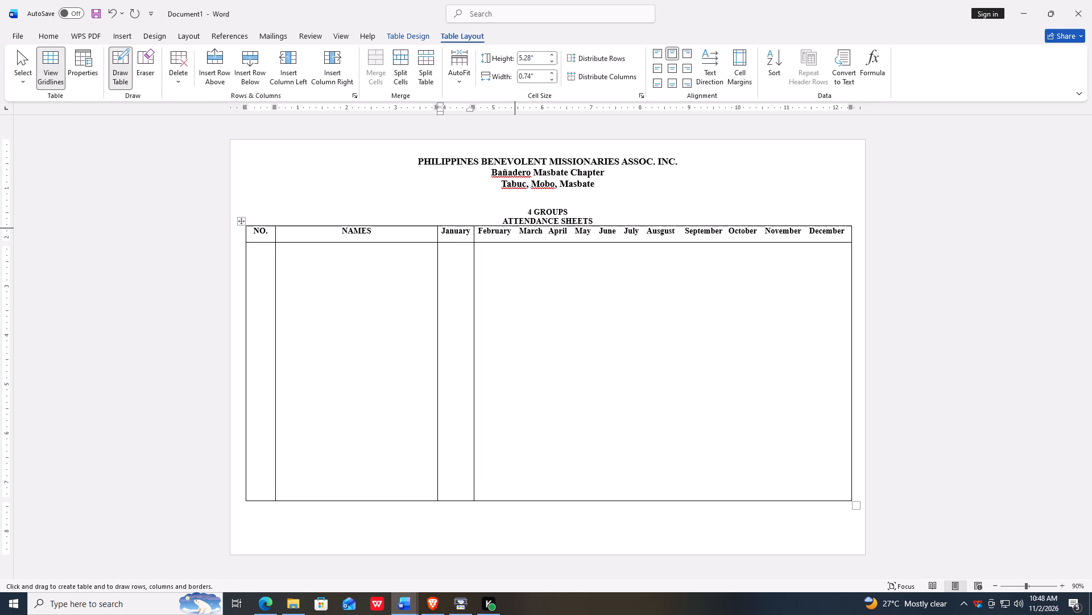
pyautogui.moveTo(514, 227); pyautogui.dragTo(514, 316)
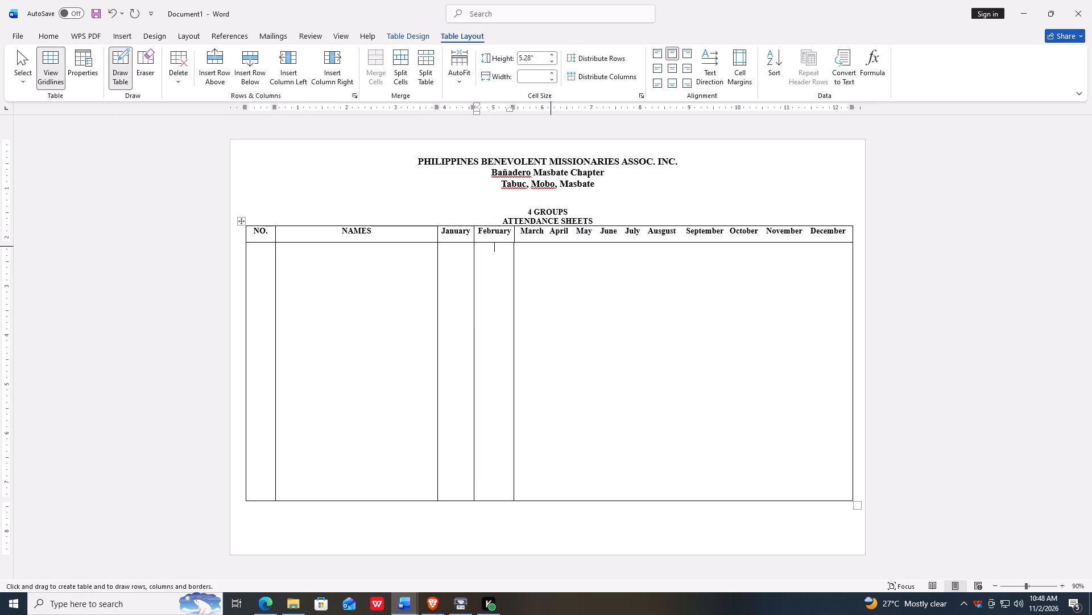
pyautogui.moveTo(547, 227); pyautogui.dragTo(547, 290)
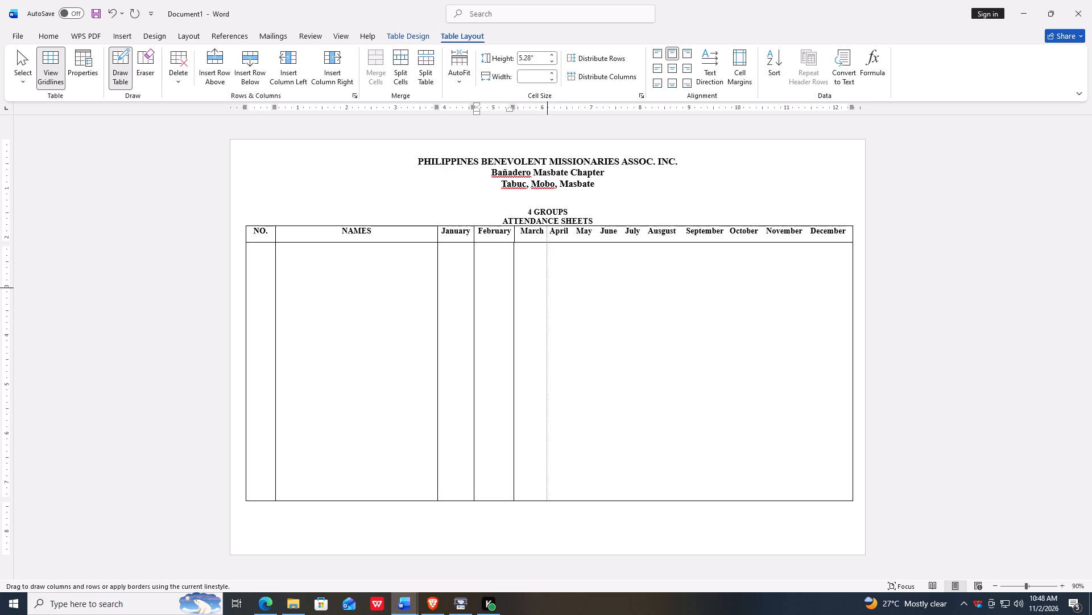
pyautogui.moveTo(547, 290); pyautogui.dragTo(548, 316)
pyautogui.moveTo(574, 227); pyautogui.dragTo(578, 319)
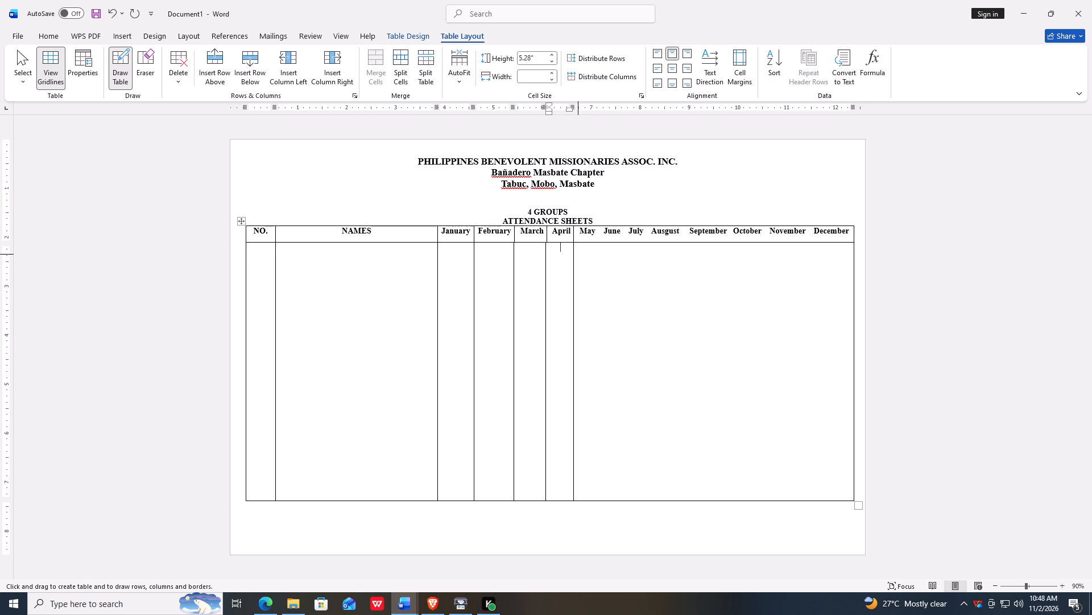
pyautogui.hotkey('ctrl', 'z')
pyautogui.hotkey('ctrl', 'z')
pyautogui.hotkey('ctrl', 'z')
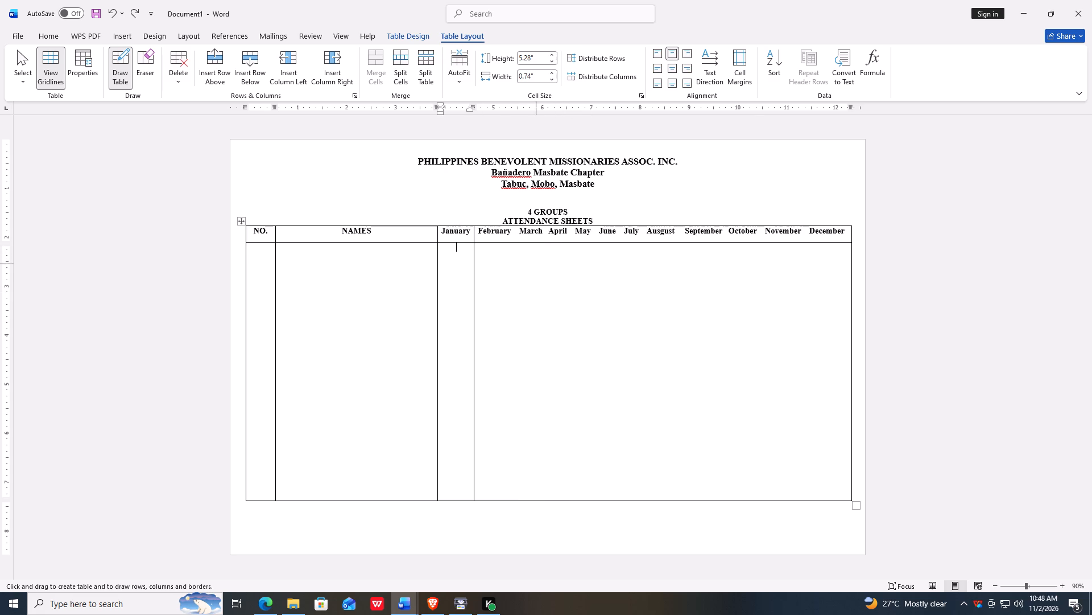
# Draw vertical table lines between February and March and between March and April through both rows.
pyautogui.moveTo(515, 226); pyautogui.dragTo(515, 234)
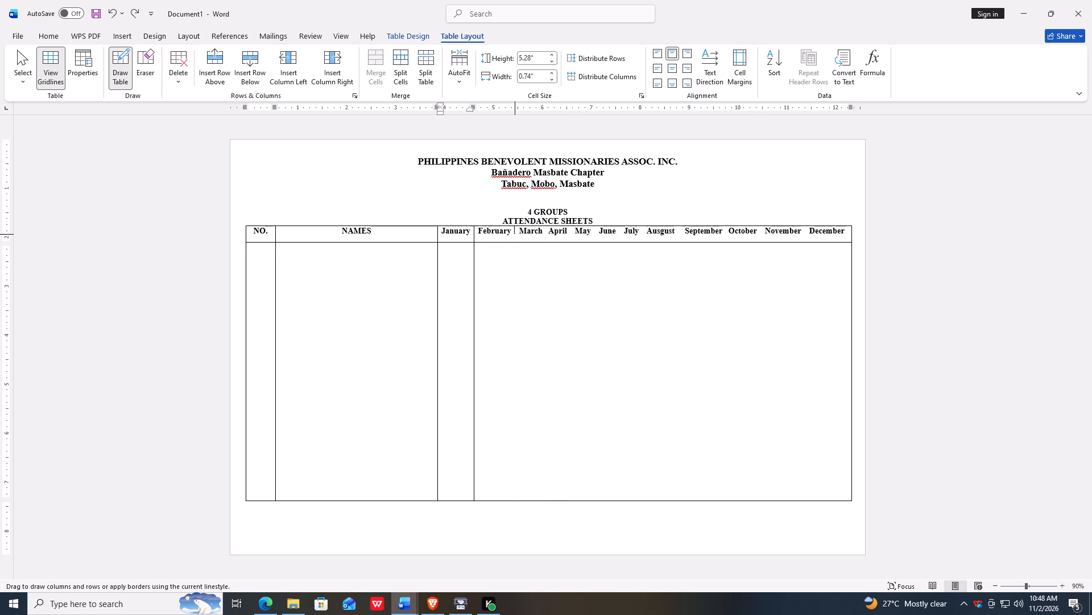
pyautogui.moveTo(515, 234); pyautogui.dragTo(517, 261)
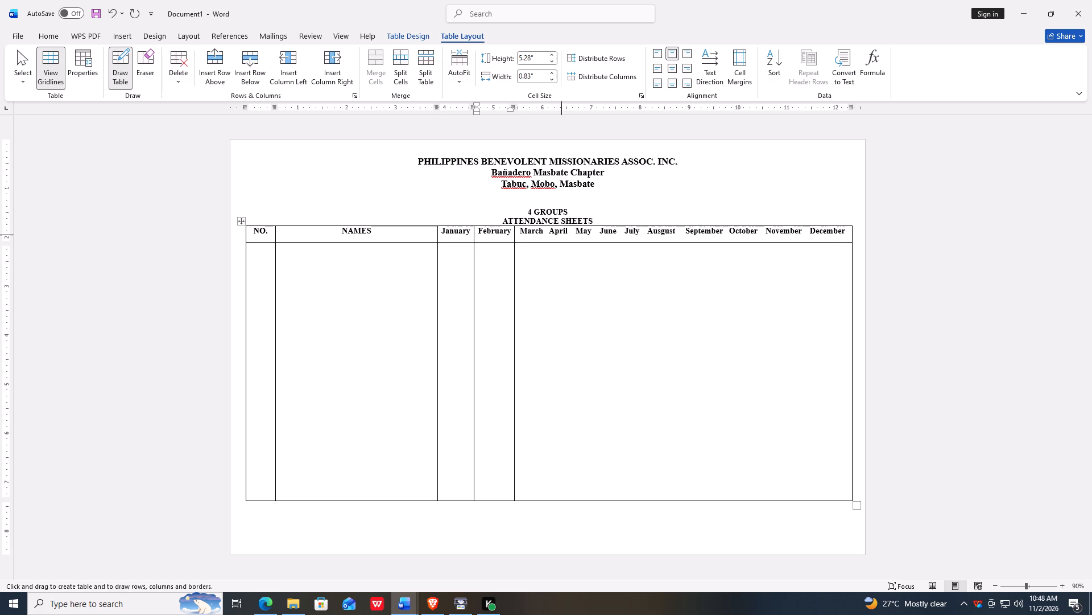
pyautogui.moveTo(545, 226); pyautogui.dragTo(547, 247)
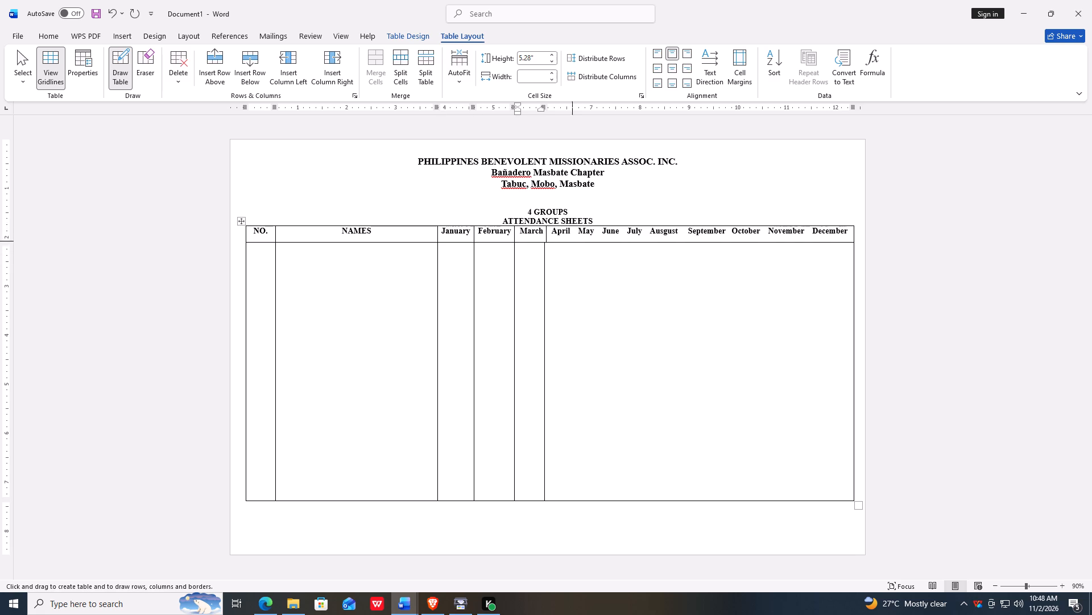
pyautogui.hotkey('ctrl', 'z')
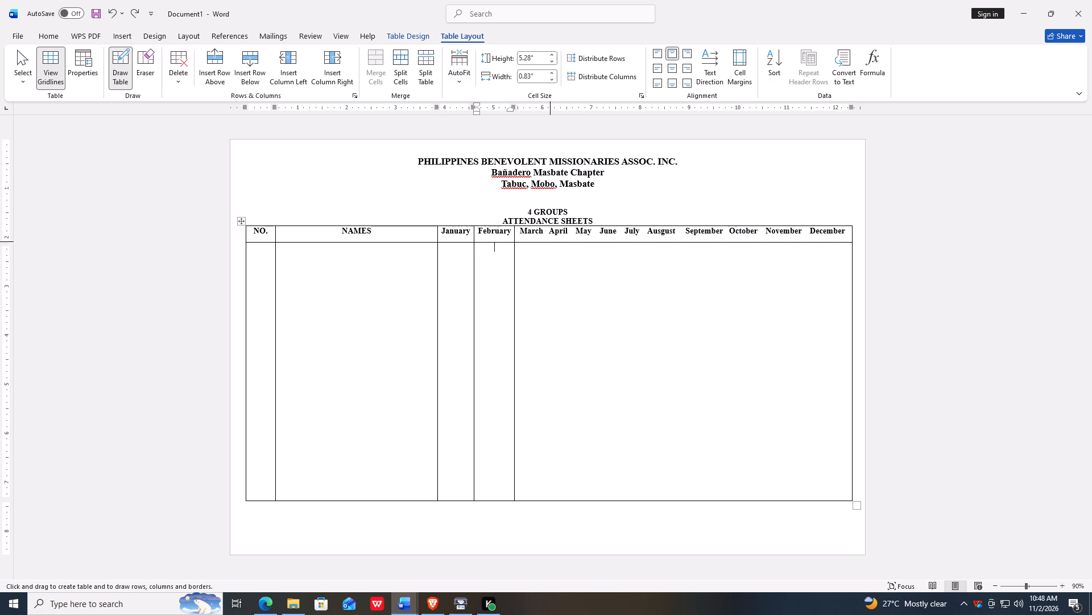
pyautogui.moveTo(545, 226); pyautogui.dragTo(546, 235)
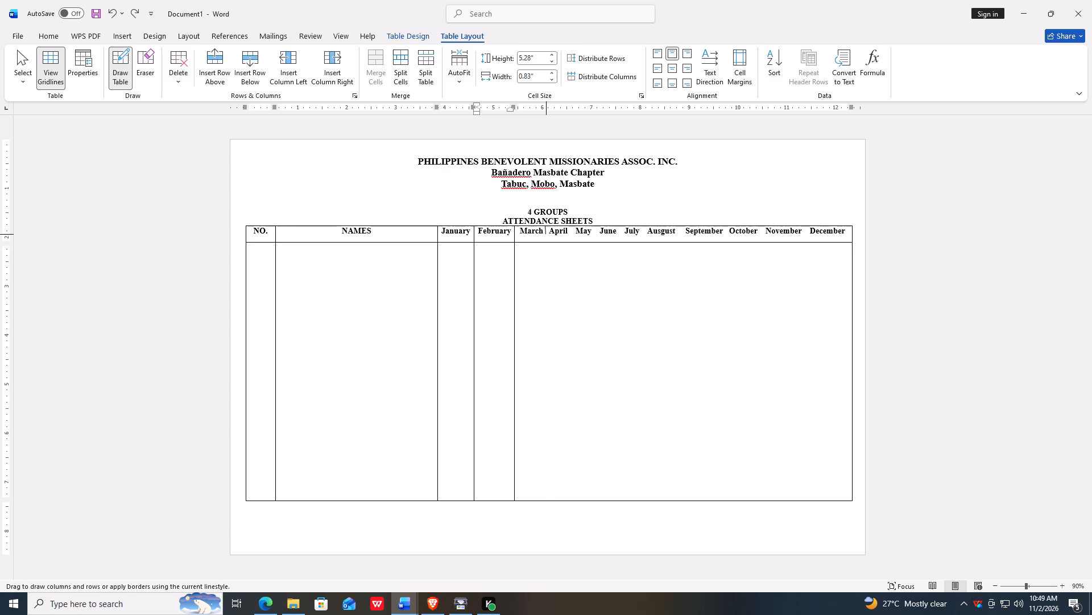
pyautogui.moveTo(546, 235); pyautogui.dragTo(547, 247)
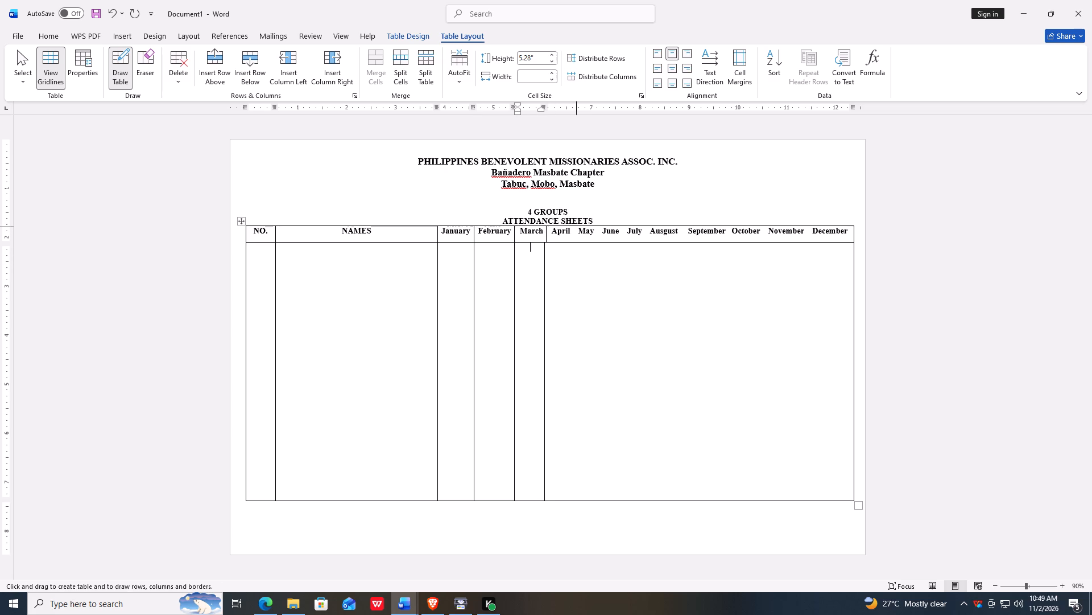
# Draw vertical table lines through both rows to separate April, May, June, July, Ausgust, September and October.
pyautogui.moveTo(575, 226); pyautogui.dragTo(574, 272)
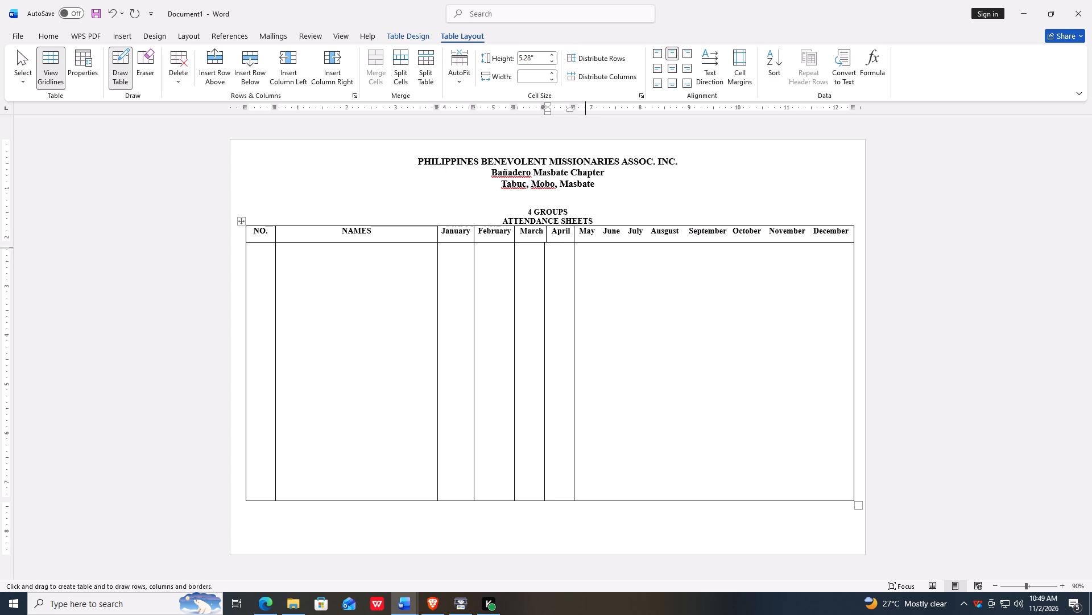
pyautogui.moveTo(600, 227); pyautogui.dragTo(597, 260)
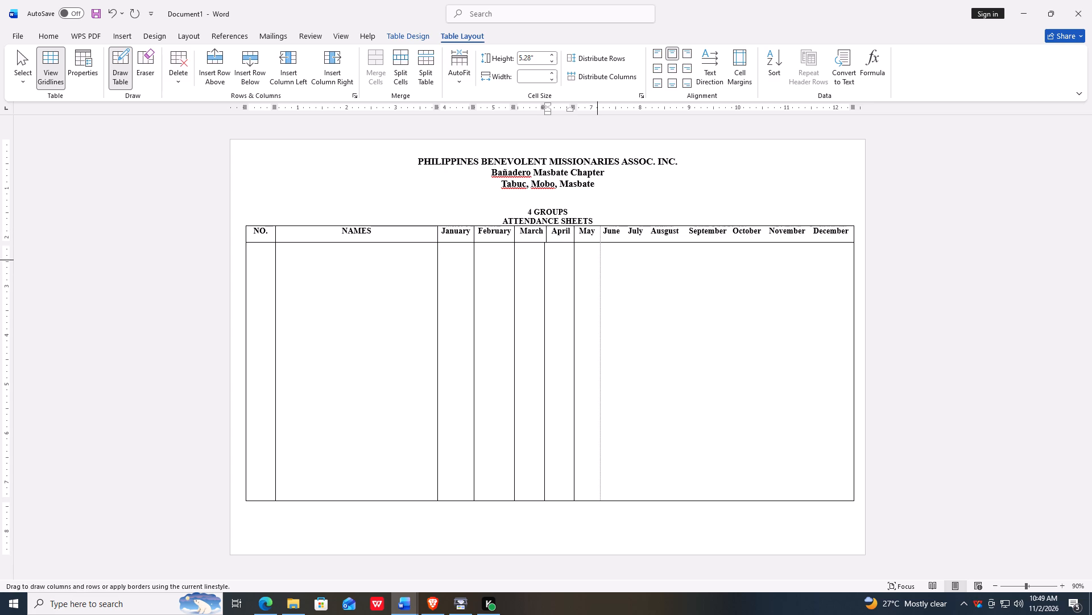
pyautogui.moveTo(597, 260); pyautogui.dragTo(597, 271)
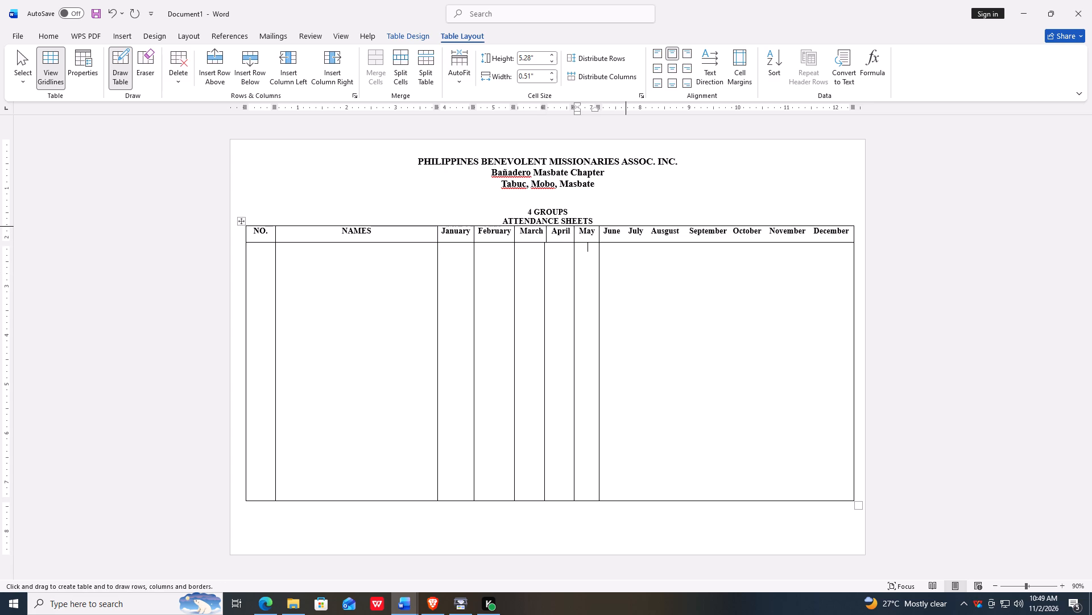
pyautogui.moveTo(624, 226); pyautogui.dragTo(624, 266)
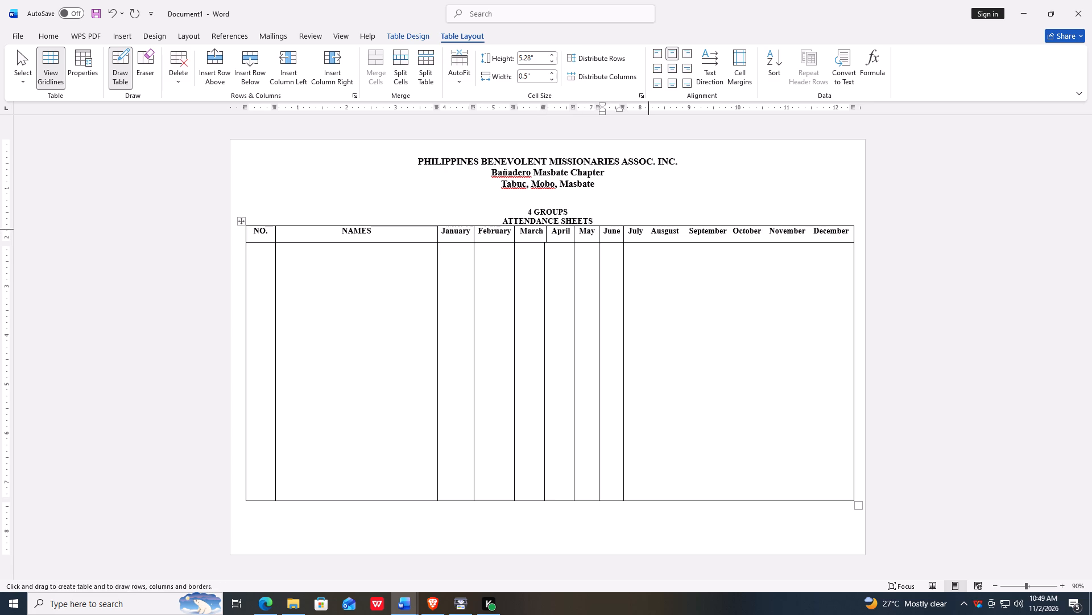
pyautogui.moveTo(648, 227); pyautogui.dragTo(648, 264)
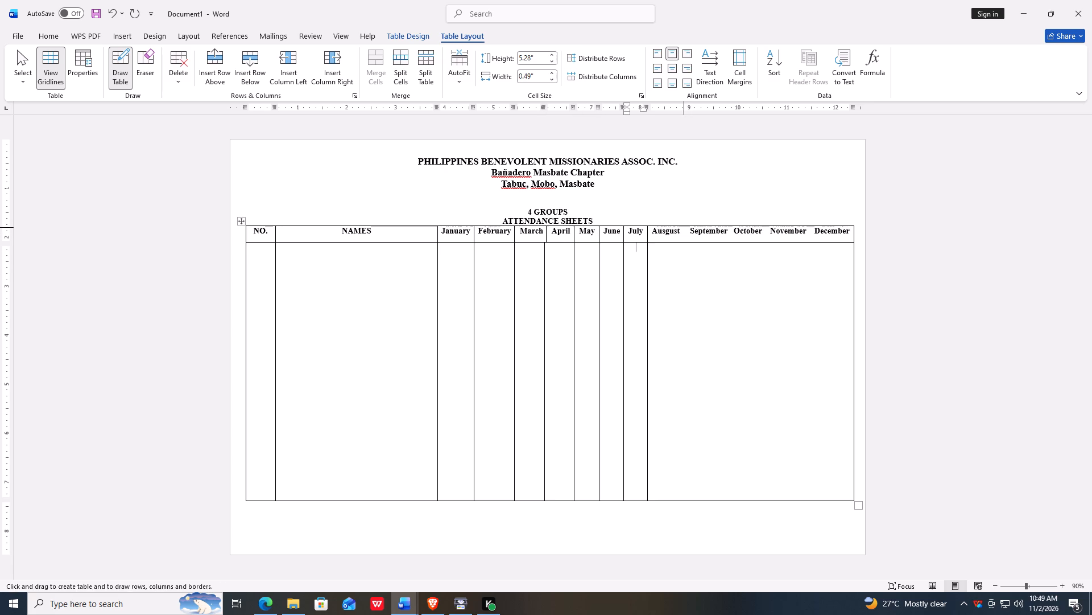
pyautogui.moveTo(684, 227); pyautogui.dragTo(684, 268)
pyautogui.moveTo(731, 226); pyautogui.dragTo(730, 229)
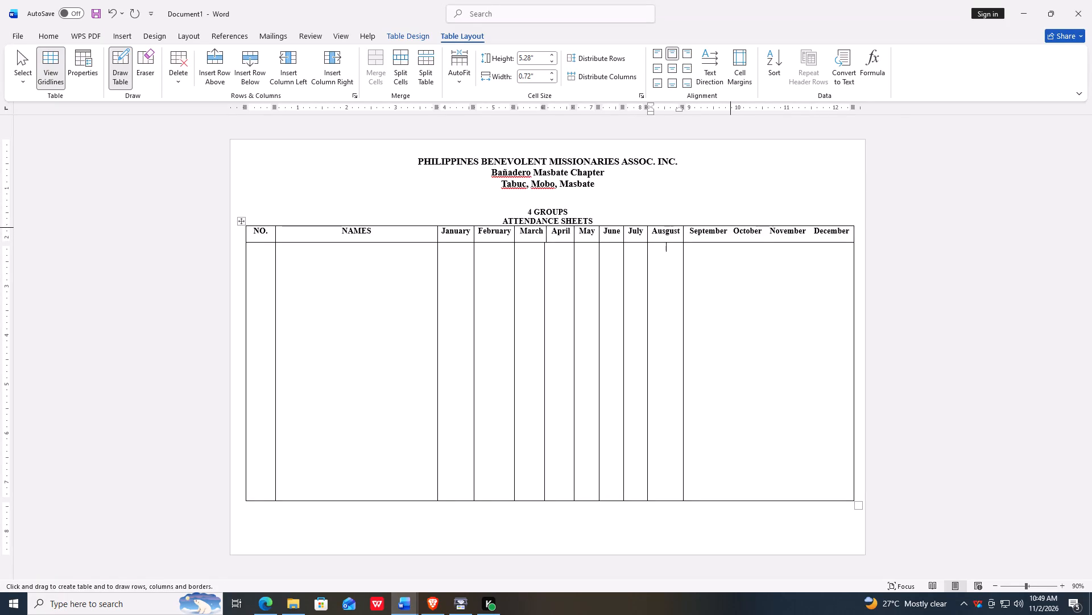
pyautogui.moveTo(730, 229); pyautogui.dragTo(729, 278)
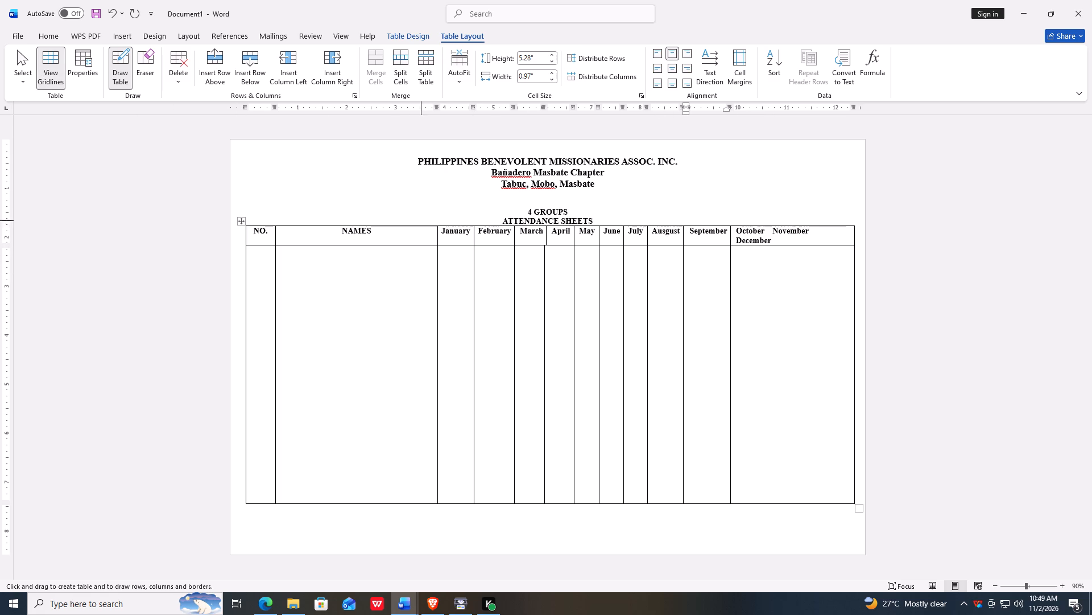
# Stop drawing table lines, then narrow the NAMES column and shift the January–February and February–March lines closer to their month names.
pyautogui.click(43, 42)
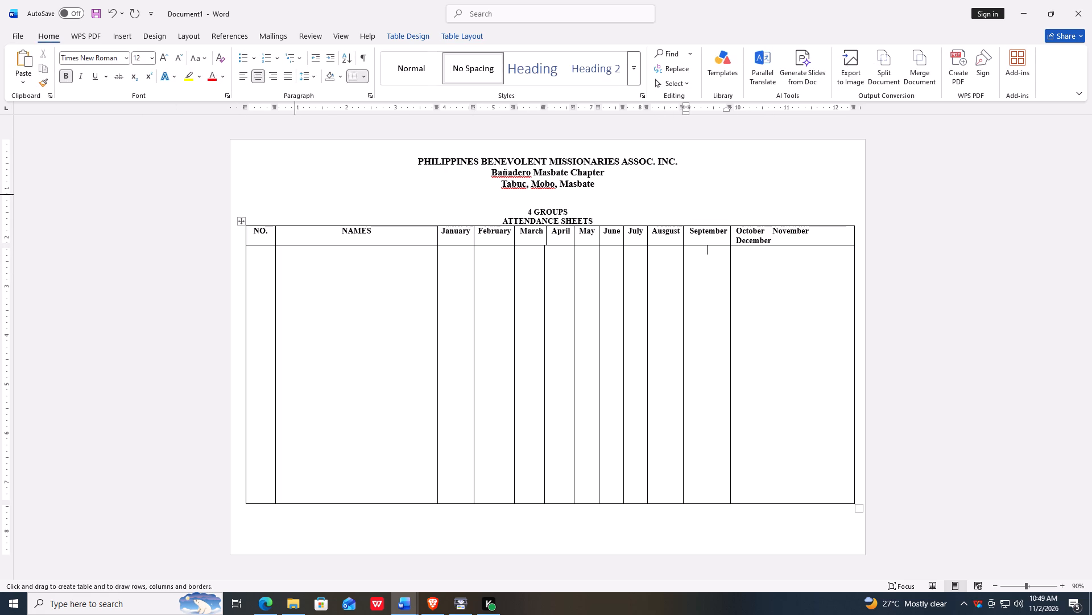
pyautogui.click(350, 182)
pyautogui.moveTo(437, 236); pyautogui.dragTo(437, 237)
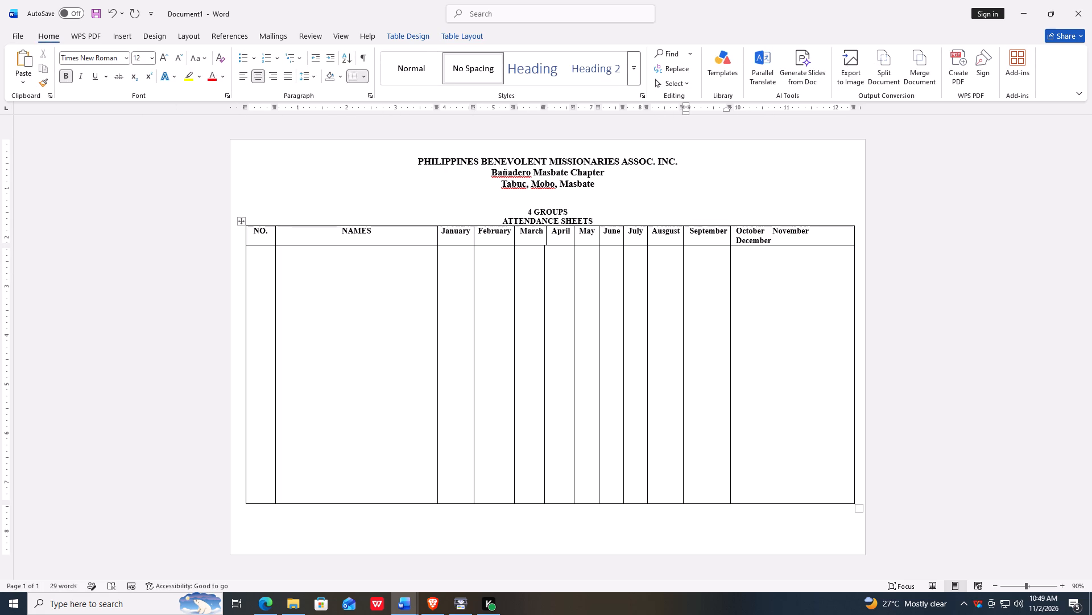
pyautogui.moveTo(437, 237); pyautogui.dragTo(425, 236)
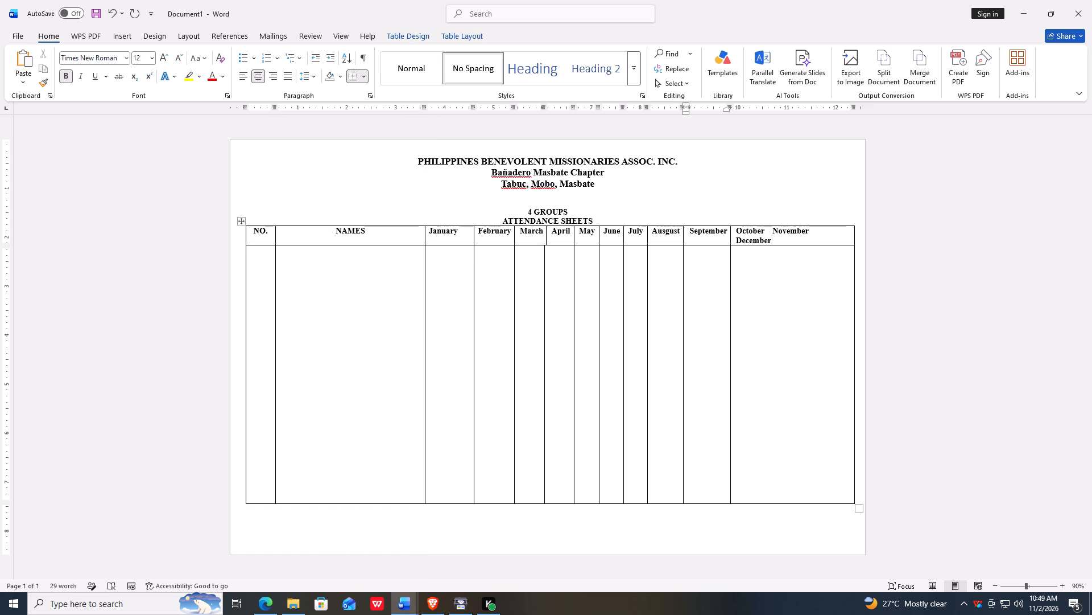
pyautogui.moveTo(473, 236); pyautogui.dragTo(463, 236)
pyautogui.moveTo(514, 242); pyautogui.dragTo(503, 243)
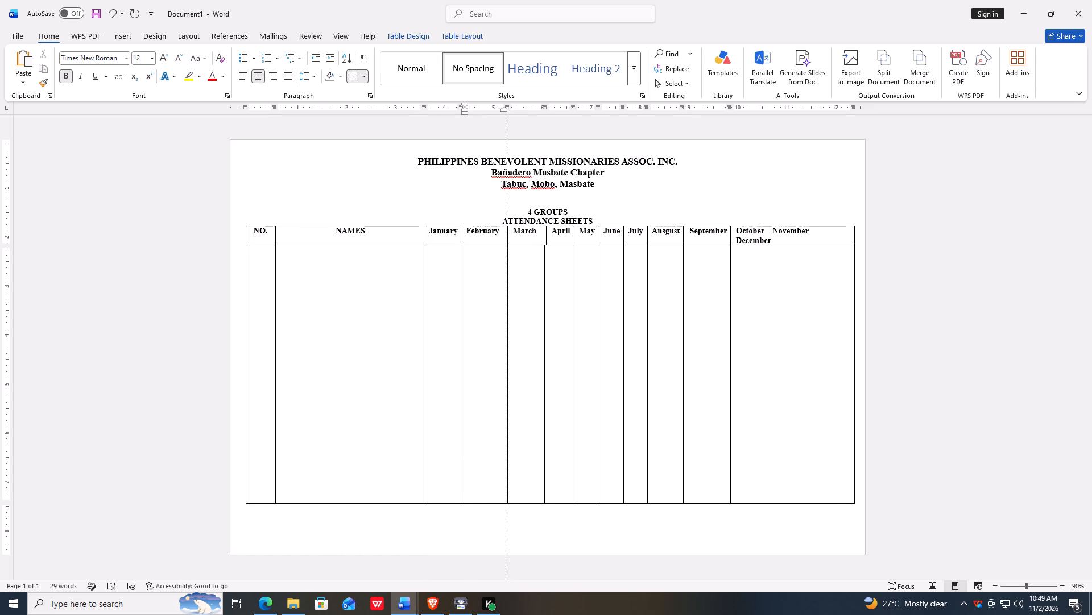
pyautogui.moveTo(503, 243); pyautogui.dragTo(500, 243)
# Shift the March–April, April–May and May–June lines left in both rows so the March, April and May columns fit their names.
pyautogui.moveTo(547, 243); pyautogui.dragTo(540, 243)
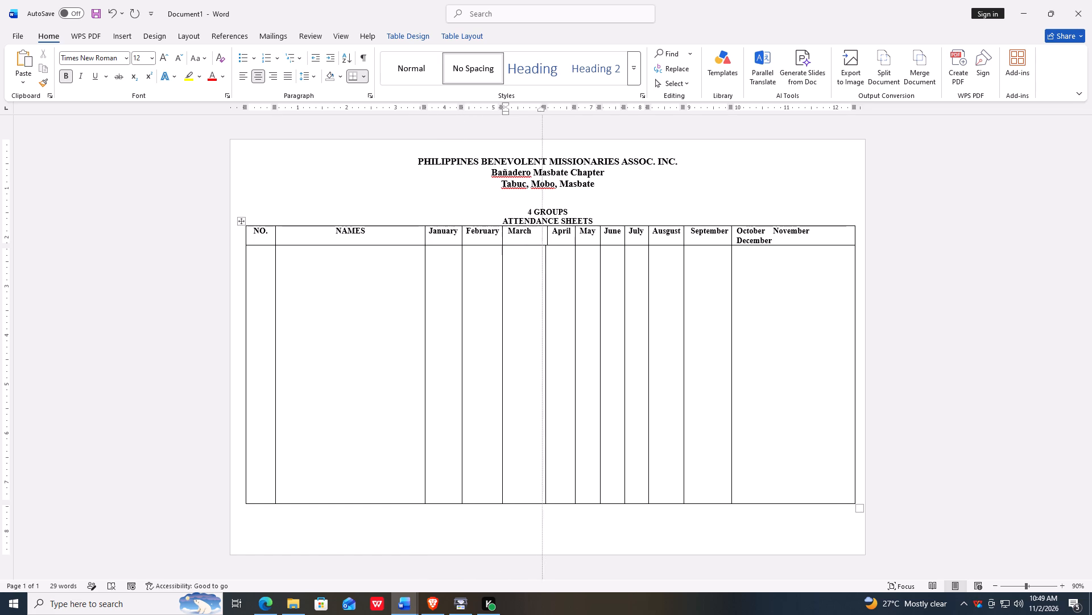
pyautogui.moveTo(540, 243); pyautogui.dragTo(535, 243)
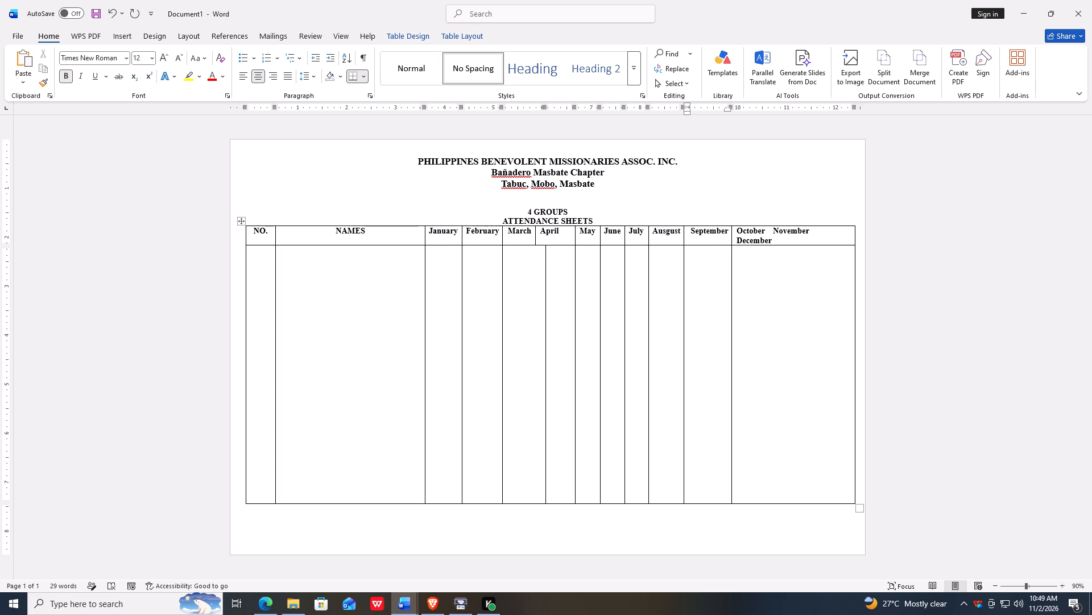
pyautogui.moveTo(545, 257); pyautogui.dragTo(535, 257)
pyautogui.moveTo(573, 241); pyautogui.dragTo(563, 243)
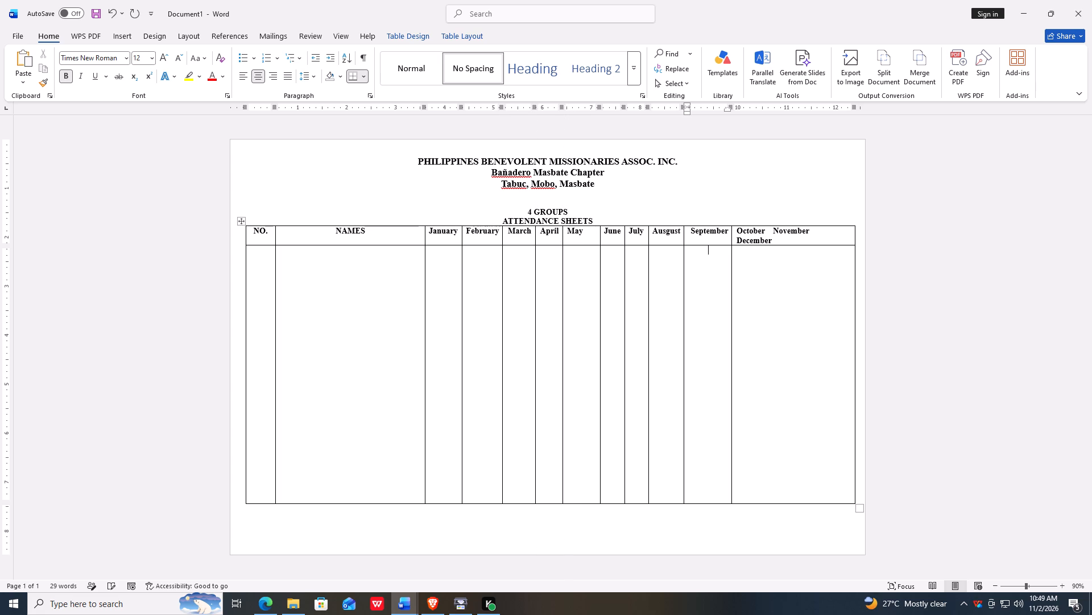
pyautogui.moveTo(599, 241); pyautogui.dragTo(588, 243)
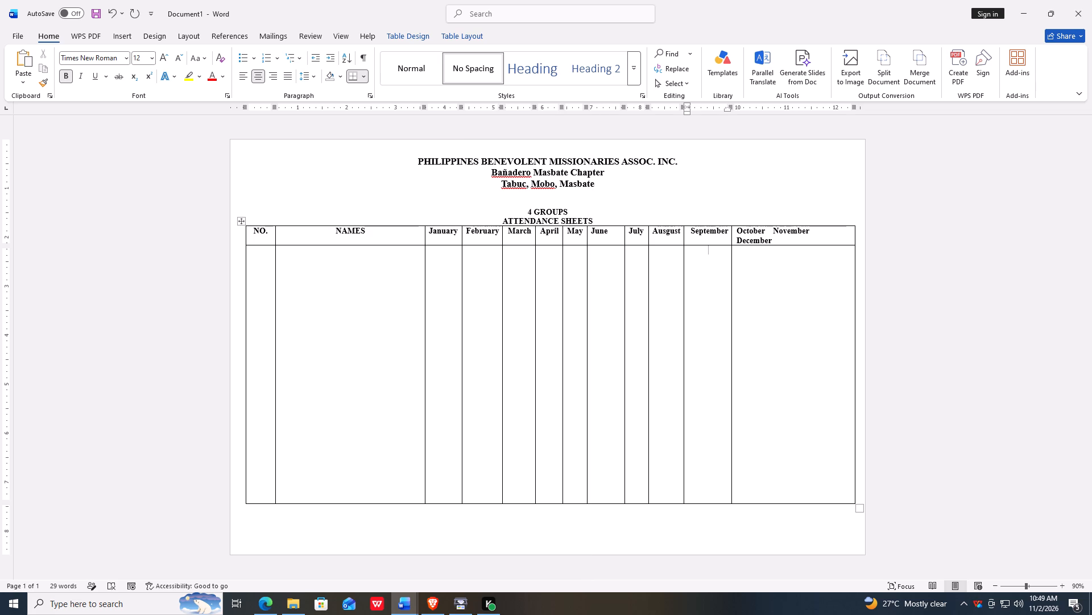
# Auto-fit the month columns, including May, July and September, to the width of their header names.
pyautogui.click(587, 241)
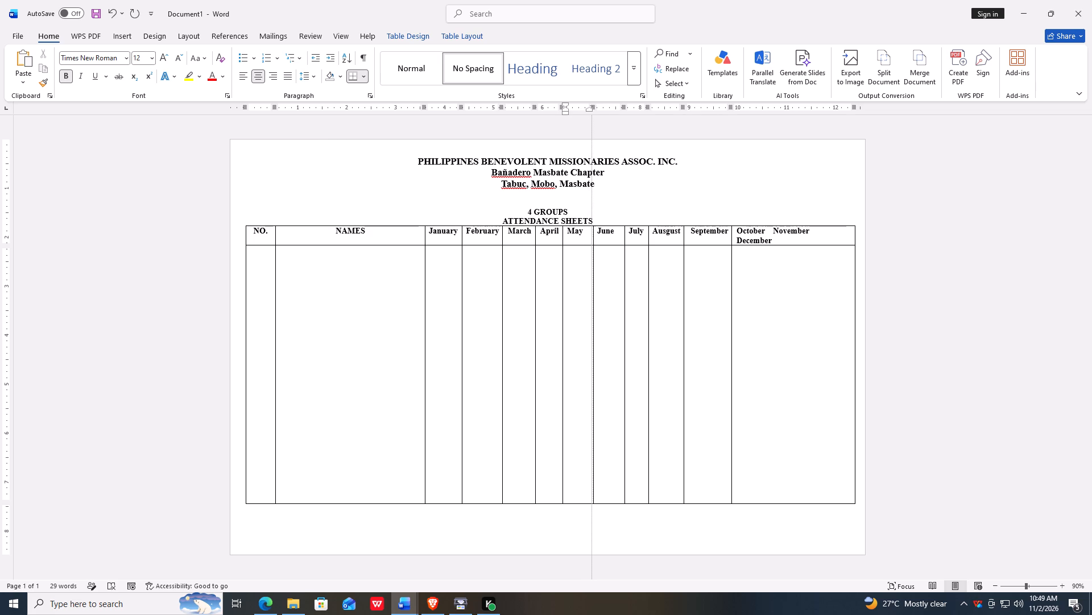
pyautogui.click(682, 243)
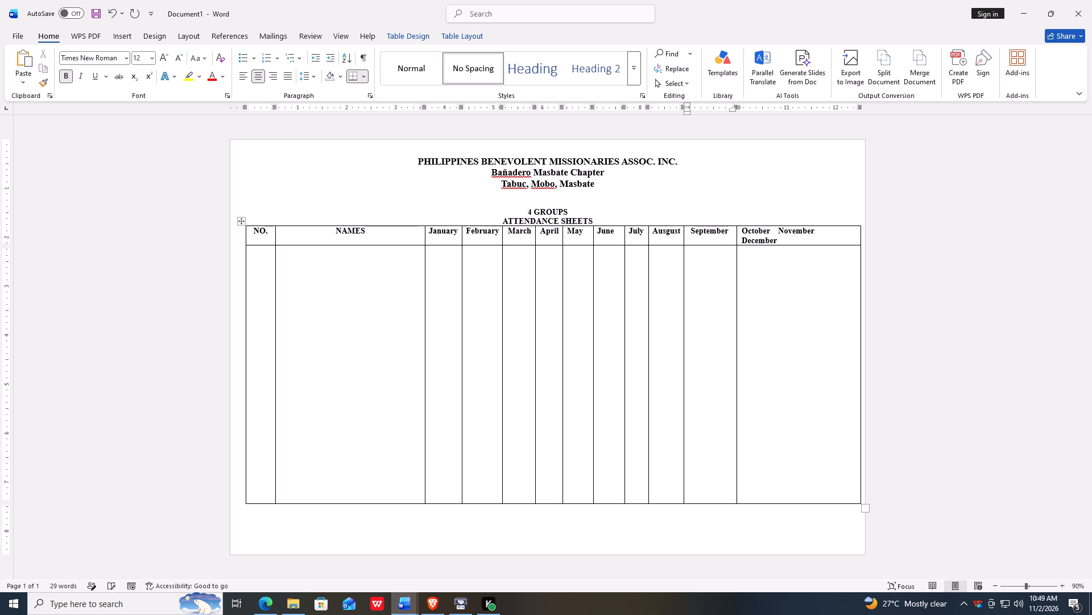
pyautogui.click(648, 242)
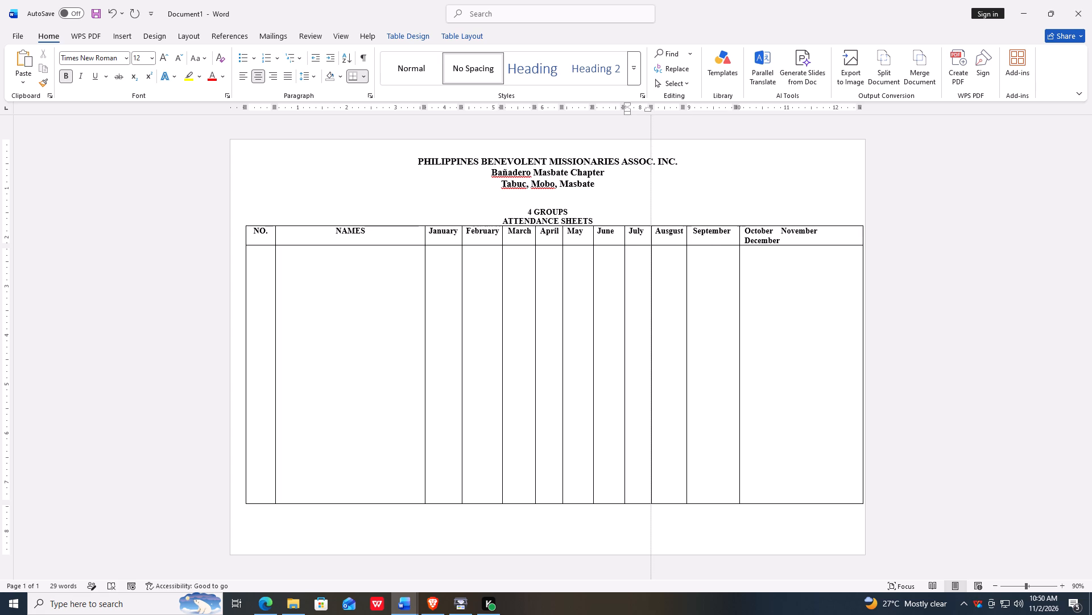
pyautogui.click(461, 240)
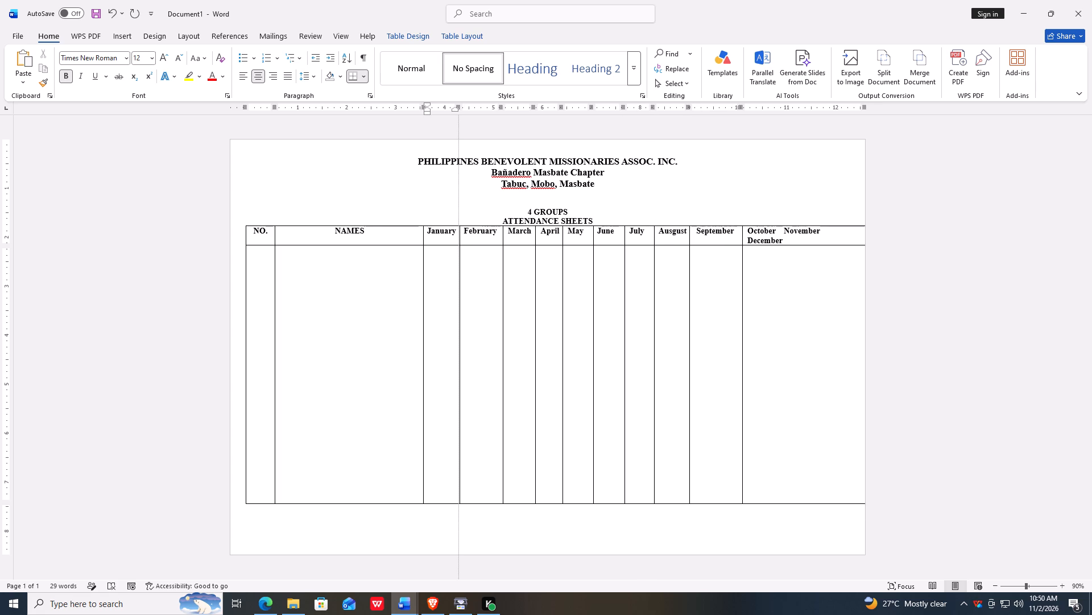
pyautogui.click(503, 240)
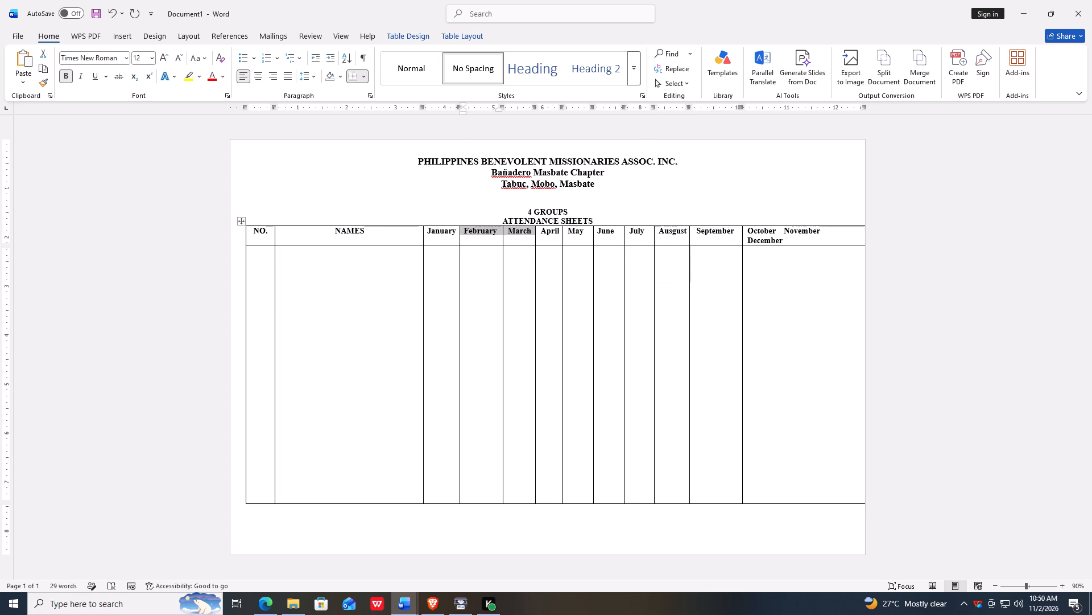
# Narrow the NAMES column further and move the January–February line left in both rows to tighten the January column.
pyautogui.moveTo(423, 257); pyautogui.dragTo(415, 257)
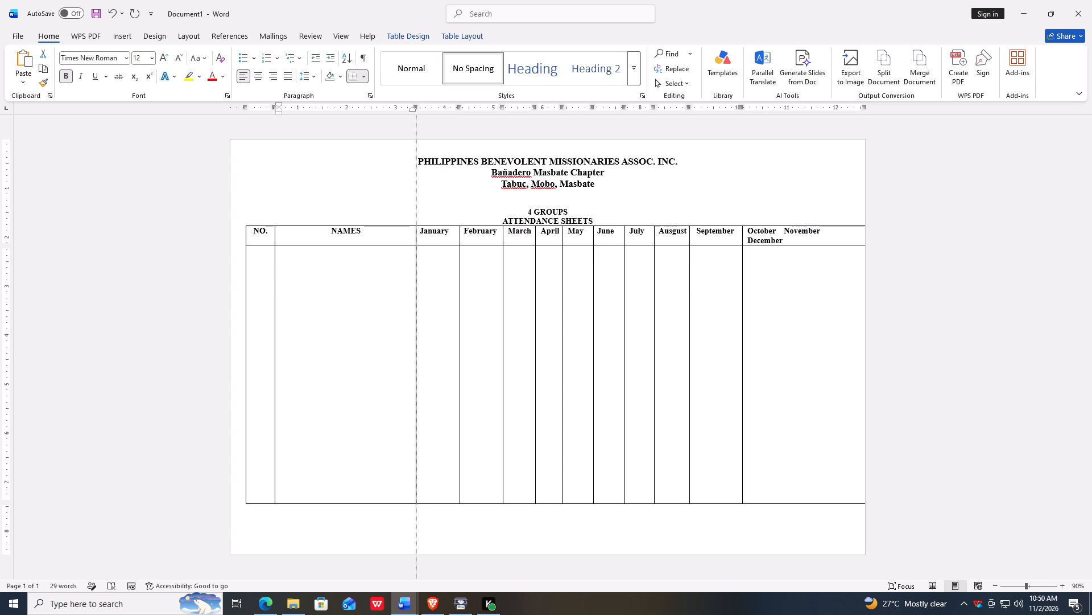
pyautogui.moveTo(415, 257); pyautogui.dragTo(409, 259)
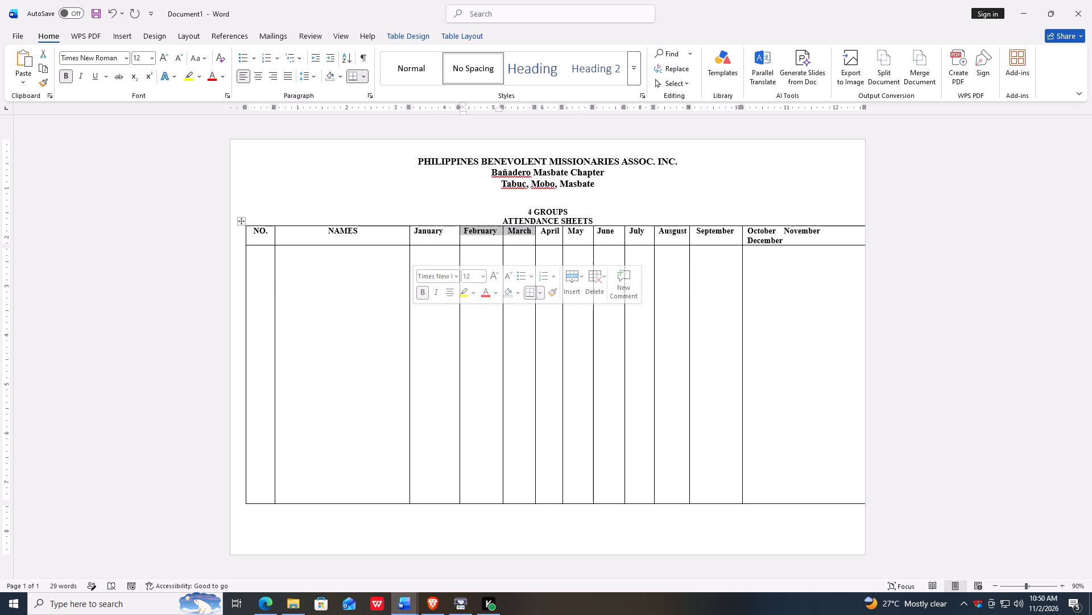
pyautogui.moveTo(459, 240); pyautogui.dragTo(448, 241)
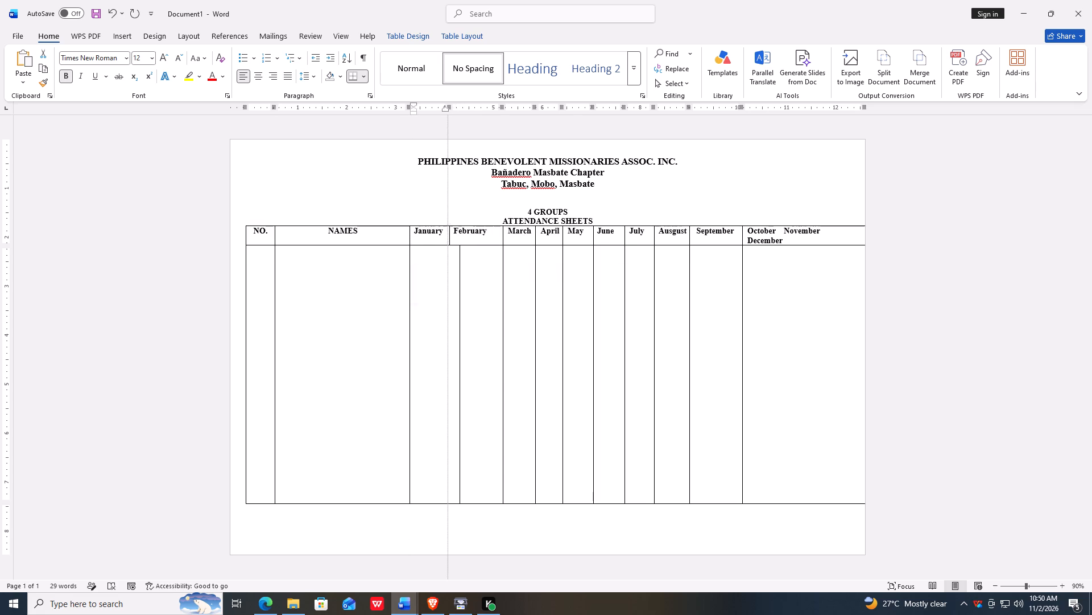
pyautogui.moveTo(448, 241); pyautogui.dragTo(446, 241)
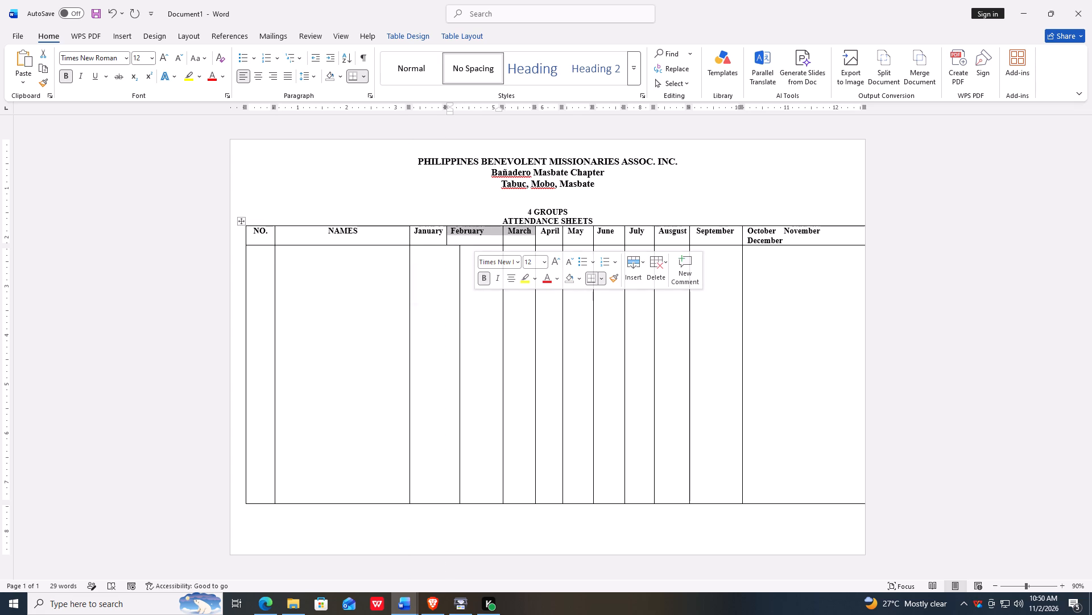
pyautogui.moveTo(460, 262); pyautogui.dragTo(447, 264)
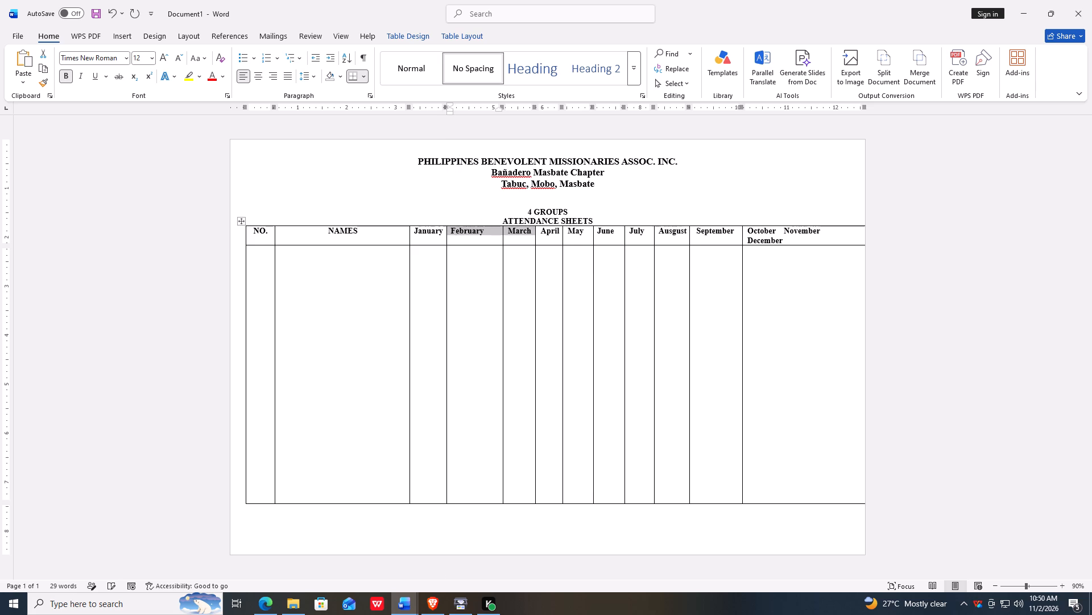
# Move the February–March and March–April lines left in both rows so the February and March columns fit closely around their names.
pyautogui.moveTo(503, 240); pyautogui.dragTo(485, 243)
pyautogui.click(498, 323)
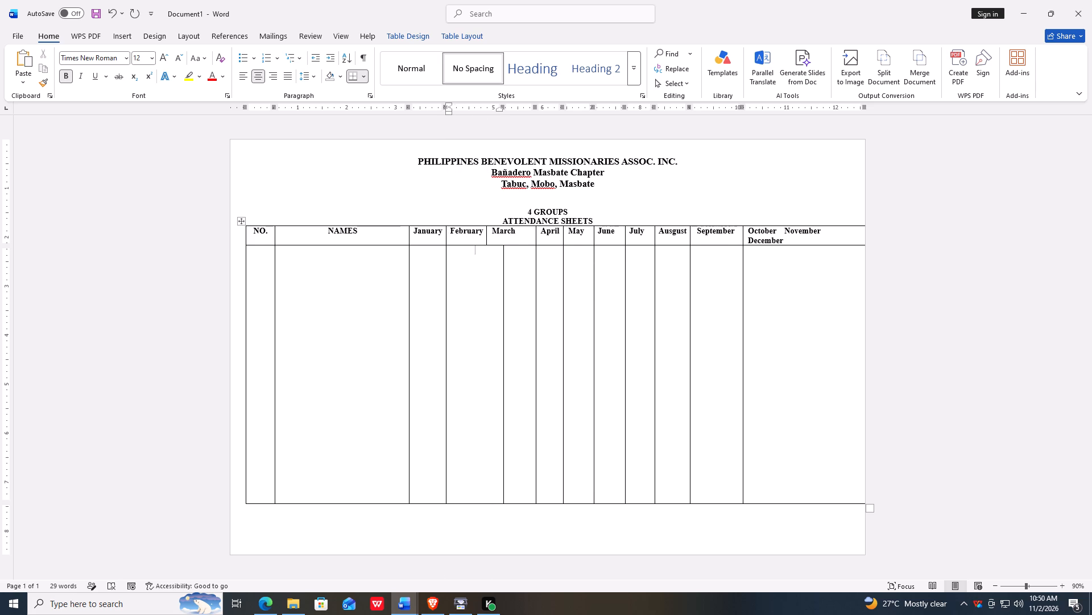
pyautogui.moveTo(503, 318); pyautogui.dragTo(487, 318)
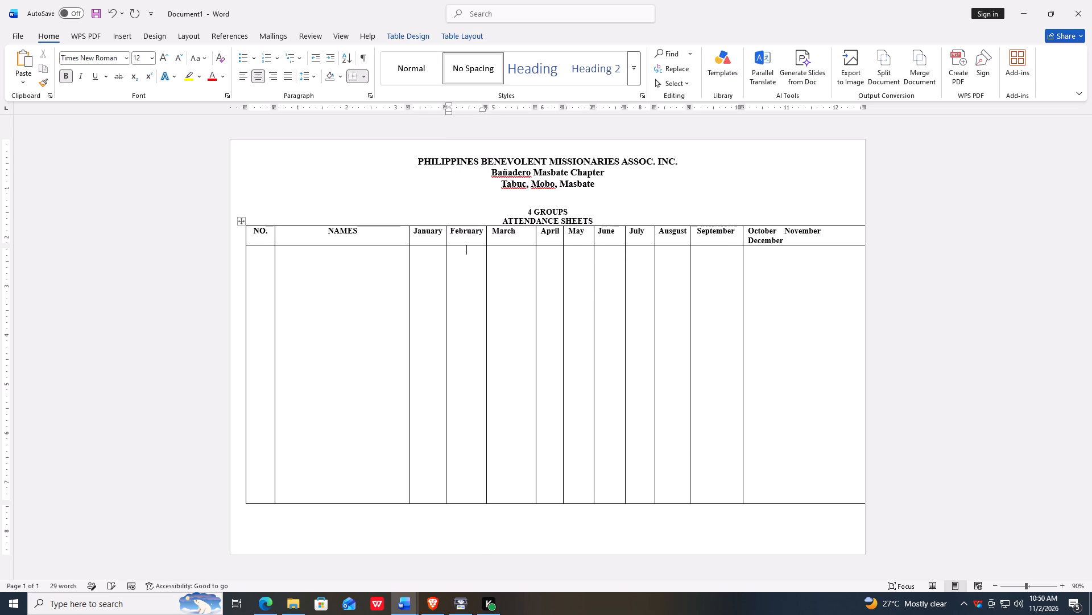
pyautogui.click(536, 235)
pyautogui.moveTo(536, 264); pyautogui.dragTo(520, 266)
# Move the April–May line left in the body and header rows, keeping both parts aligned and the April column narrow.
pyautogui.moveTo(564, 269); pyautogui.dragTo(562, 269)
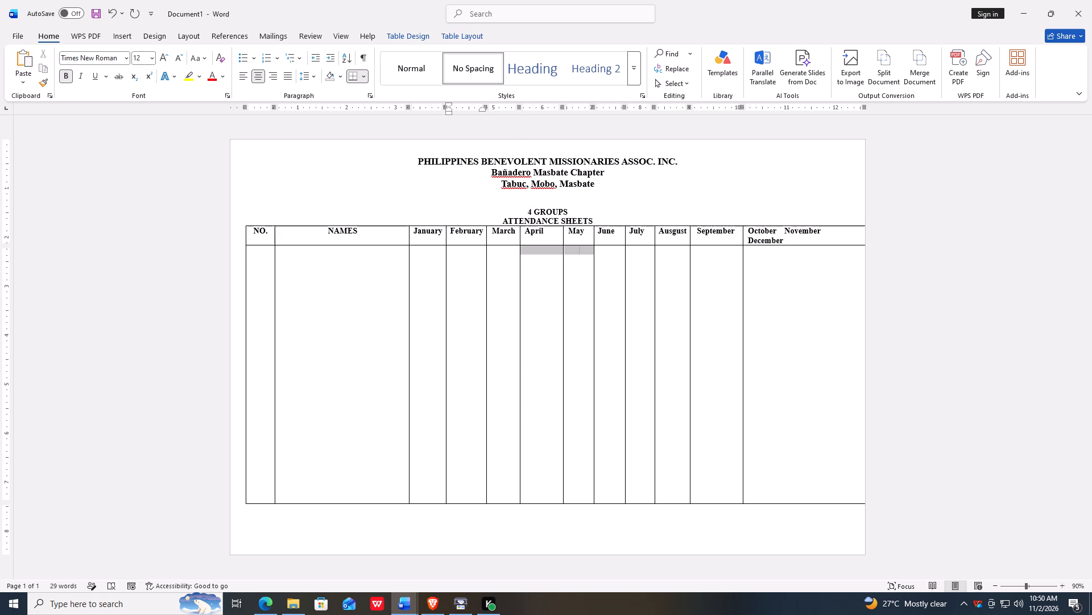
pyautogui.moveTo(562, 269); pyautogui.dragTo(549, 269)
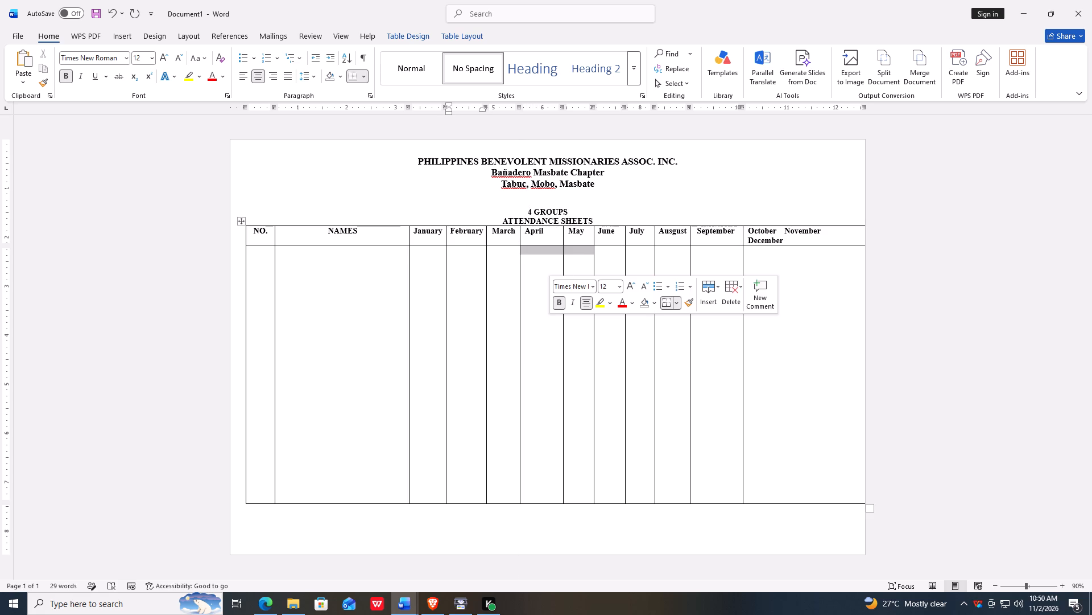
pyautogui.moveTo(563, 271); pyautogui.dragTo(550, 271)
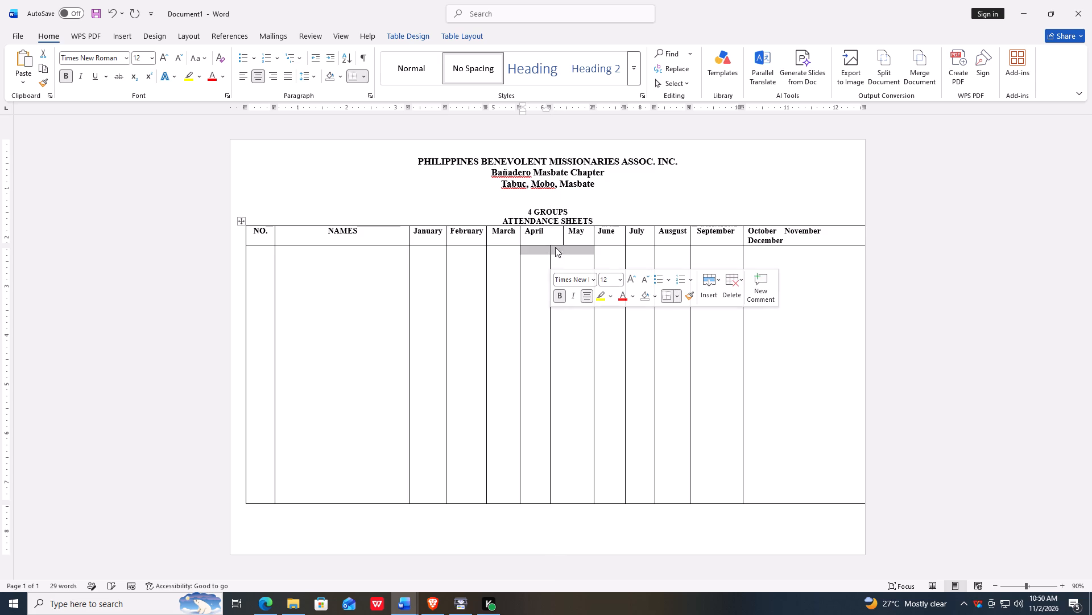
pyautogui.moveTo(562, 239); pyautogui.dragTo(550, 241)
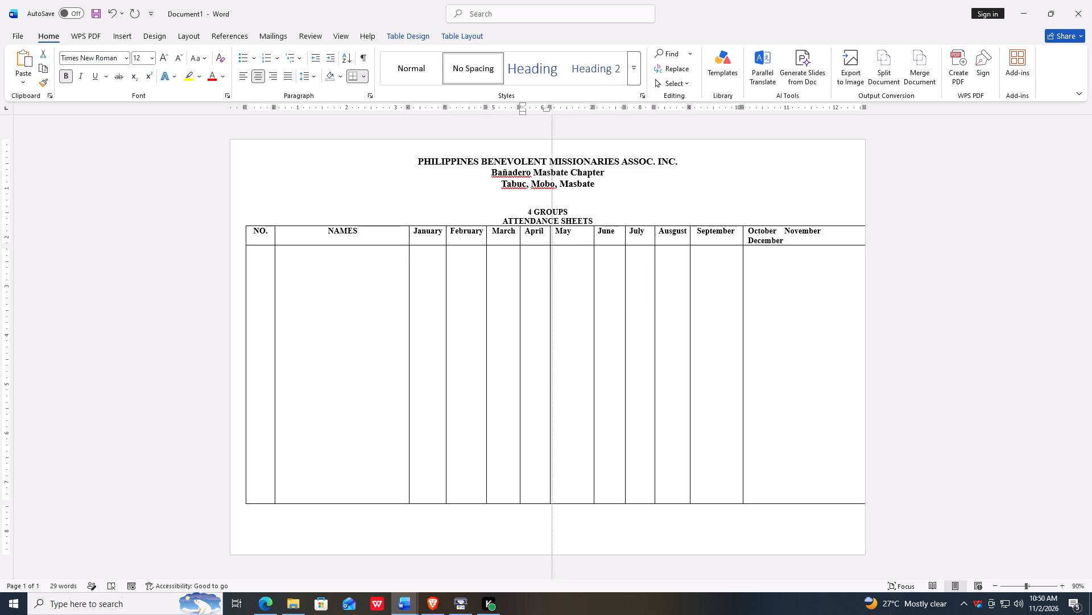
pyautogui.moveTo(550, 241); pyautogui.dragTo(550, 242)
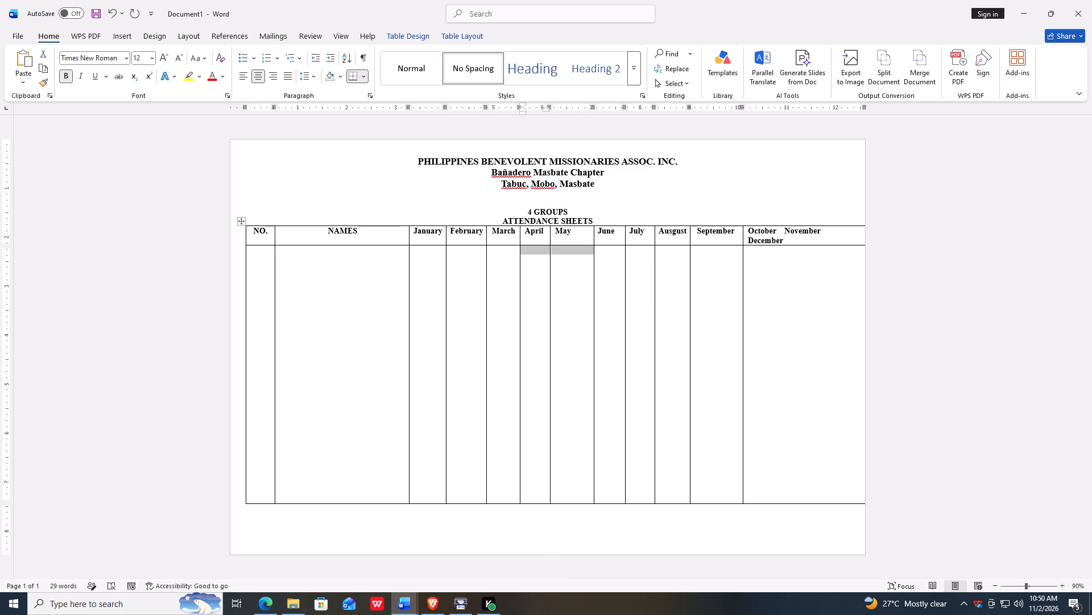
# Move the May–June line left in the body row and align the header row's line with it to narrow the May column.
pyautogui.click(595, 265)
pyautogui.moveTo(594, 265); pyautogui.dragTo(593, 265)
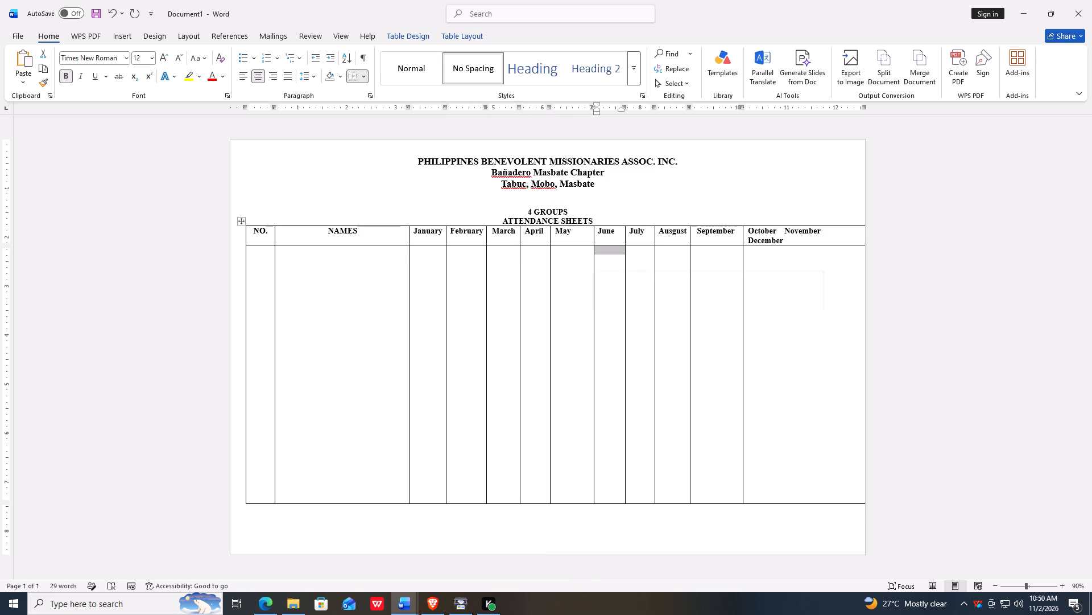
pyautogui.moveTo(593, 265); pyautogui.dragTo(577, 268)
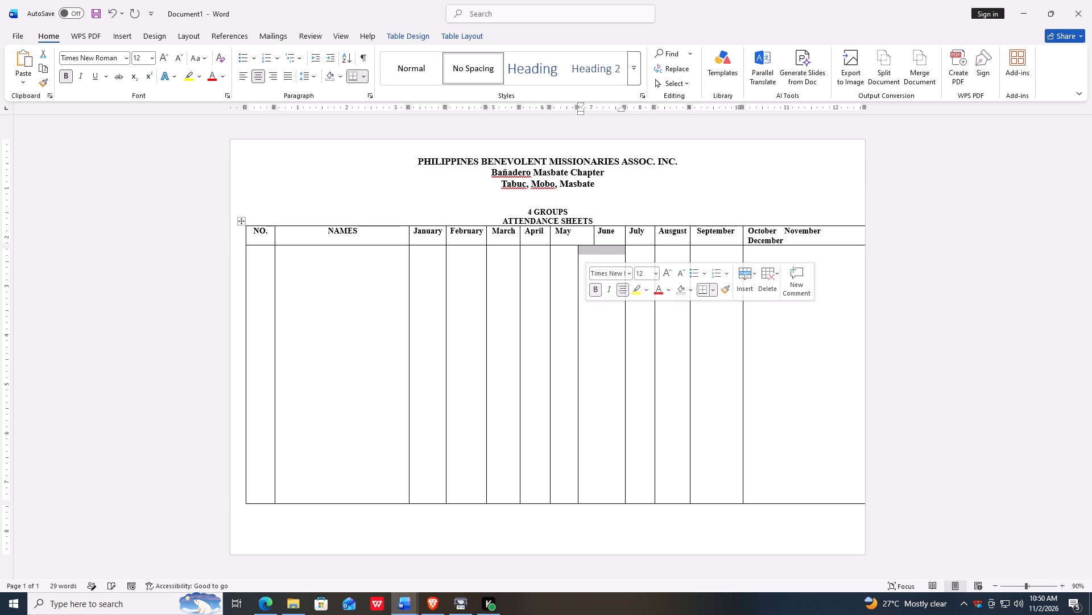
pyautogui.click(594, 241)
pyautogui.moveTo(593, 239); pyautogui.dragTo(591, 239)
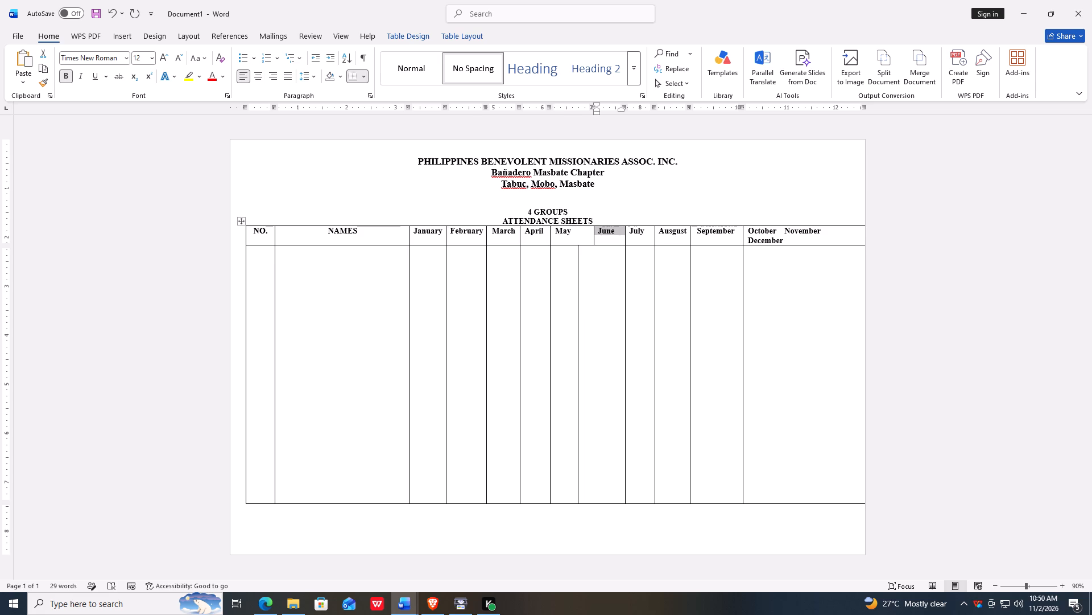
pyautogui.moveTo(591, 239); pyautogui.dragTo(578, 241)
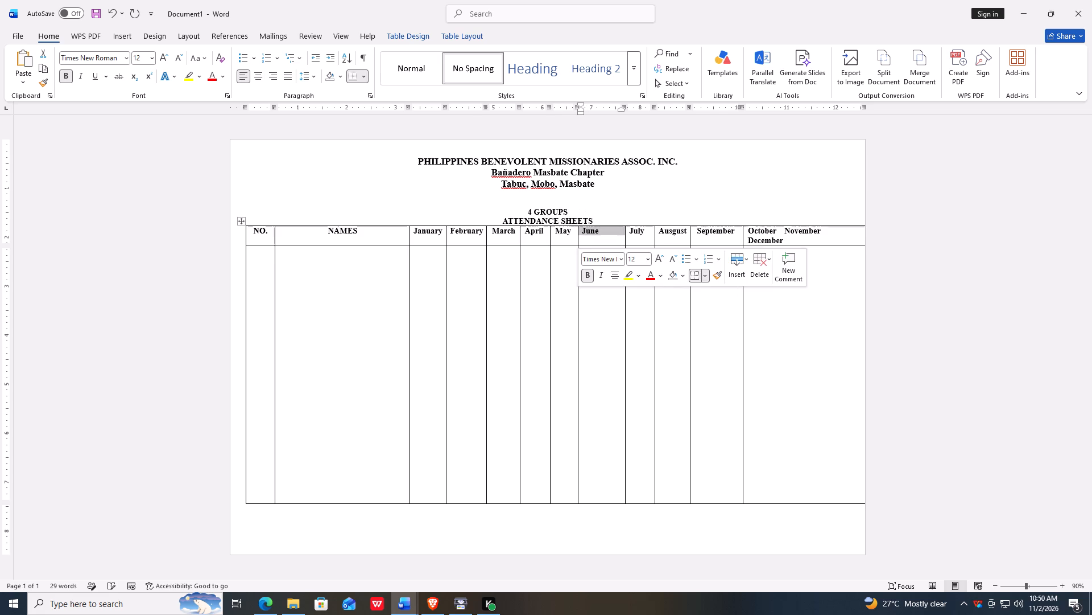
# Move the June–July, July–Ausgust and Ausgust–September lines left through both rows to narrow the June, July and Ausgust columns.
pyautogui.click(825, 343)
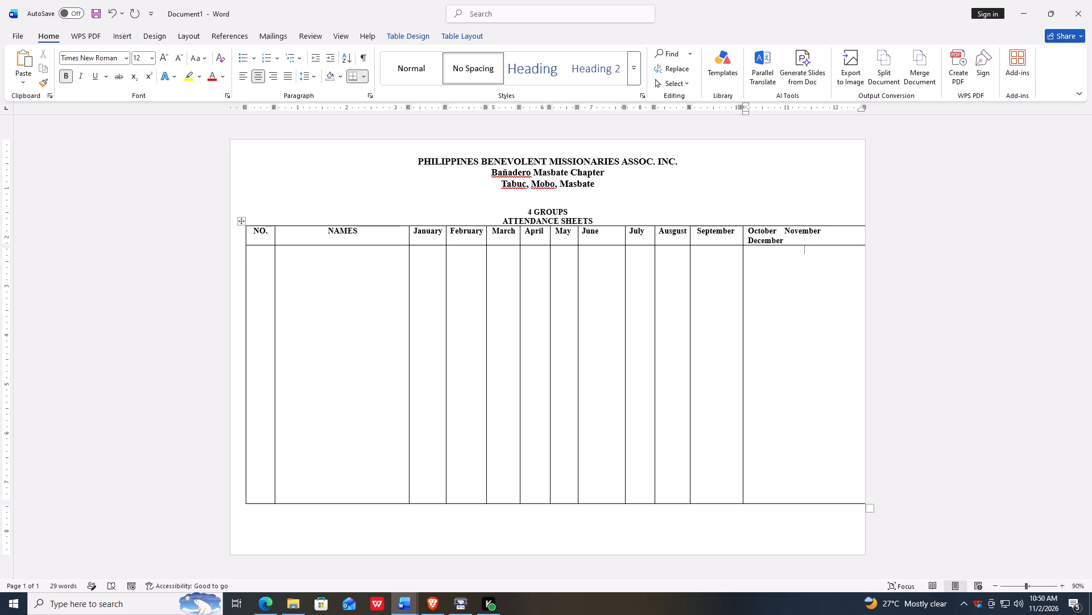
pyautogui.moveTo(625, 237); pyautogui.dragTo(620, 237)
pyautogui.moveTo(620, 237); pyautogui.dragTo(610, 239)
pyautogui.moveTo(654, 236); pyautogui.dragTo(639, 238)
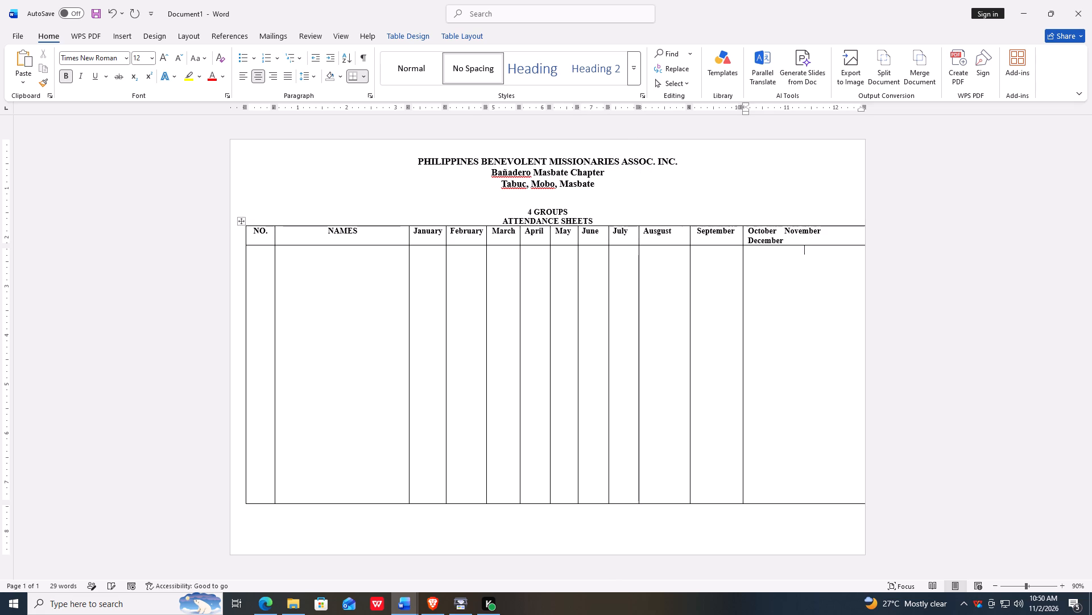
pyautogui.moveTo(690, 236); pyautogui.dragTo(677, 238)
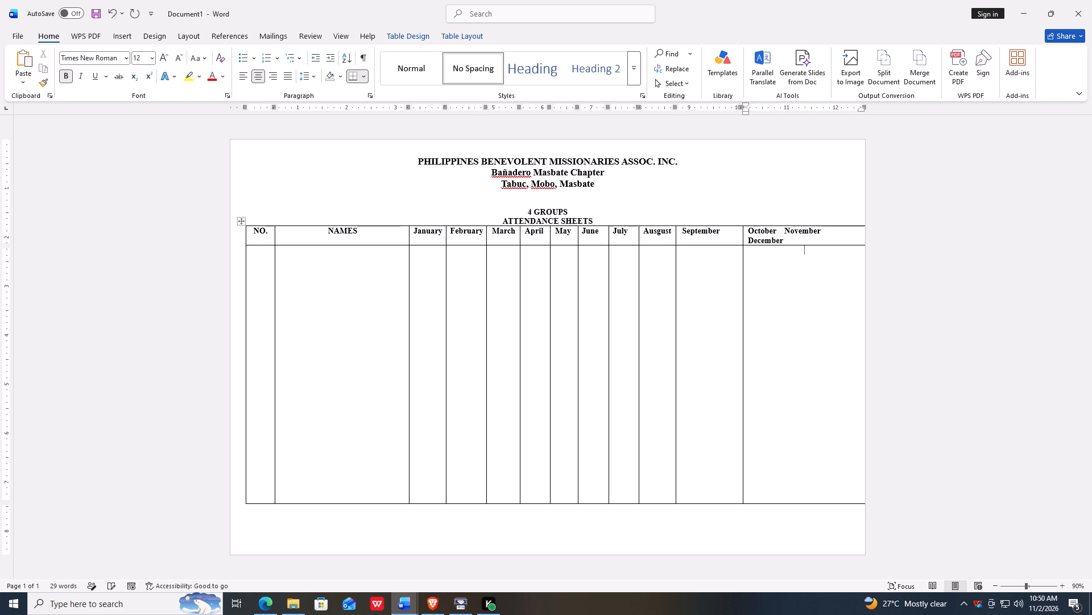
# Move the September–October line left in both rows so the September column fits closely around its name.
pyautogui.moveTo(743, 238); pyautogui.dragTo(727, 239)
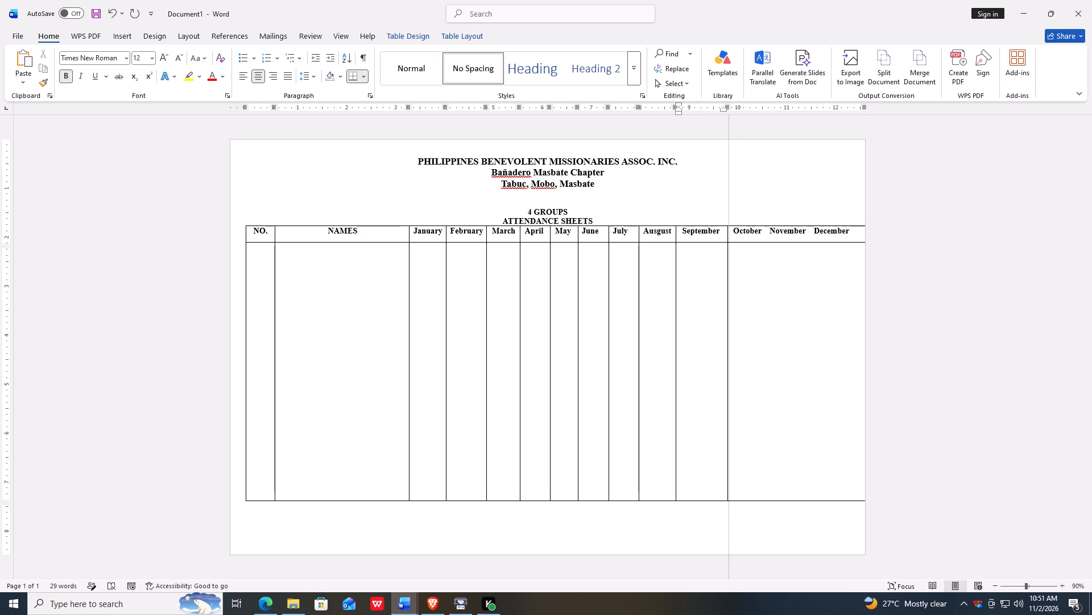
pyautogui.moveTo(727, 239); pyautogui.dragTo(722, 239)
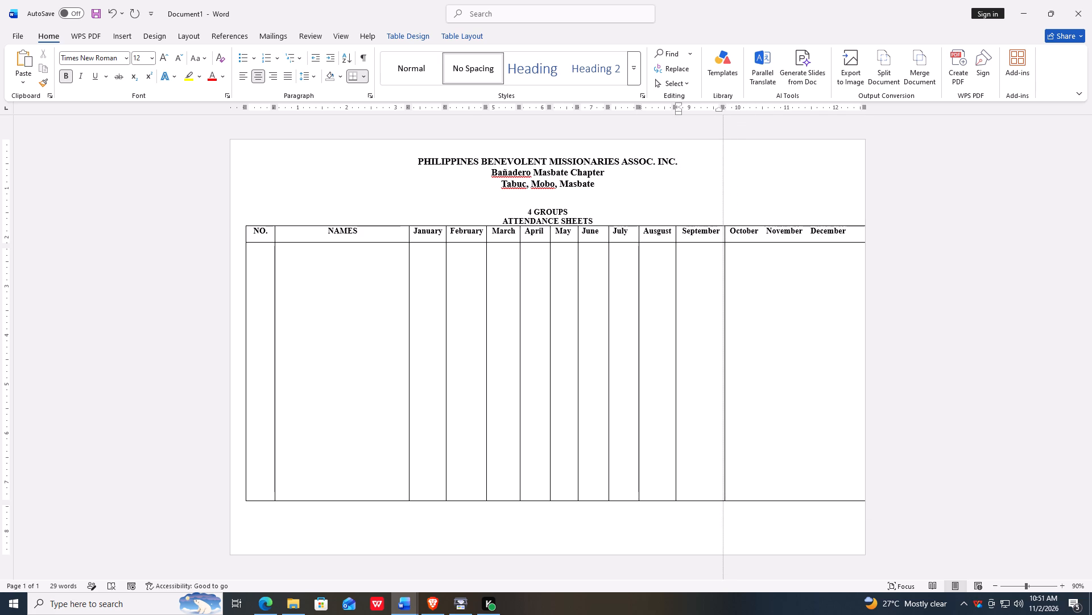
pyautogui.moveTo(722, 239); pyautogui.dragTo(715, 240)
pyautogui.click(779, 311)
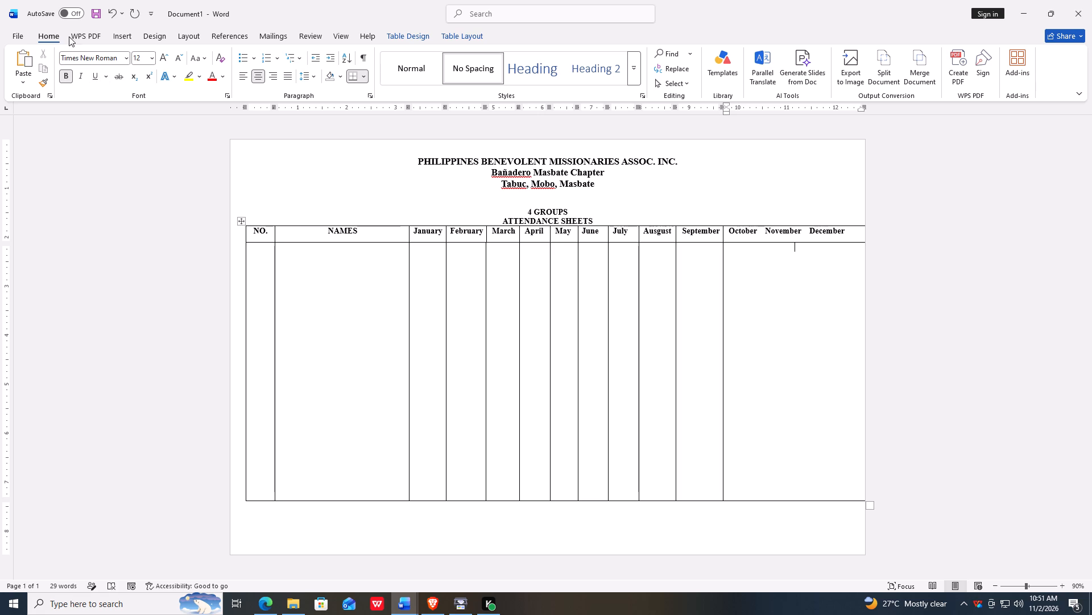
# Draw vertical lines in the header row between October and November and between November and December.
pyautogui.click(119, 34)
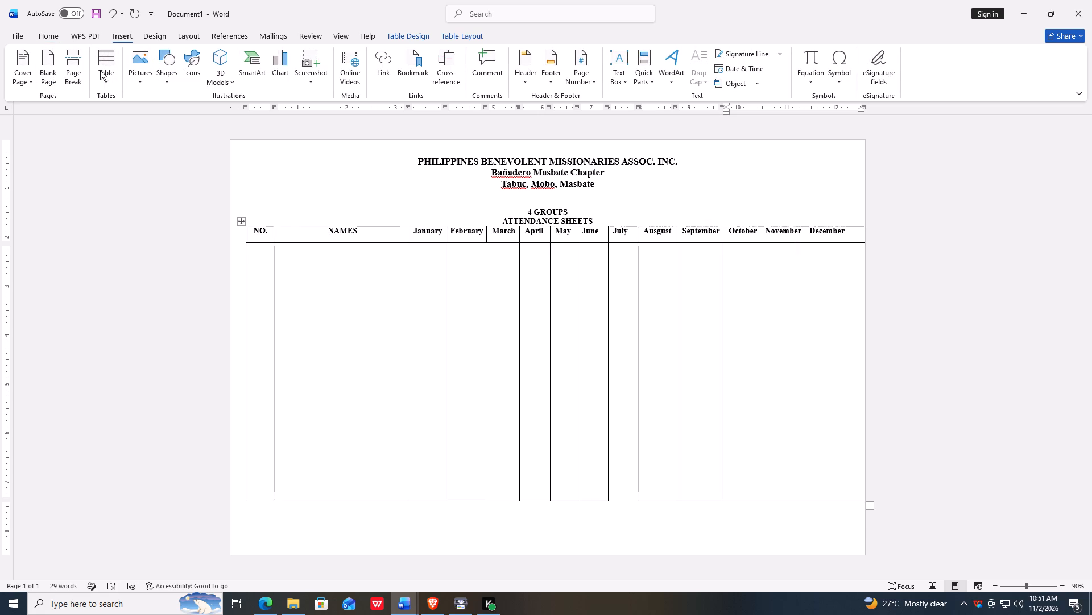
pyautogui.click(107, 64)
pyautogui.click(127, 236)
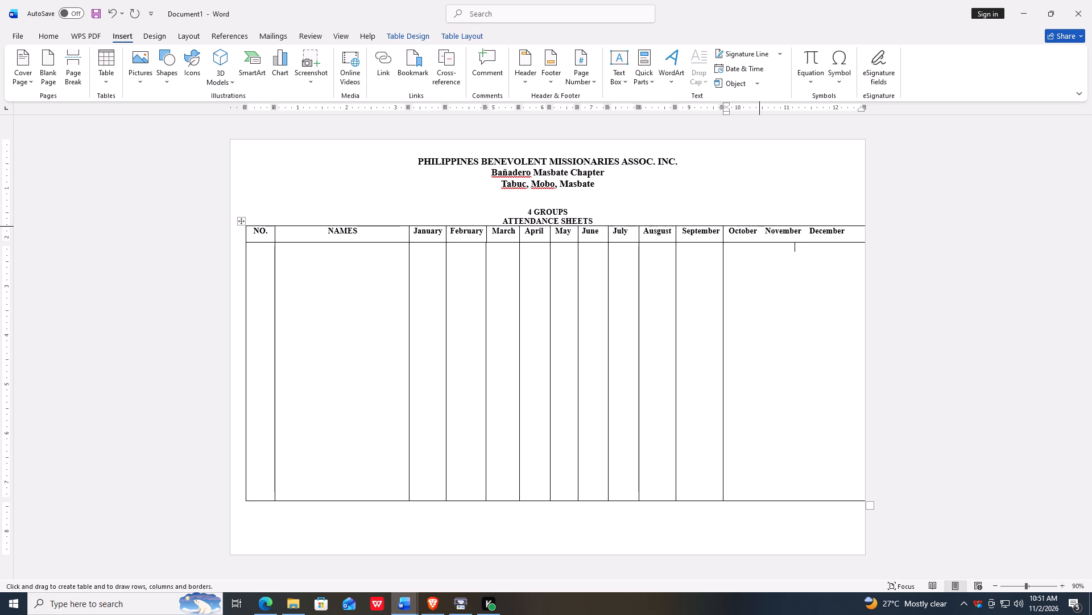
pyautogui.moveTo(759, 226); pyautogui.dragTo(760, 241)
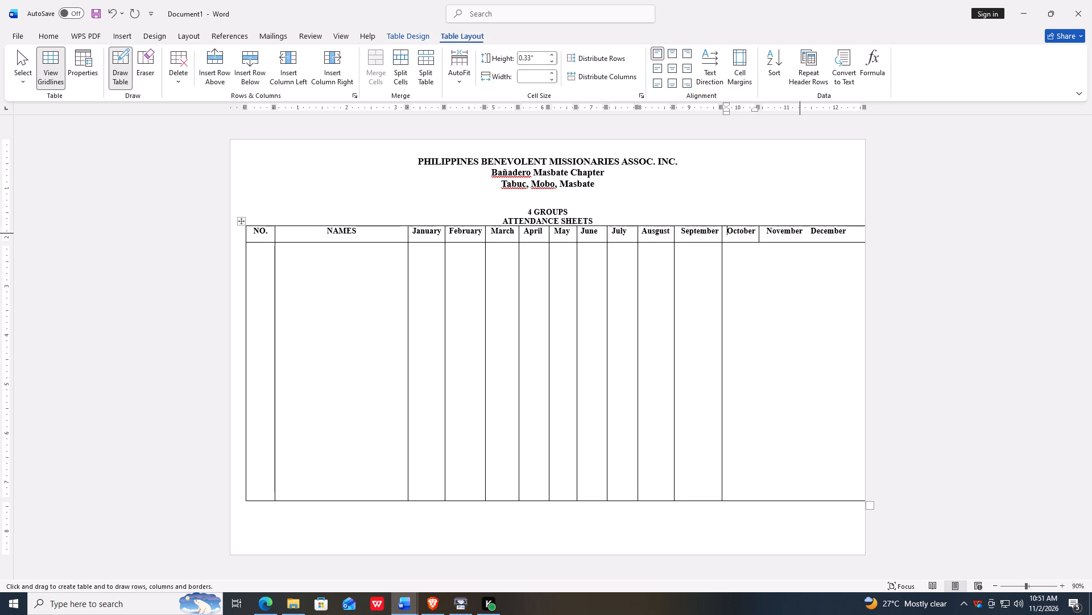
pyautogui.moveTo(805, 227); pyautogui.dragTo(805, 239)
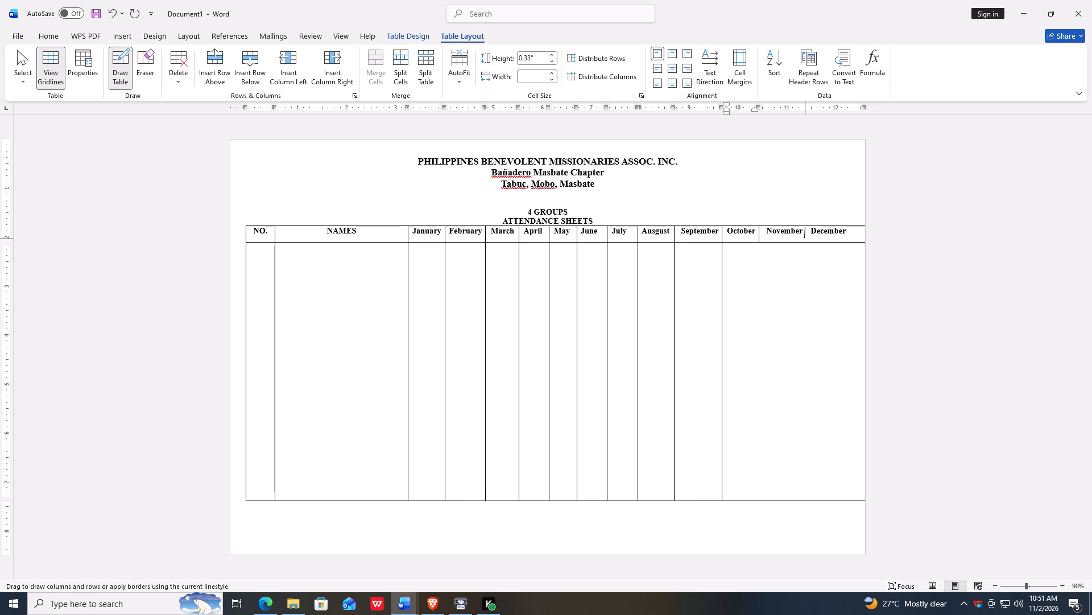
pyautogui.moveTo(805, 239); pyautogui.dragTo(805, 240)
pyautogui.click(793, 317)
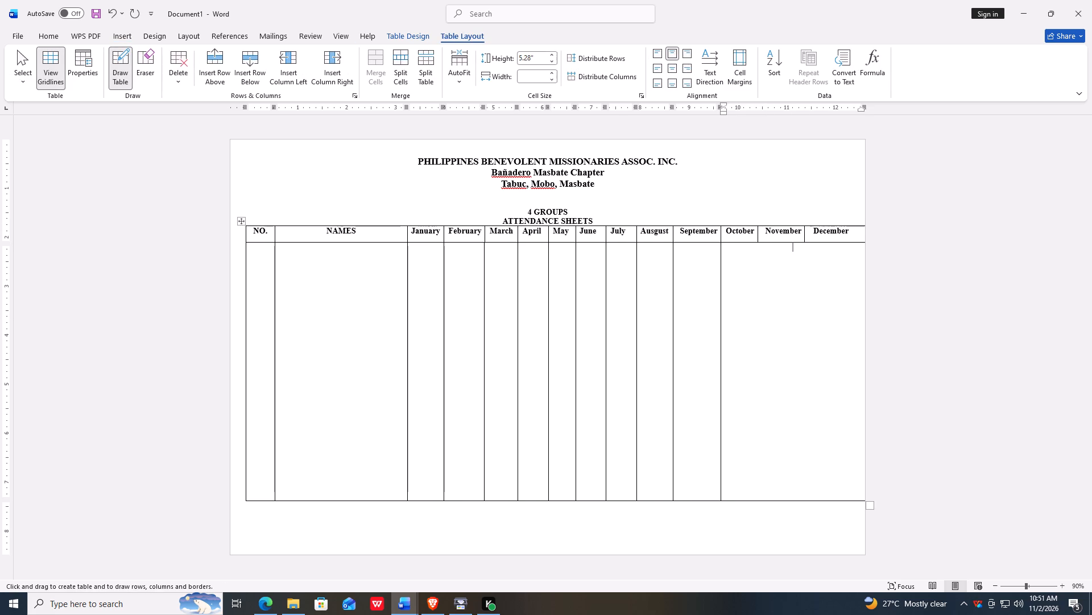
# Shrink the whole table's width so its outer edge beyond the December column sits inside the page.
pyautogui.moveTo(866, 504); pyautogui.dragTo(848, 504)
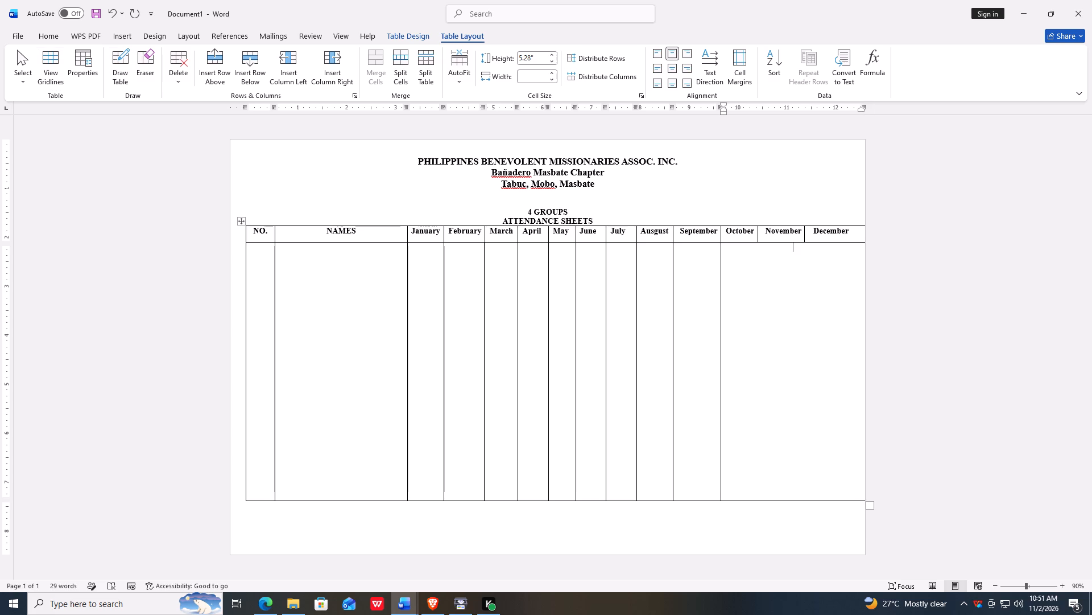
pyautogui.moveTo(848, 504); pyautogui.dragTo(850, 503)
pyautogui.moveTo(868, 503); pyautogui.dragTo(854, 499)
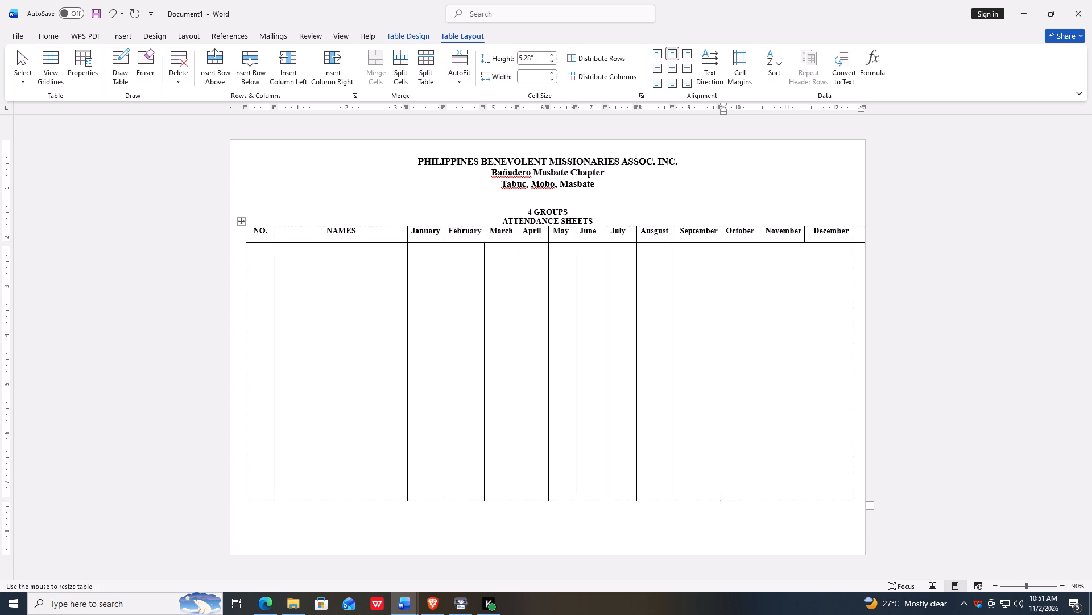
pyautogui.moveTo(854, 499); pyautogui.dragTo(853, 499)
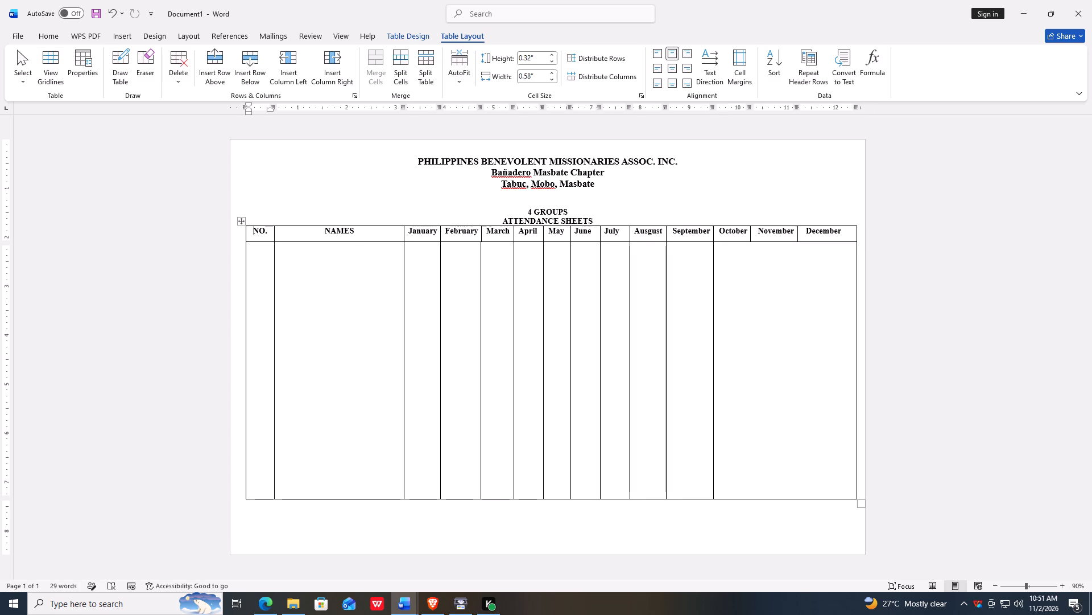
pyautogui.moveTo(858, 501); pyautogui.dragTo(851, 501)
pyautogui.click(829, 520)
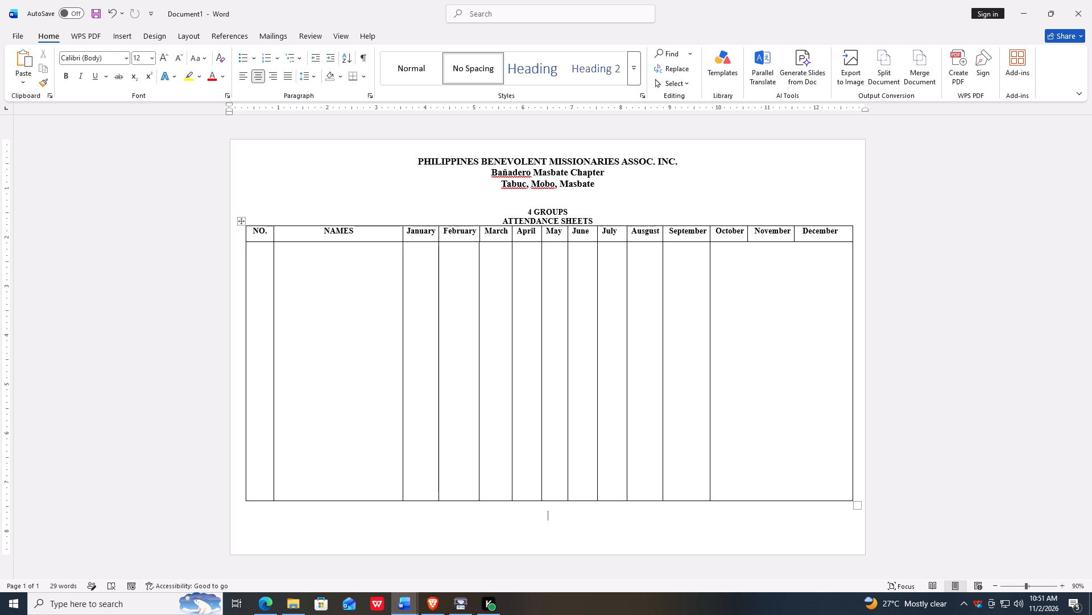
# Shift the Ausgust–September, July–Ausgust and June–July lines slightly right through both rows to rebalance the June, July and Ausgust columns.
pyautogui.click(663, 261)
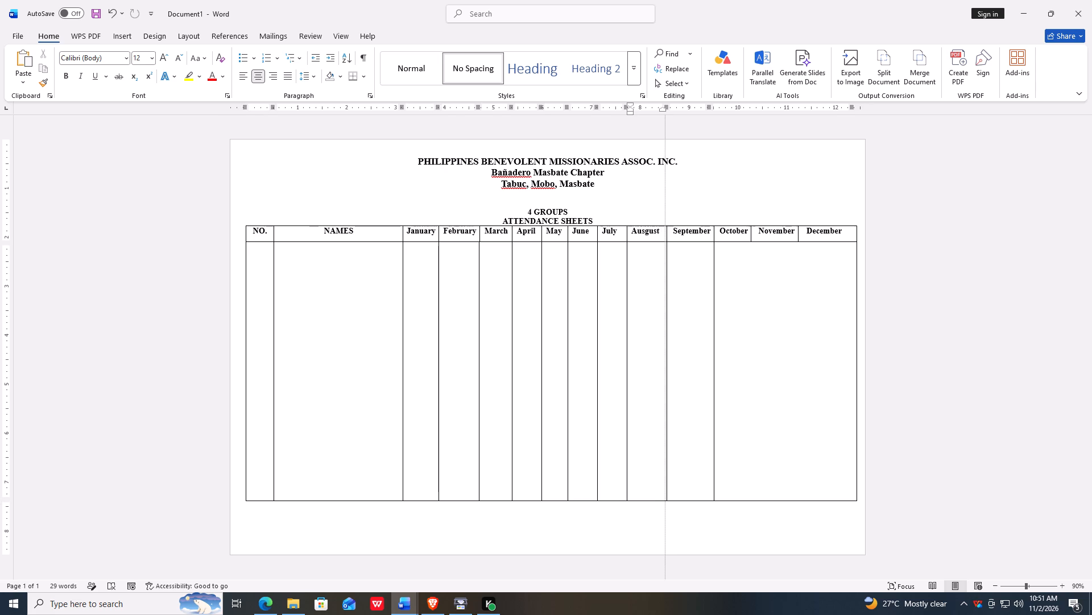
pyautogui.click(627, 271)
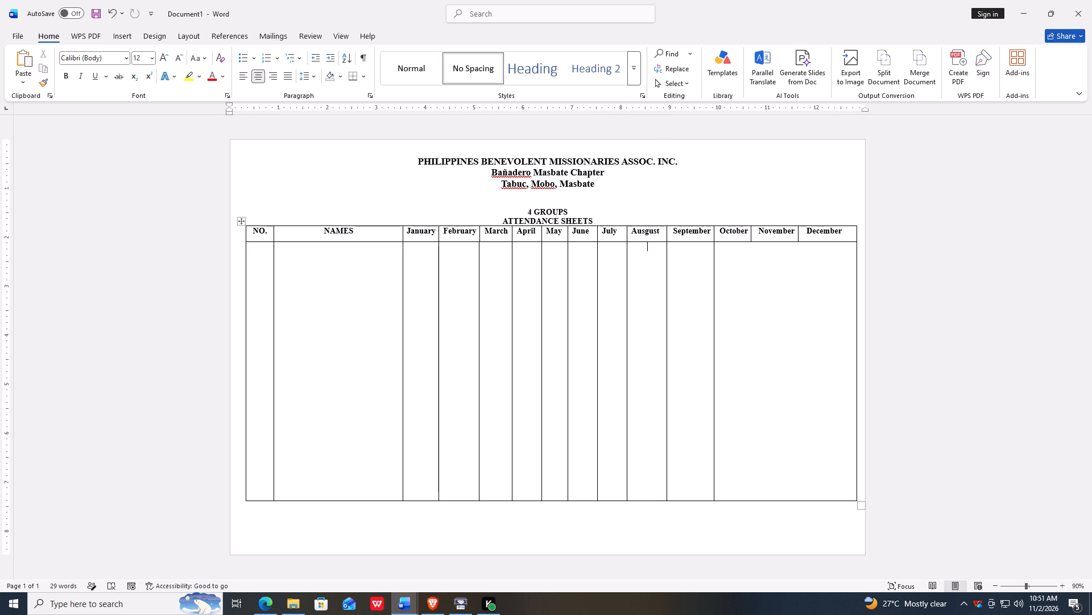
pyautogui.click(627, 273)
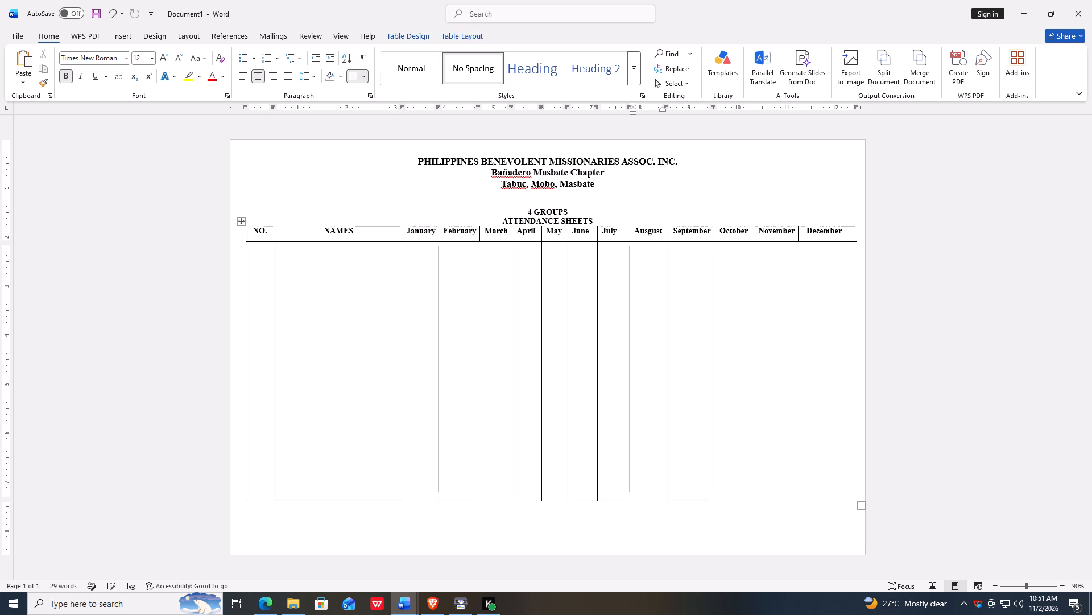
pyautogui.click(597, 270)
pyautogui.click(568, 274)
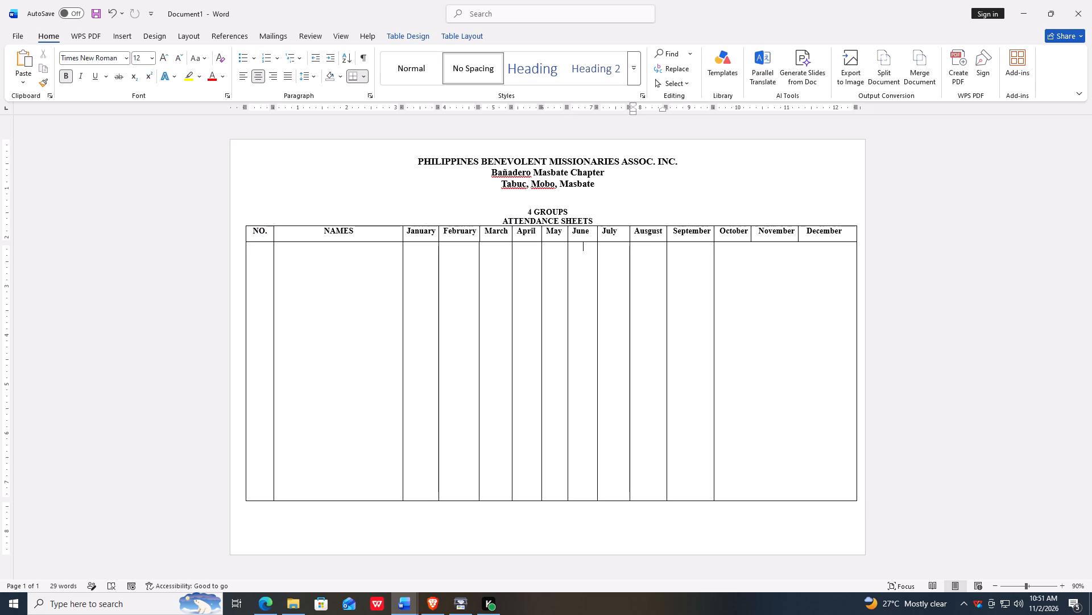
pyautogui.click(568, 263)
pyautogui.click(597, 270)
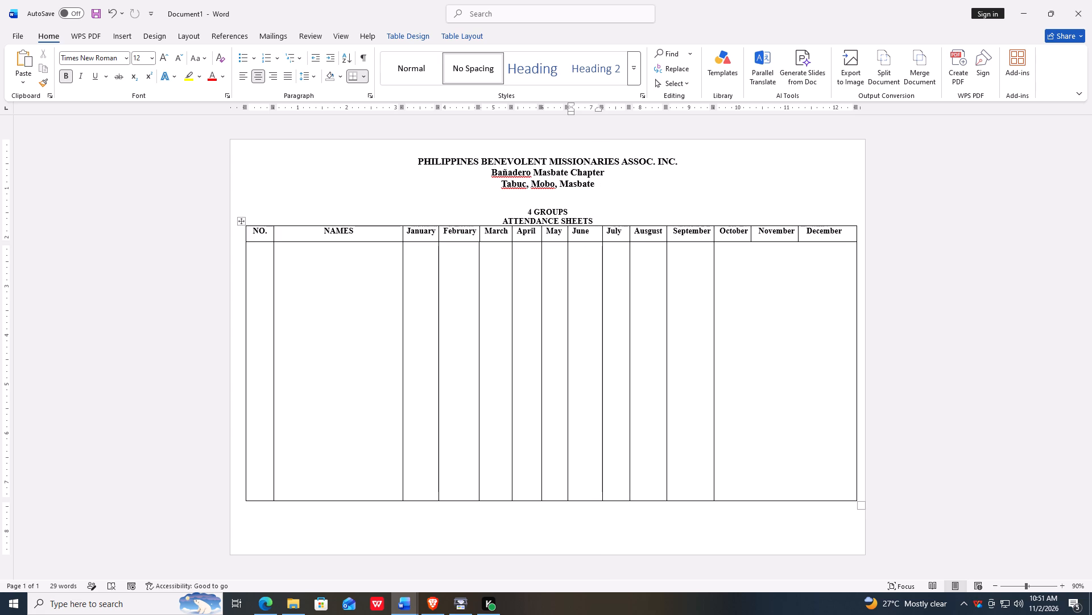
pyautogui.click(602, 283)
pyautogui.click(967, 279)
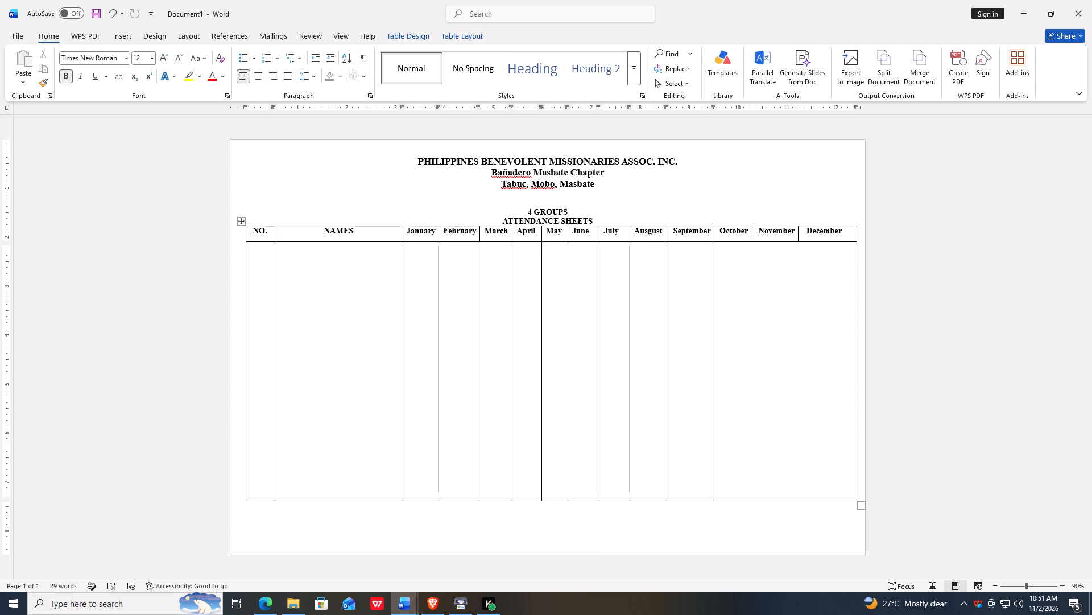
# Draw vertical lines down the body row beneath the October–November and November–December header lines.
pyautogui.click(119, 38)
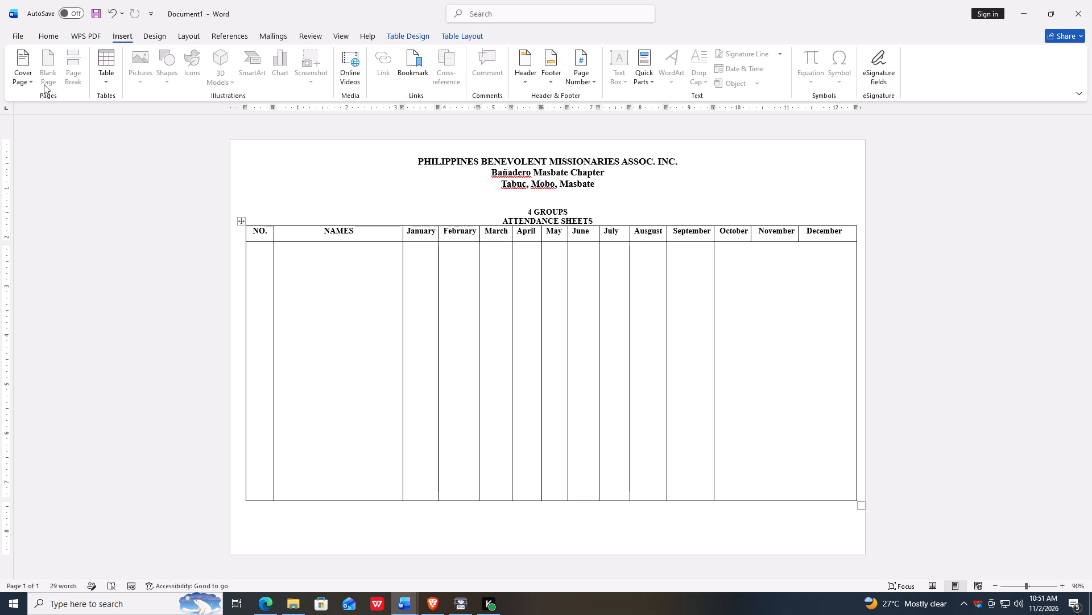
pyautogui.click(105, 75)
pyautogui.click(119, 236)
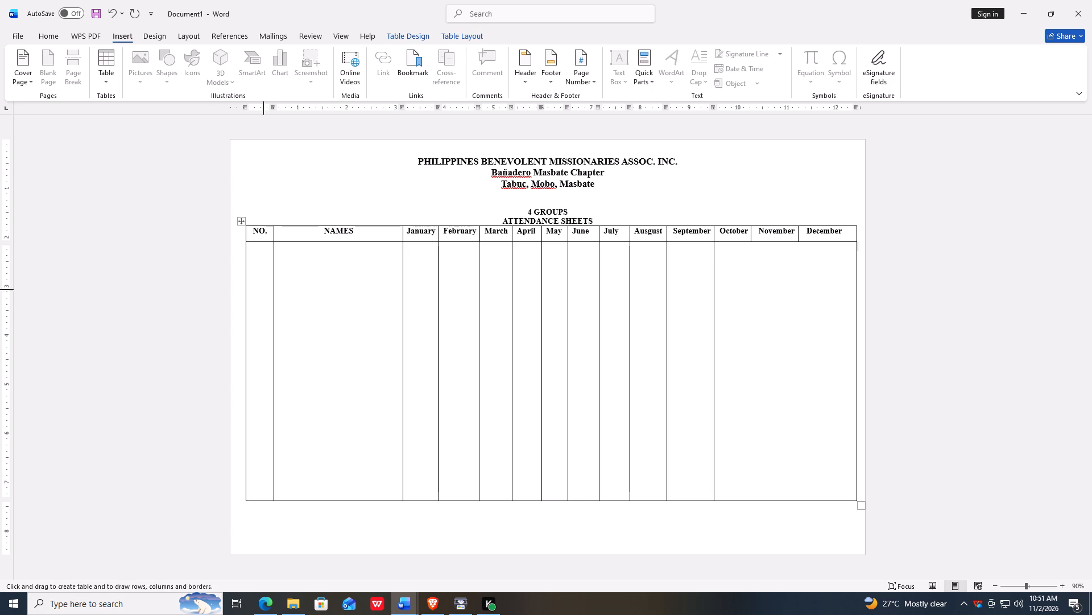
pyautogui.moveTo(751, 242); pyautogui.dragTo(751, 251)
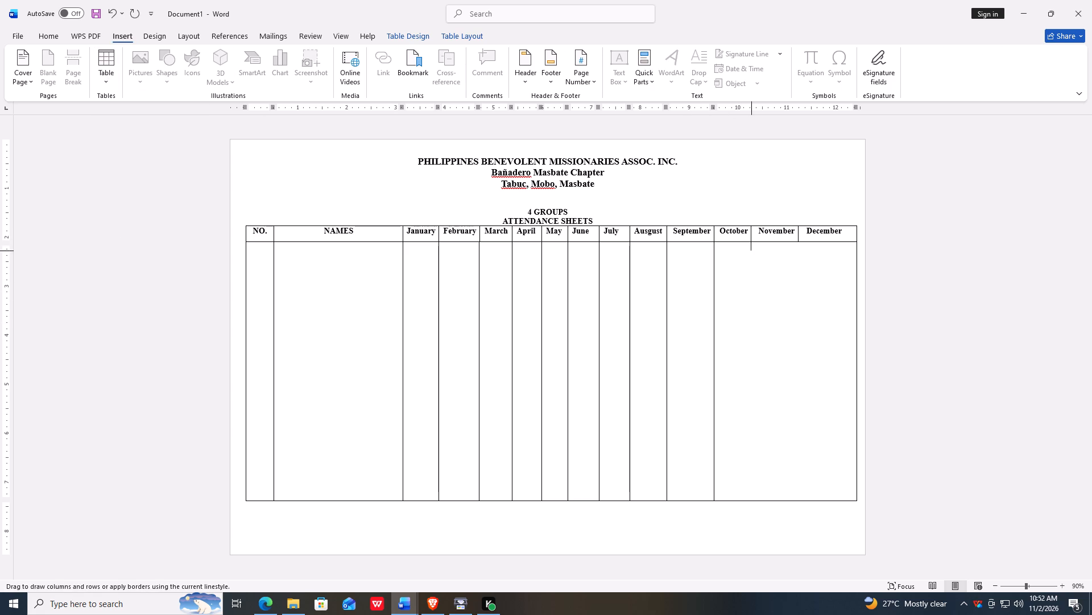
pyautogui.moveTo(751, 251); pyautogui.dragTo(752, 391)
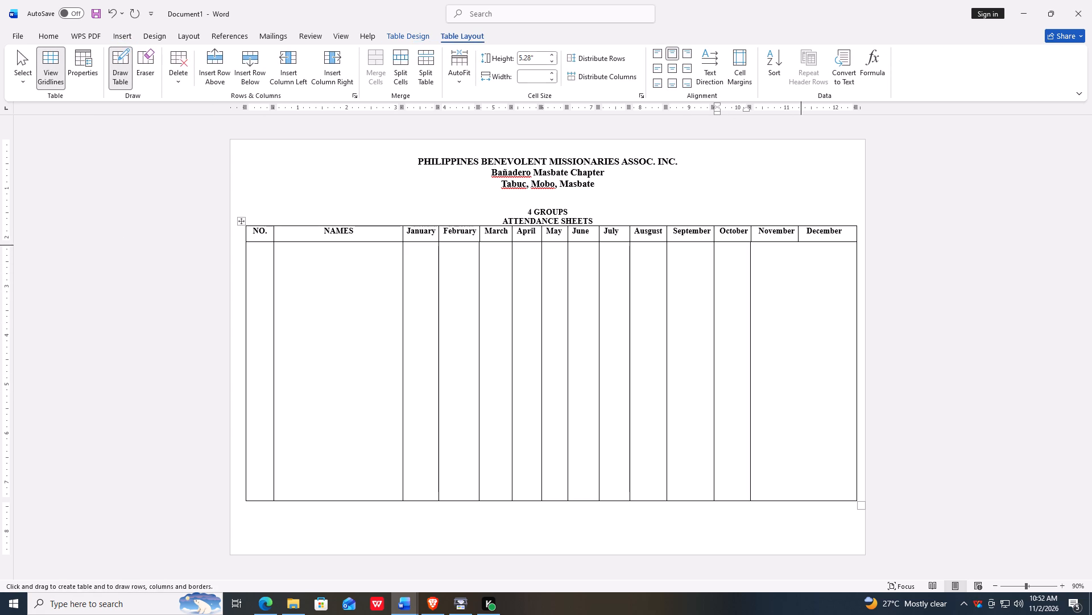
pyautogui.moveTo(799, 241); pyautogui.dragTo(803, 362)
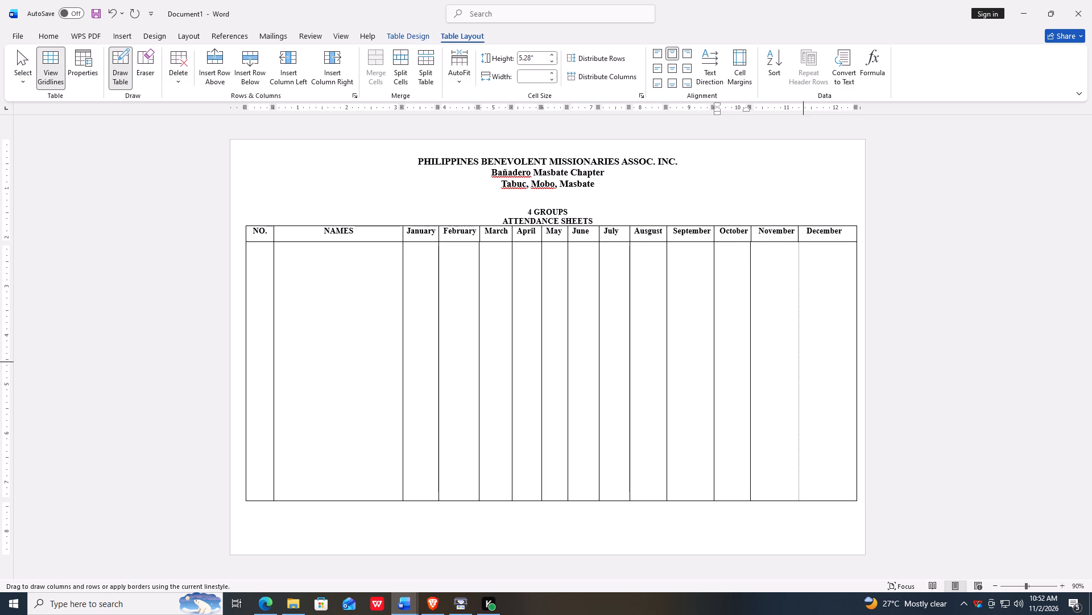
pyautogui.click(50, 37)
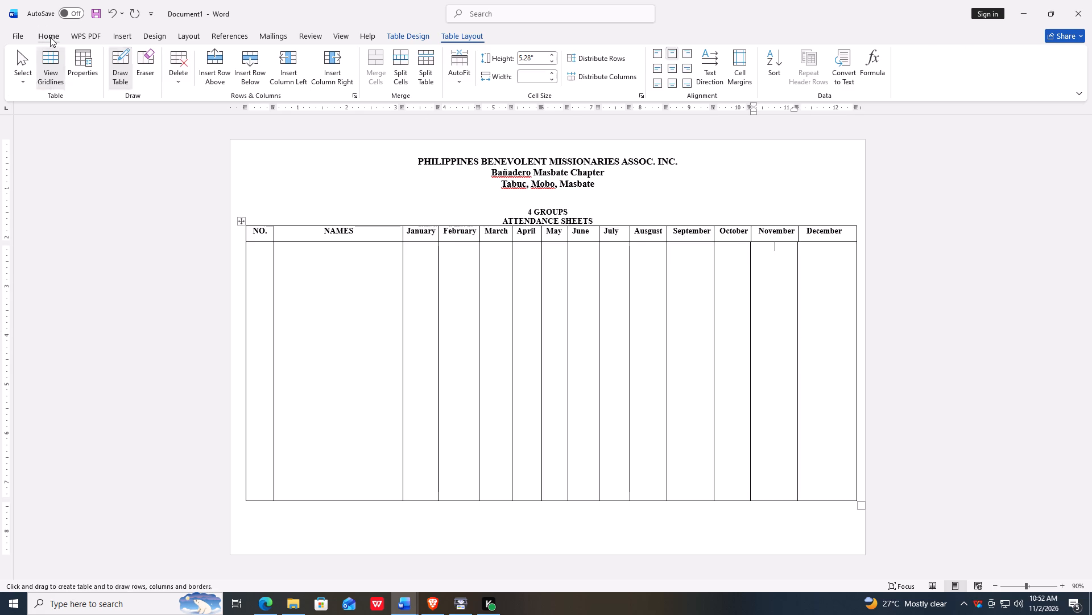
pyautogui.click(358, 184)
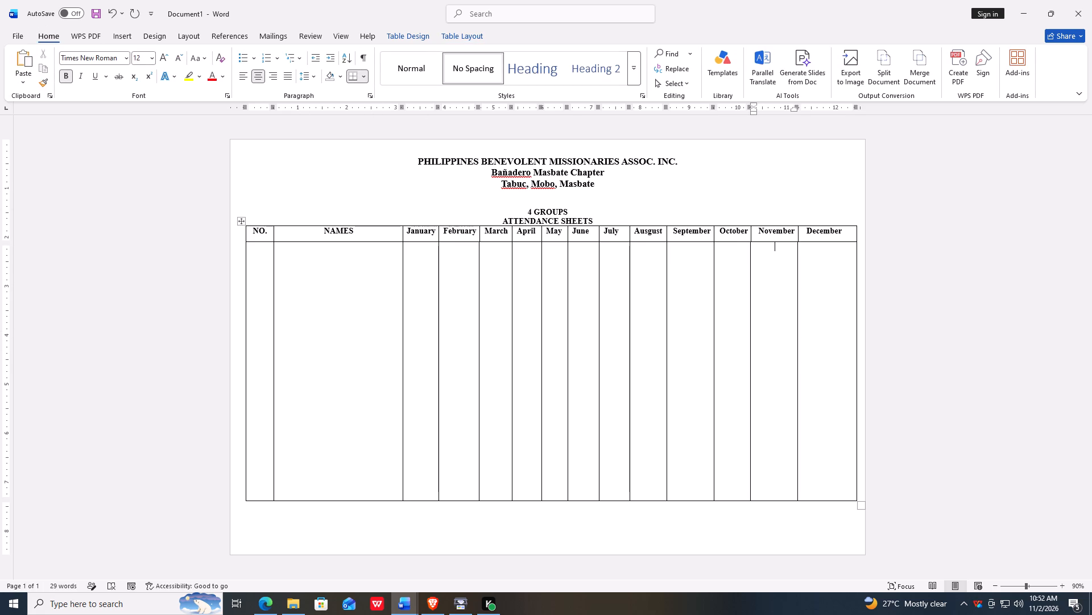
# Align the body row's November–December and October–November lines with the matching header row lines.
pyautogui.click(798, 327)
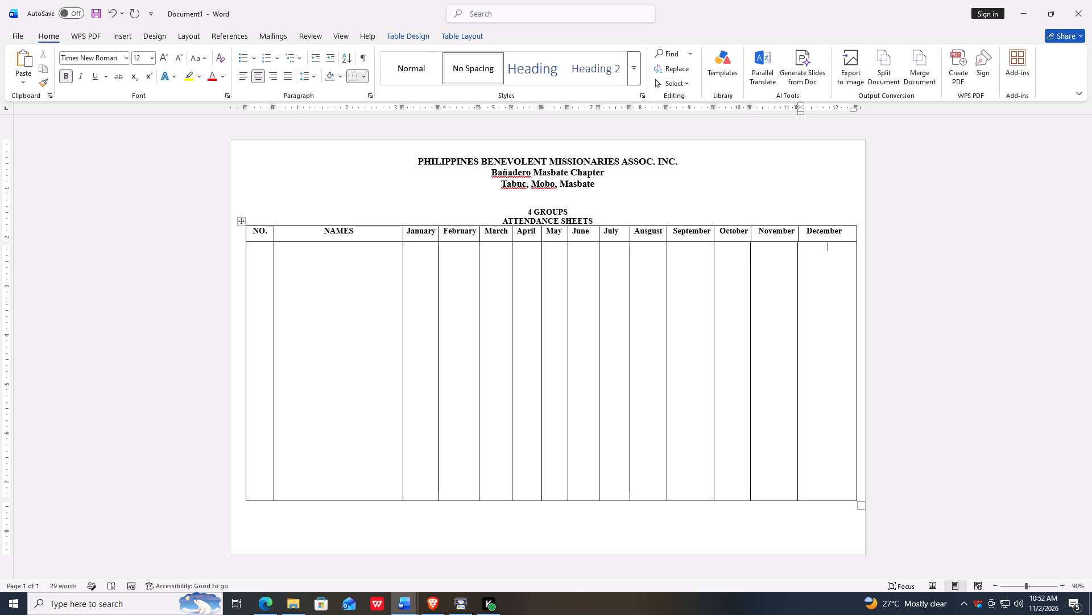
pyautogui.click(797, 327)
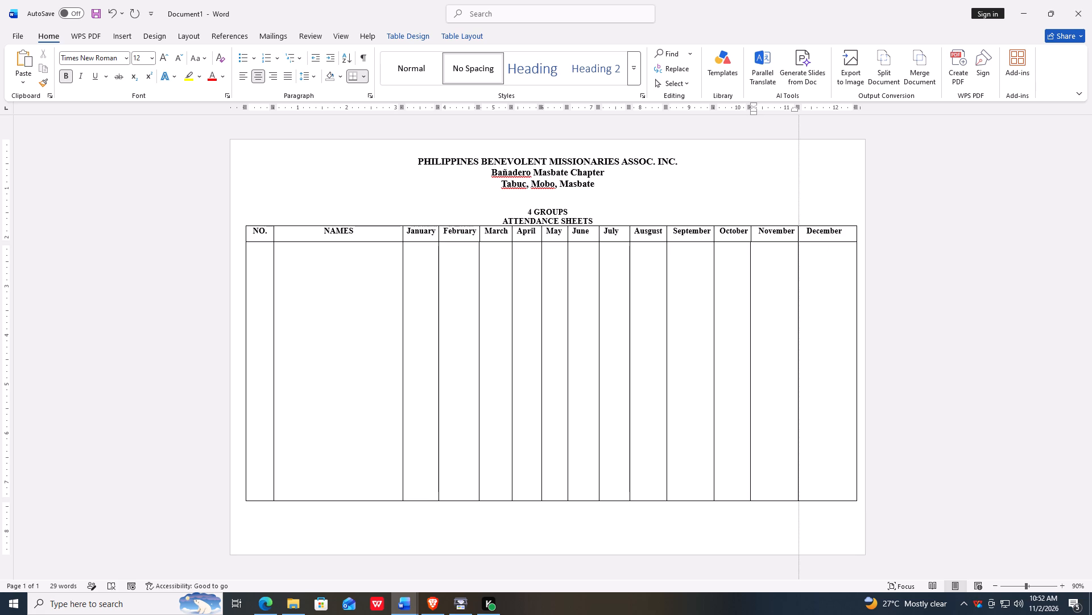
pyautogui.click(750, 336)
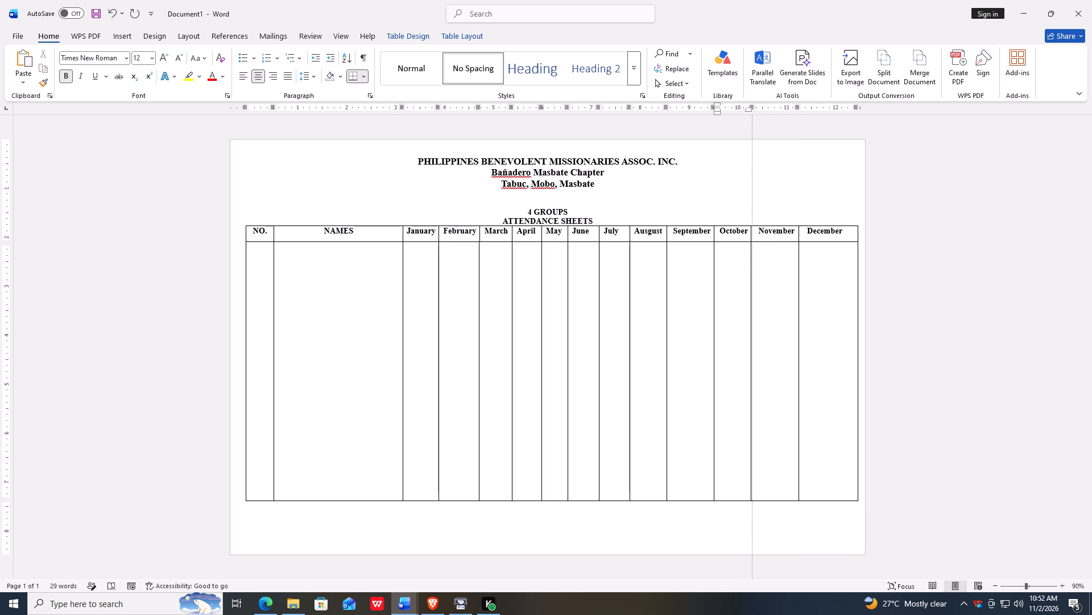
pyautogui.click(949, 296)
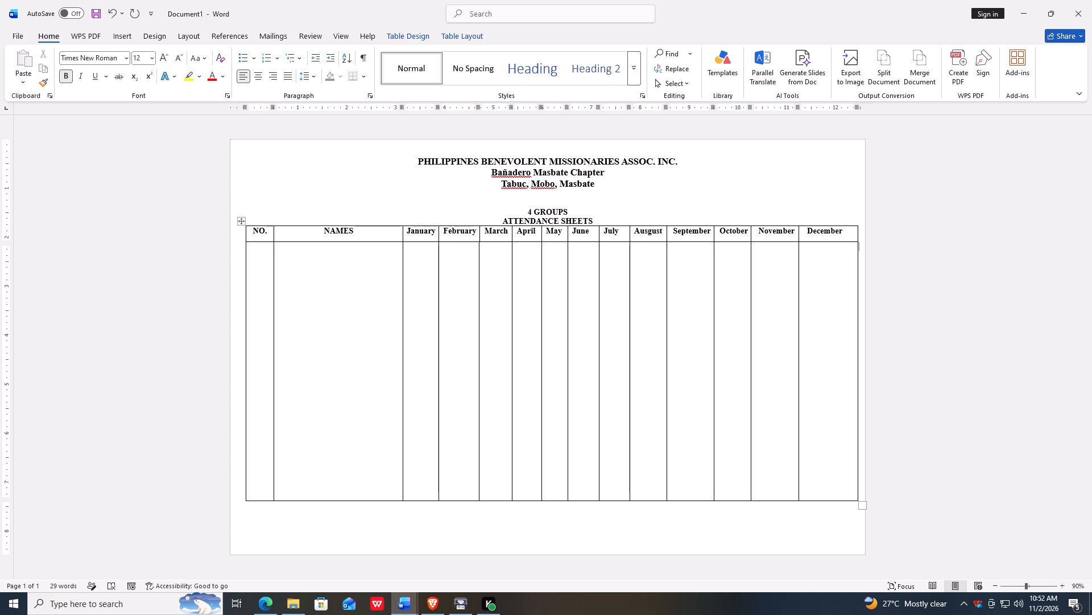
# Number the first five entries 1. to 5. on separate lines in the body cell of the NO. column.
pyautogui.click(257, 247)
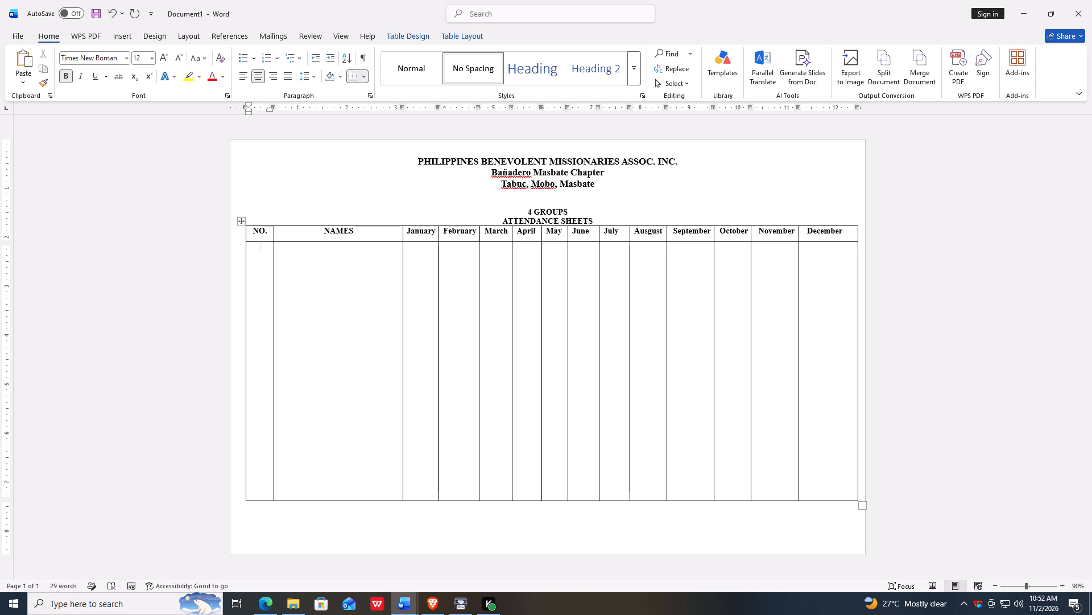
pyautogui.press('1')
pyautogui.press('Return')
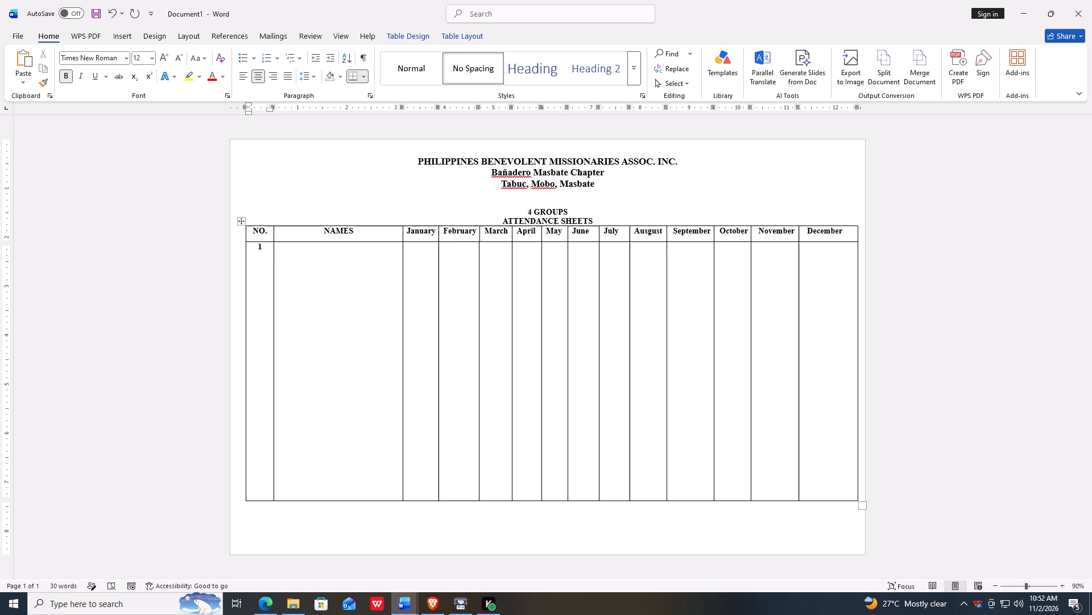
pyautogui.press('Up')
pyautogui.press('Right')
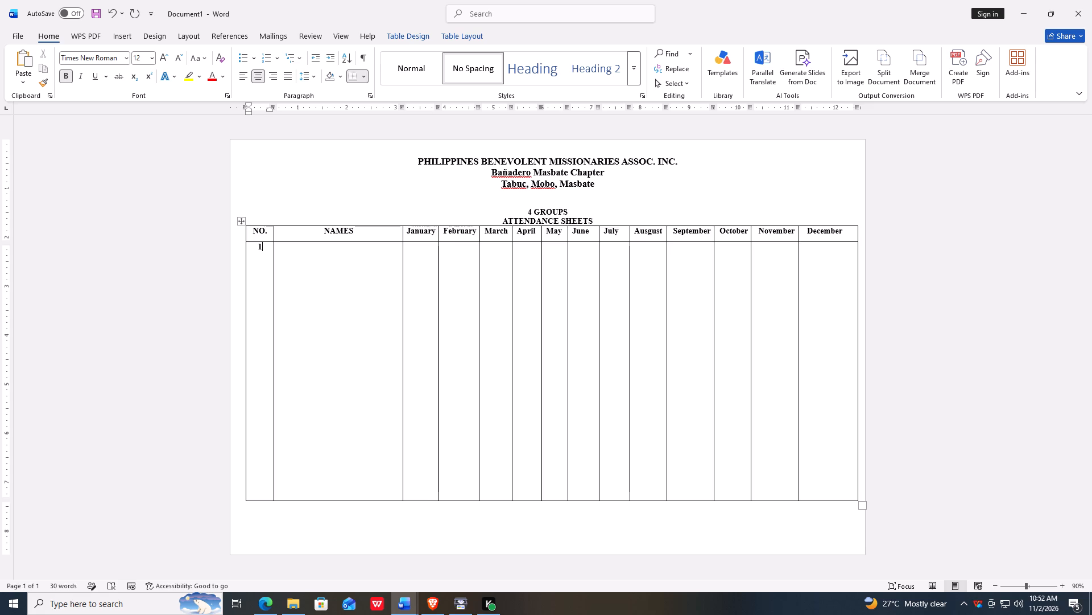
pyautogui.press('.')
pyautogui.press('Return')
pyautogui.press('2')
pyautogui.press('.')
pyautogui.press('Return')
pyautogui.write('3.')
pyautogui.press('Return')
pyautogui.press('4')
pyautogui.press('.')
pyautogui.press('Return')
pyautogui.press('5')
pyautogui.press('.')
pyautogui.press('Return')
# Continue the NO. column numbering with 6. to 10., one number per line.
pyautogui.write('6.')
pyautogui.press('Return')
pyautogui.press('7')
pyautogui.press('.')
pyautogui.press('Return')
pyautogui.write('8.')
pyautogui.press('Return')
pyautogui.write('93')
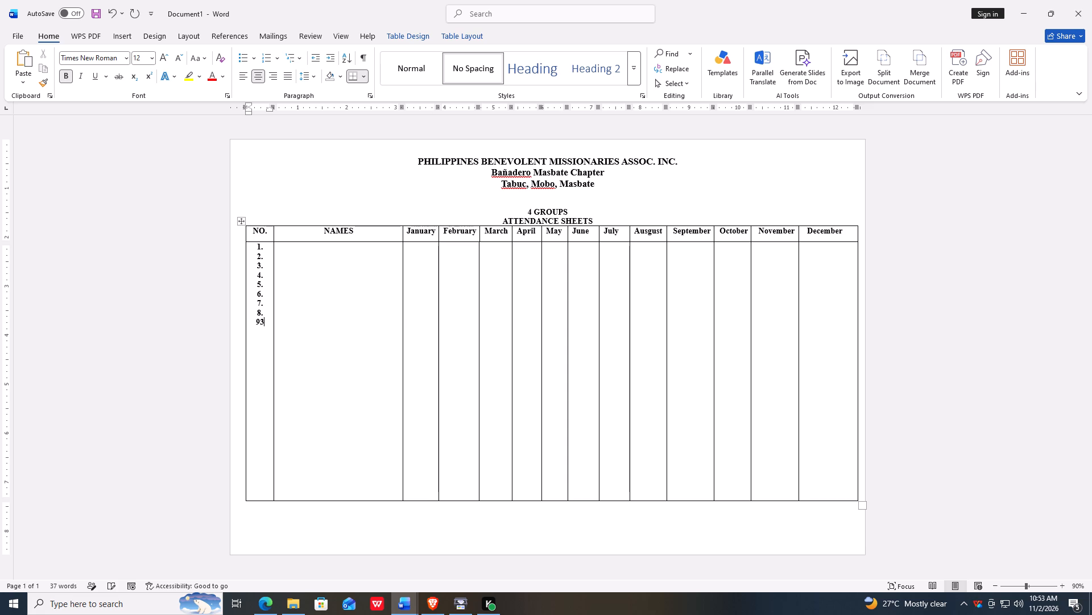
pyautogui.press('BackSpace')
pyautogui.press('.')
pyautogui.press('Return')
pyautogui.press('1')
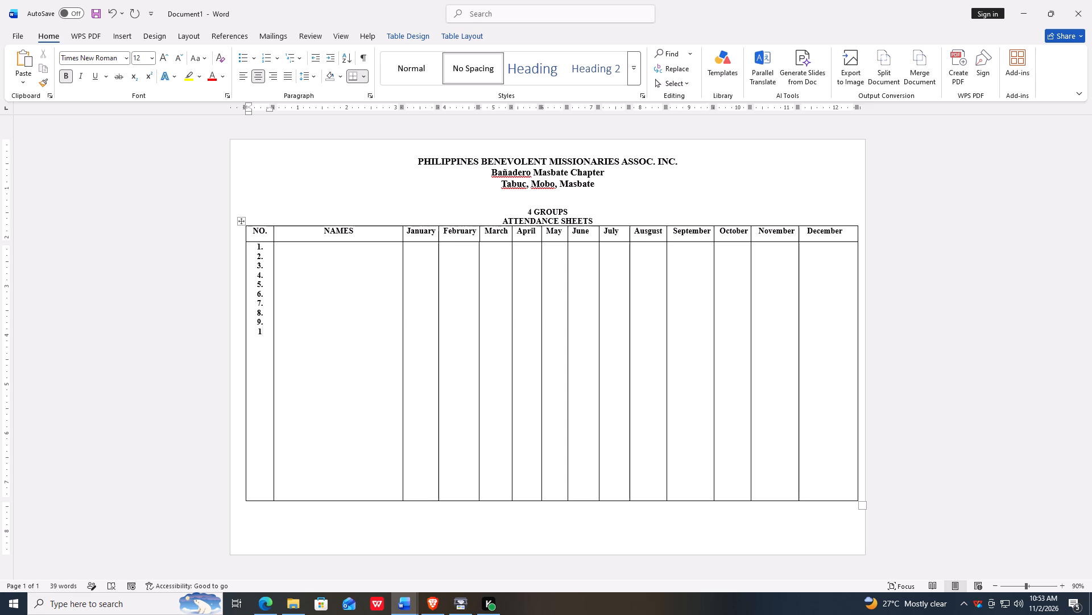
pyautogui.write('0.')
pyautogui.press('Return')
# Add the numbers 11. to 15. on separate lines below 10. in the NO. column.
pyautogui.write('110')
pyautogui.press('BackSpace')
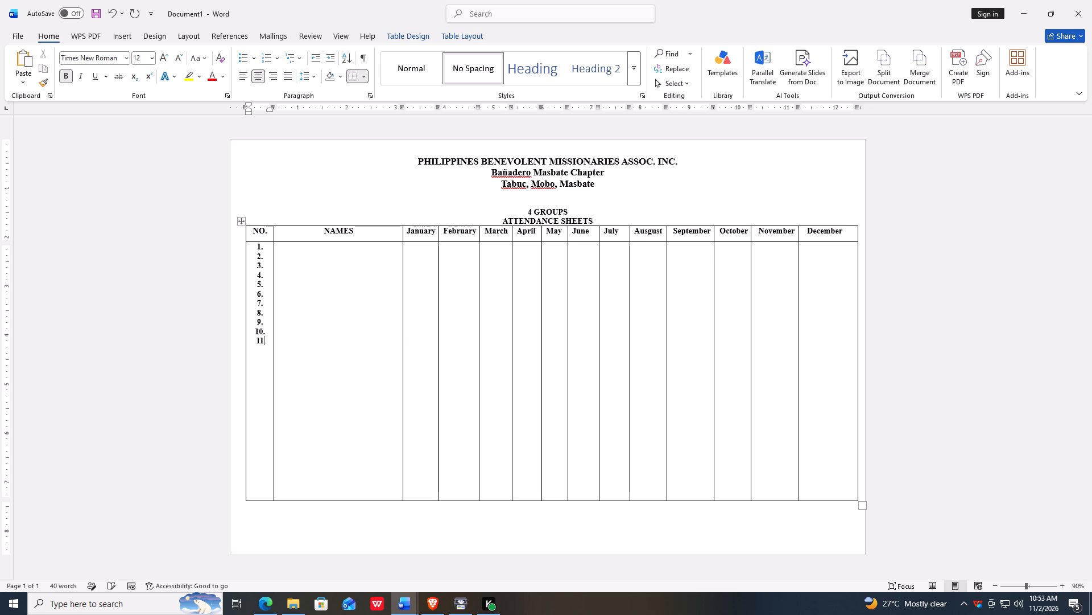
pyautogui.press('.')
pyautogui.press('Return')
pyautogui.write('12.')
pyautogui.press('Return')
pyautogui.write('13.')
pyautogui.press('Return')
pyautogui.write('14.')
pyautogui.press('Return')
pyautogui.write('15.')
pyautogui.press('Return')
# Add the numbers 16. to 20. on separate lines below 15. in the NO. column.
pyautogui.write('16.')
pyautogui.press('Return')
pyautogui.write('17')
pyautogui.press('.')
pyautogui.press('Return')
pyautogui.write('18.')
pyautogui.press('Return')
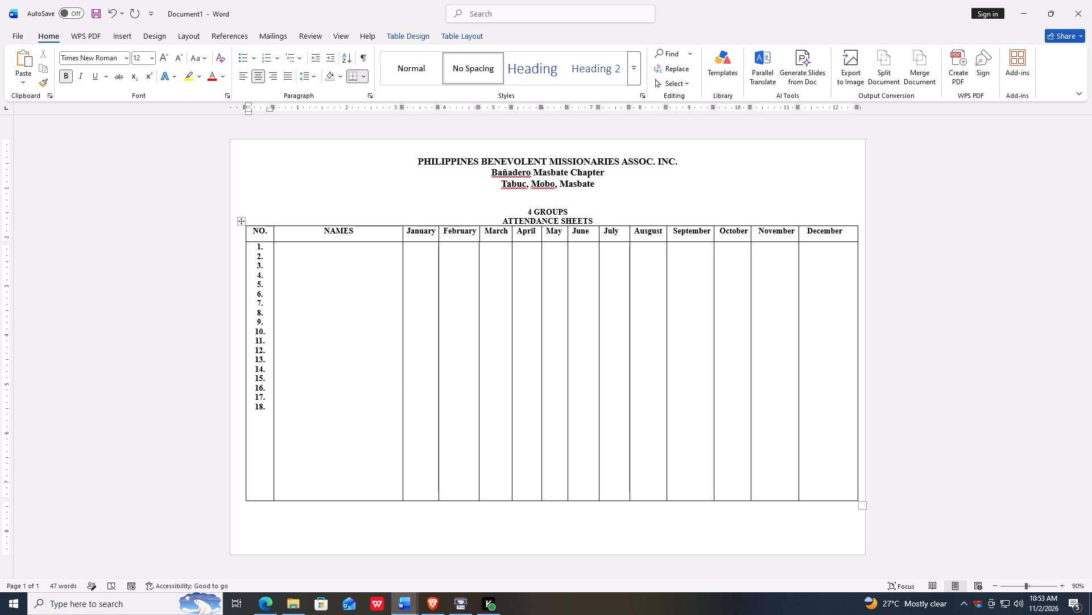
pyautogui.write('19')
pyautogui.press('.')
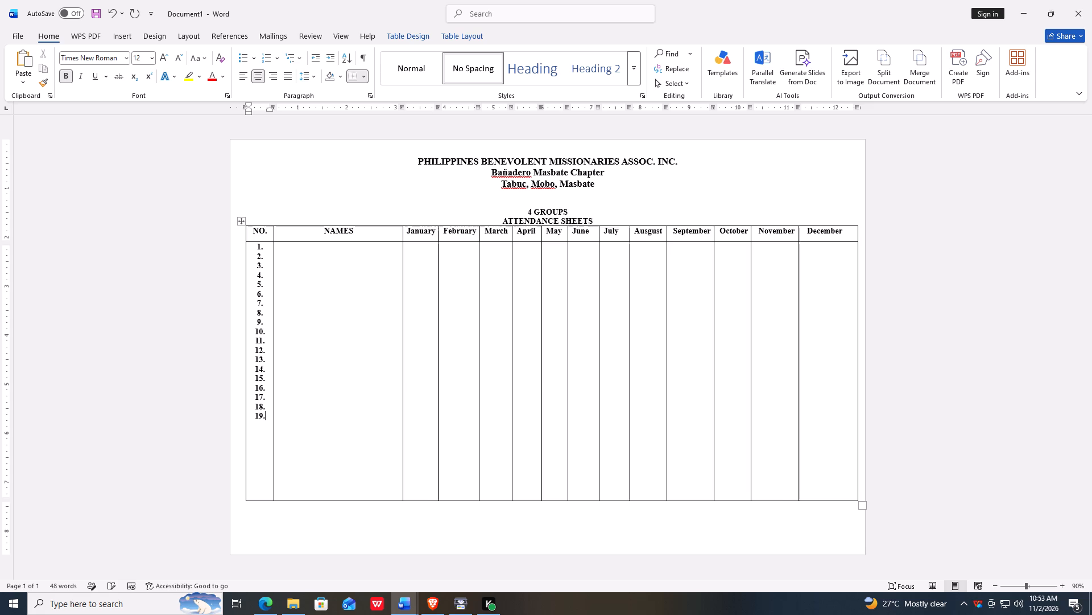
pyautogui.press('Return')
pyautogui.write('20')
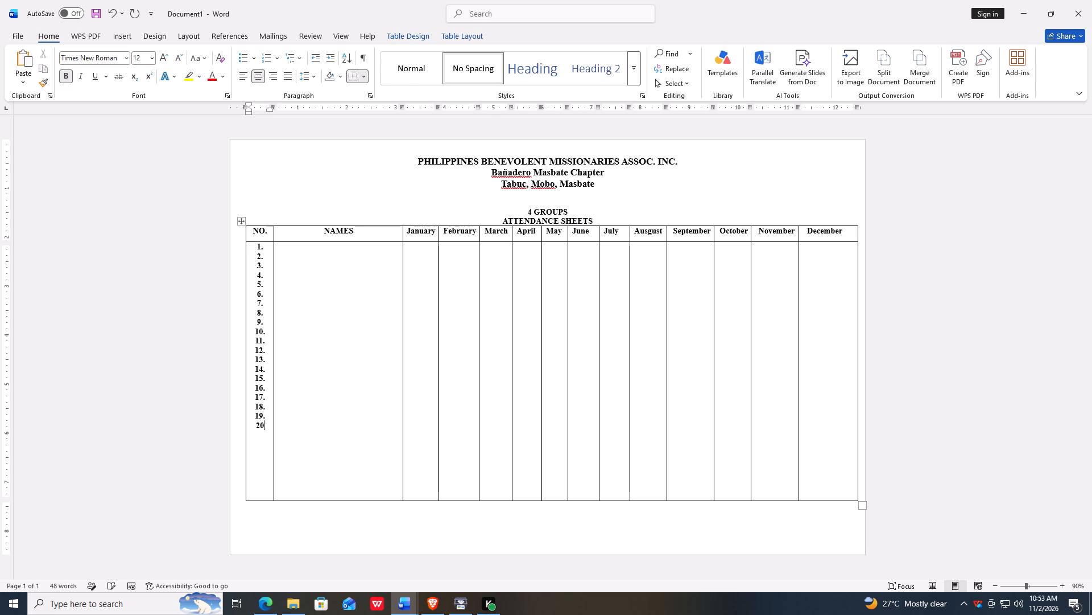
pyautogui.press('.')
pyautogui.press('Return')
# Complete the NO. column numbering with 21. to 25., one number per line, each followed by a period.
pyautogui.press('1')
pyautogui.press('BackSpace')
pyautogui.write('21')
pyautogui.press('.')
pyautogui.press('Return')
pyautogui.write('22')
pyautogui.press('Return')
pyautogui.press('BackSpace')
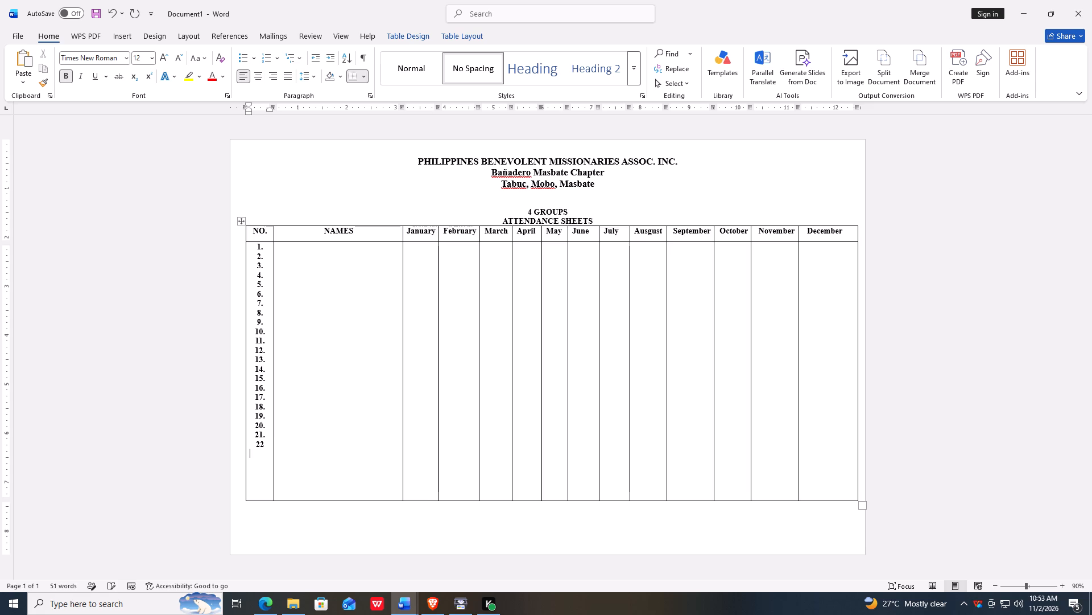
pyautogui.click(263, 447)
pyautogui.press('.')
pyautogui.press('Return')
pyautogui.write('23.')
pyautogui.press('Return')
pyautogui.write('24')
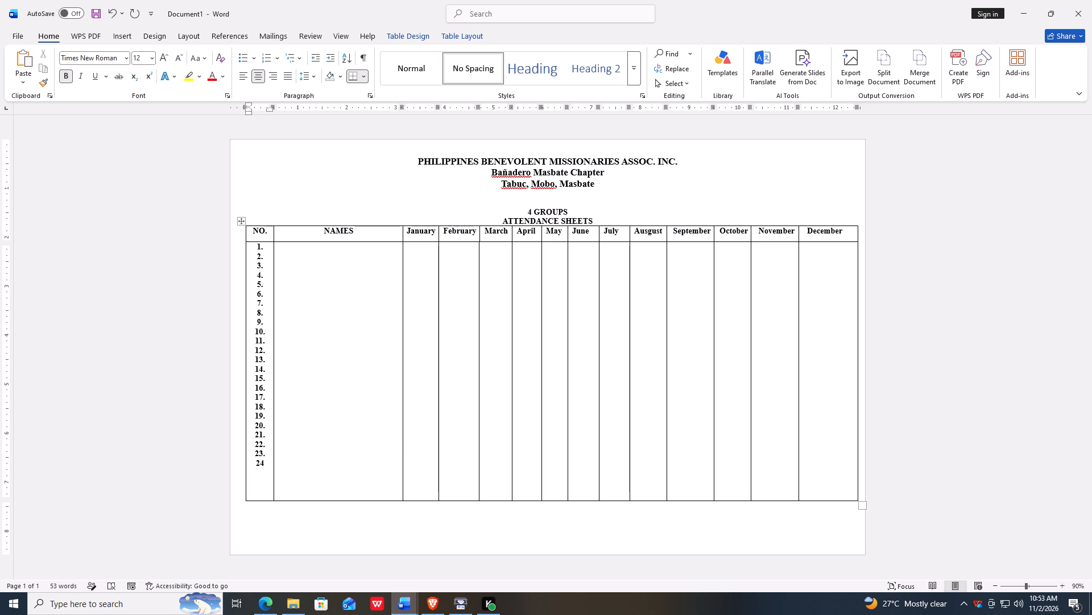
pyautogui.press('.')
pyautogui.press('Return')
pyautogui.press('2')
pyautogui.write('5.')
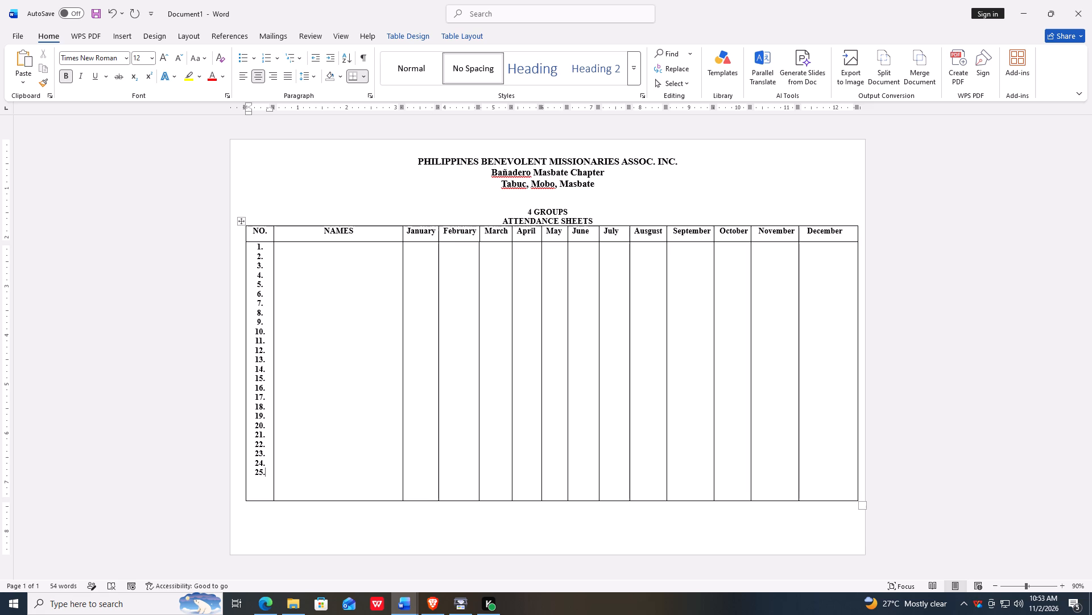
# Reduce the table's height by raising its bottom border closer to entry 25.
pyautogui.moveTo(408, 501); pyautogui.dragTo(409, 482)
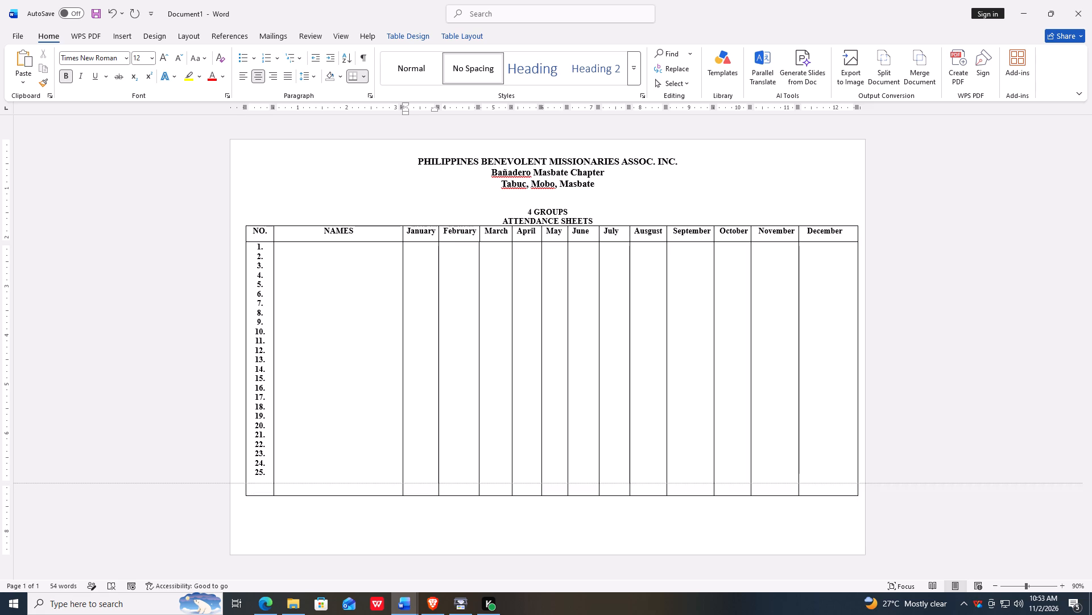
pyautogui.moveTo(409, 482); pyautogui.dragTo(411, 477)
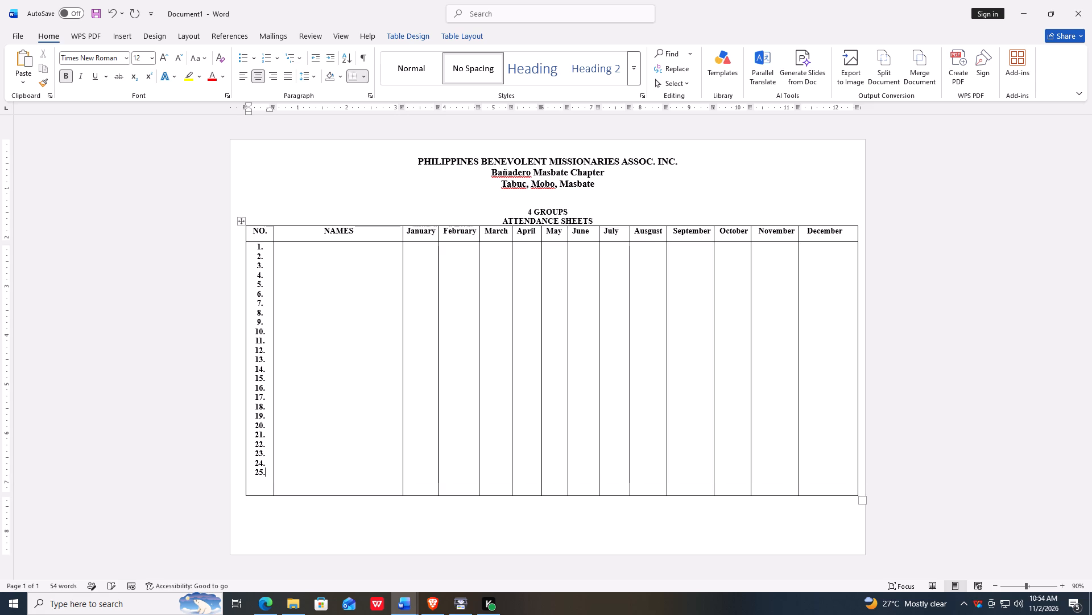
pyautogui.moveTo(385, 495); pyautogui.dragTo(385, 480)
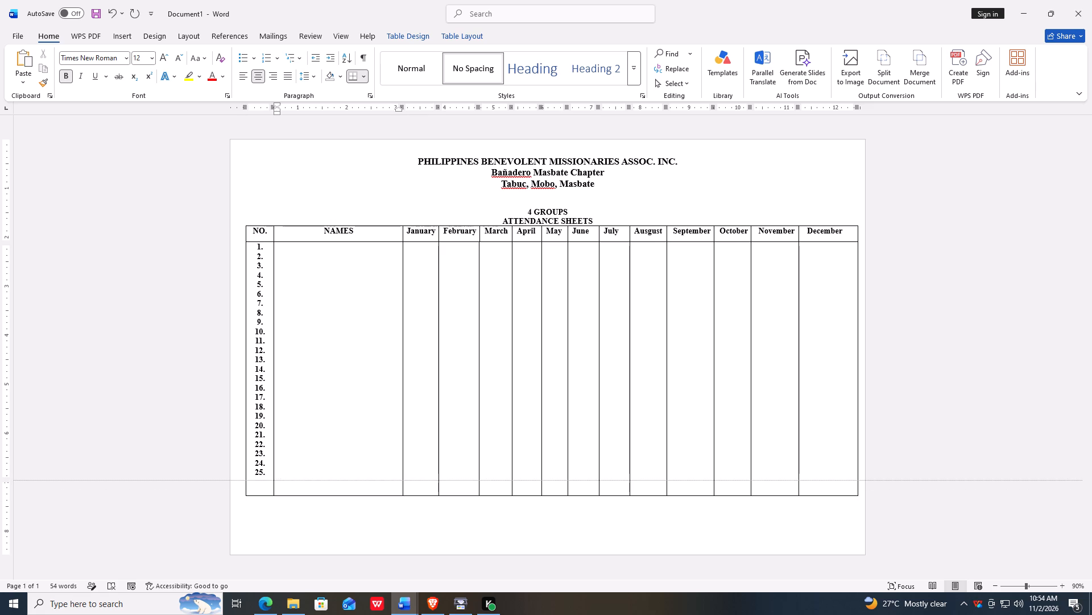
pyautogui.moveTo(385, 480); pyautogui.dragTo(385, 479)
pyautogui.click(383, 510)
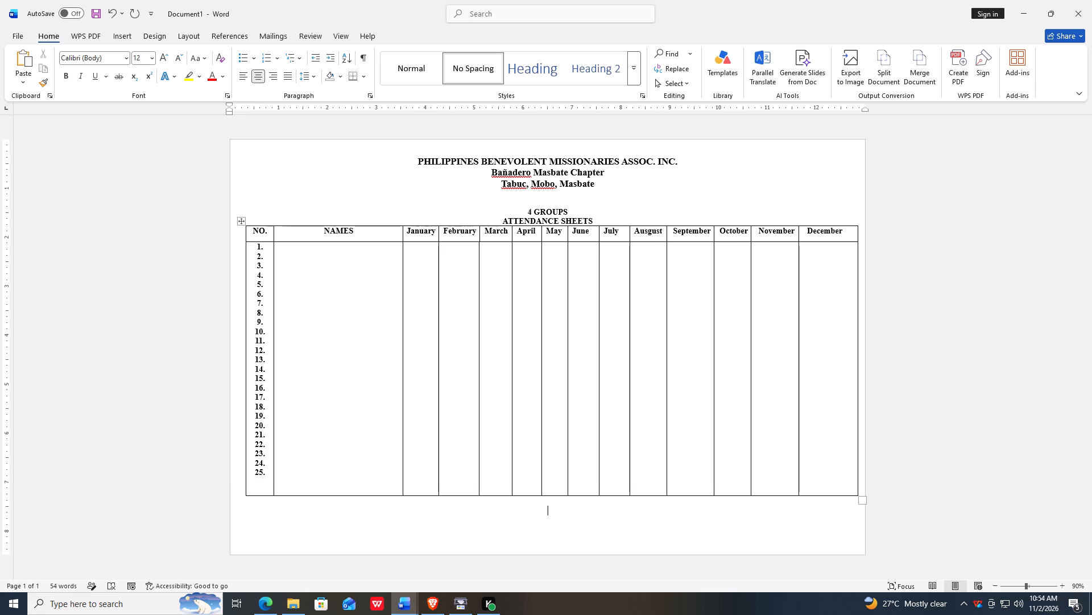
pyautogui.moveTo(859, 497); pyautogui.dragTo(859, 485)
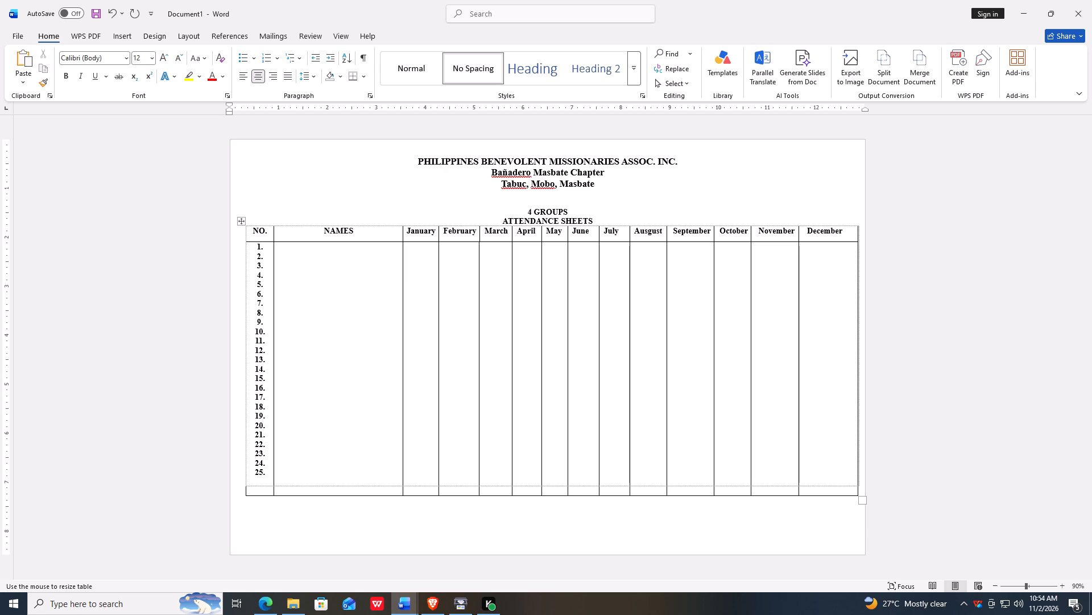
pyautogui.moveTo(859, 485); pyautogui.dragTo(859, 479)
pyautogui.click(762, 544)
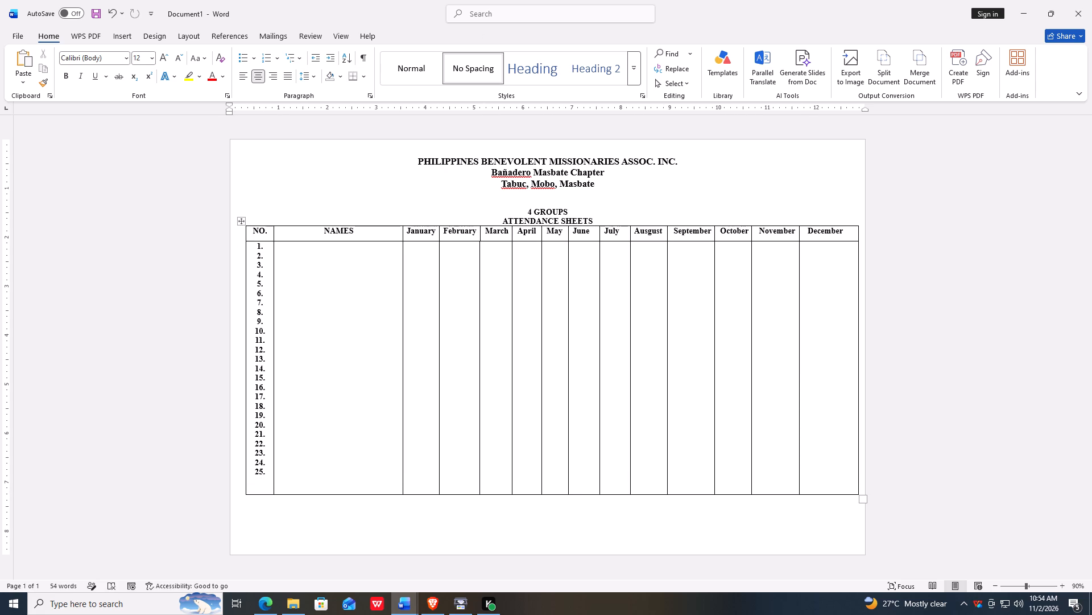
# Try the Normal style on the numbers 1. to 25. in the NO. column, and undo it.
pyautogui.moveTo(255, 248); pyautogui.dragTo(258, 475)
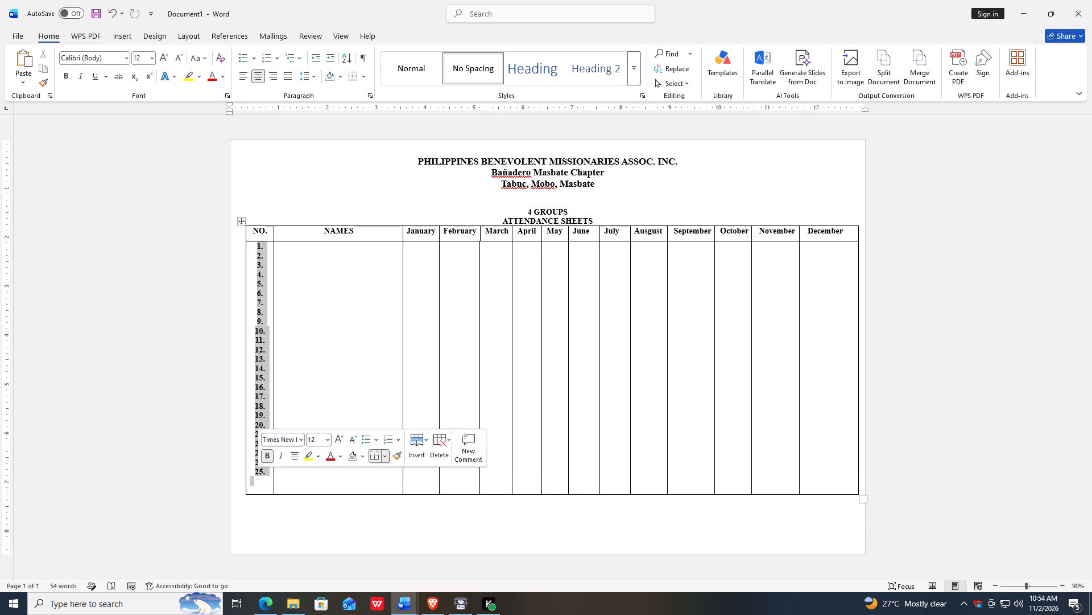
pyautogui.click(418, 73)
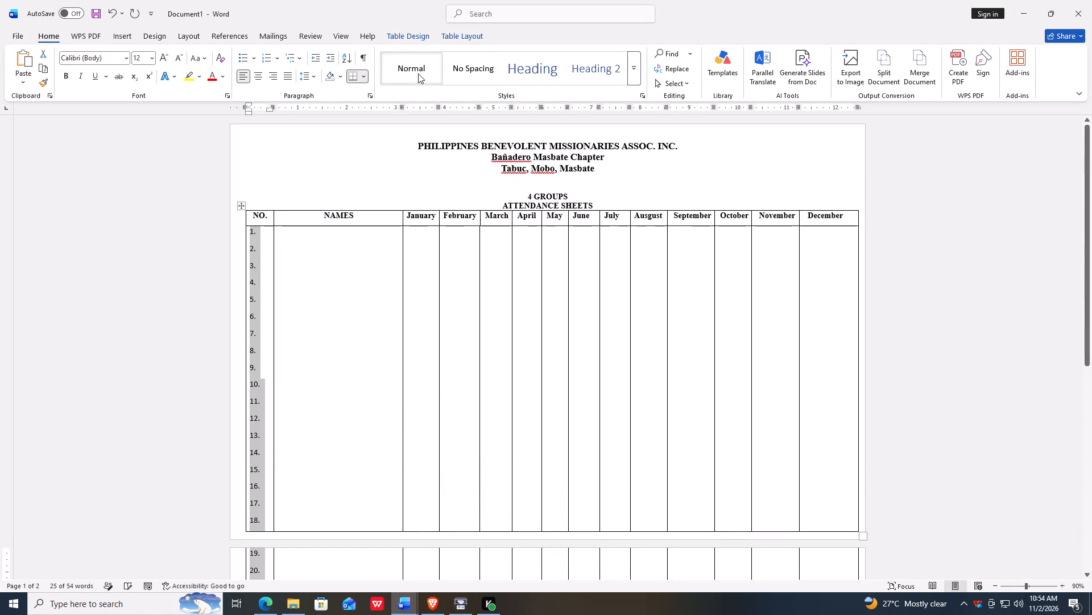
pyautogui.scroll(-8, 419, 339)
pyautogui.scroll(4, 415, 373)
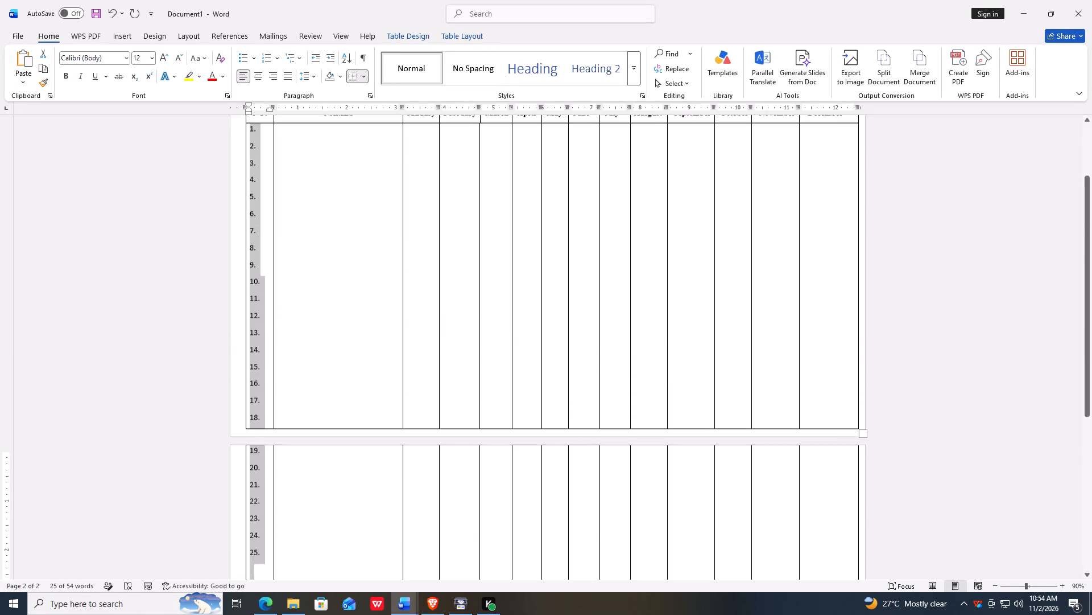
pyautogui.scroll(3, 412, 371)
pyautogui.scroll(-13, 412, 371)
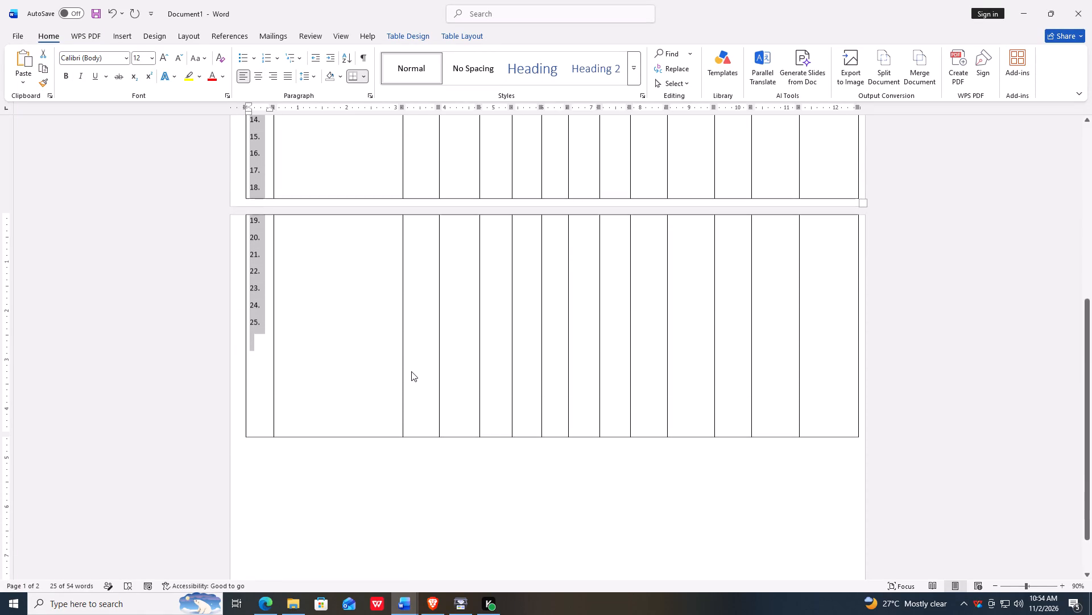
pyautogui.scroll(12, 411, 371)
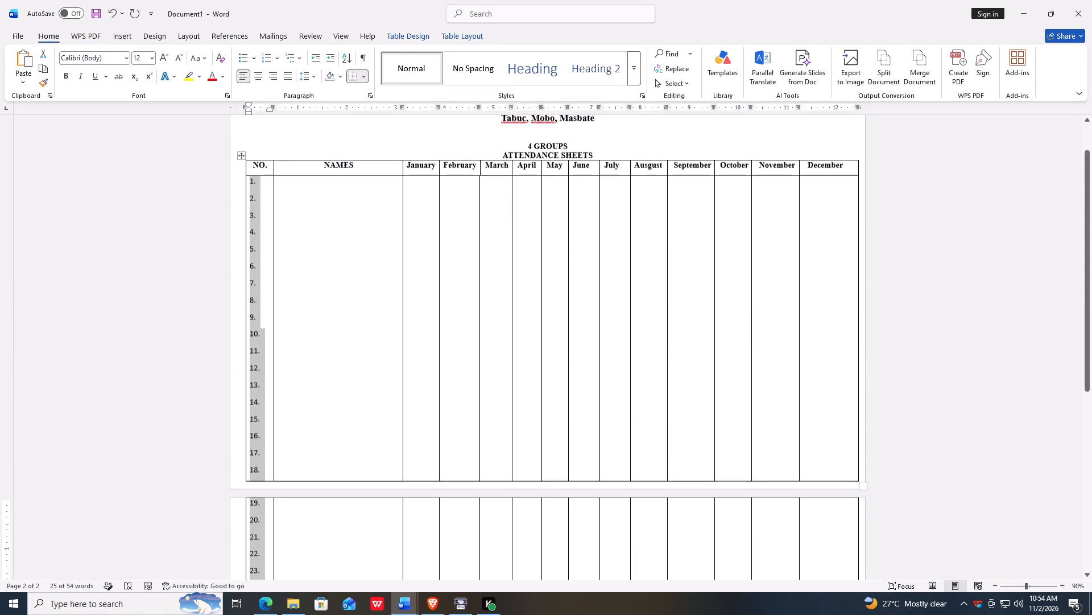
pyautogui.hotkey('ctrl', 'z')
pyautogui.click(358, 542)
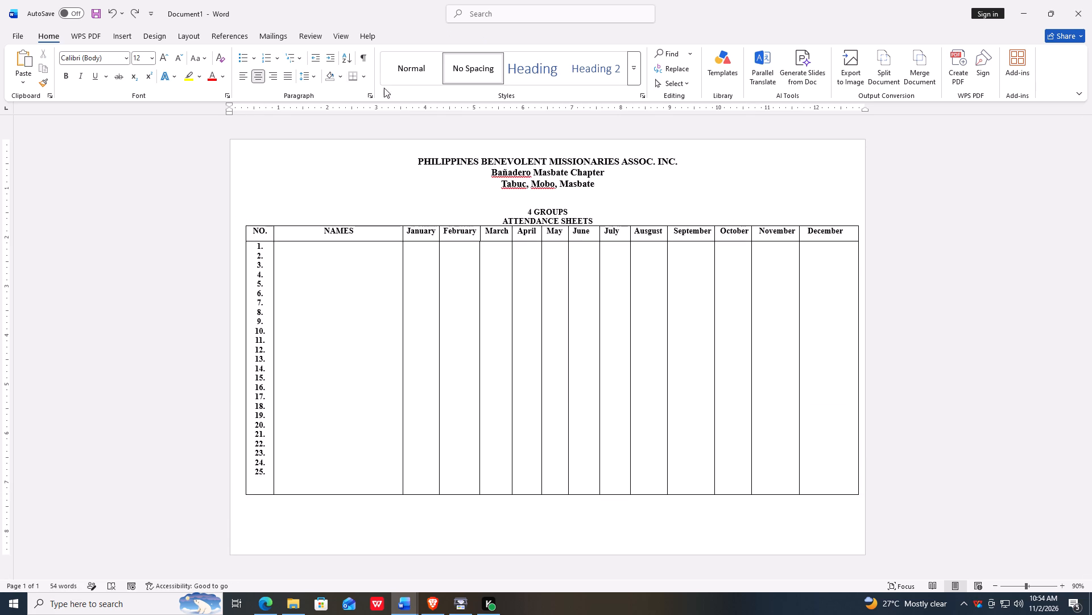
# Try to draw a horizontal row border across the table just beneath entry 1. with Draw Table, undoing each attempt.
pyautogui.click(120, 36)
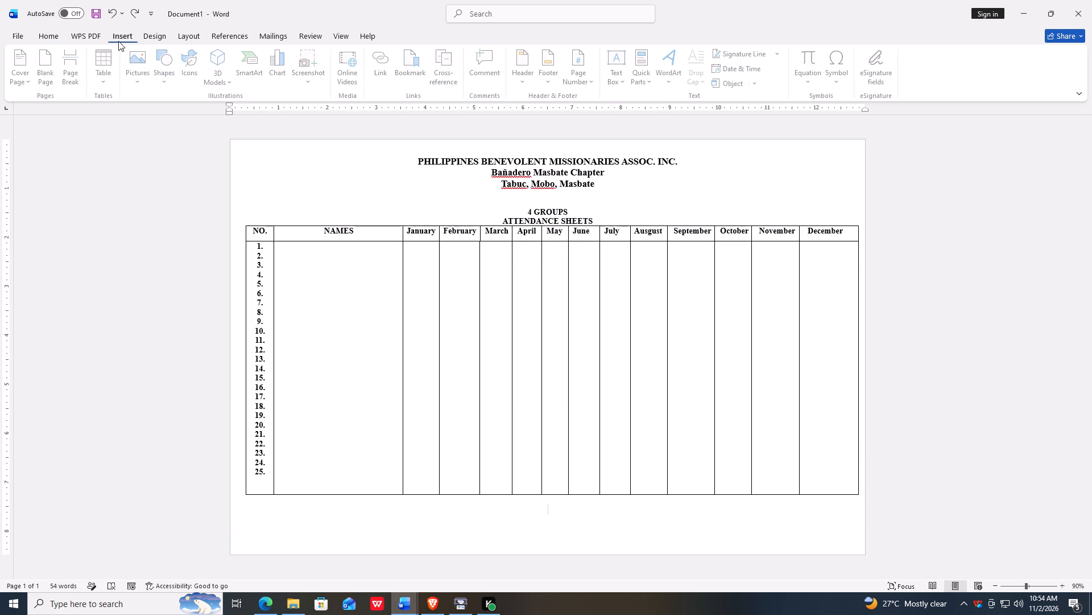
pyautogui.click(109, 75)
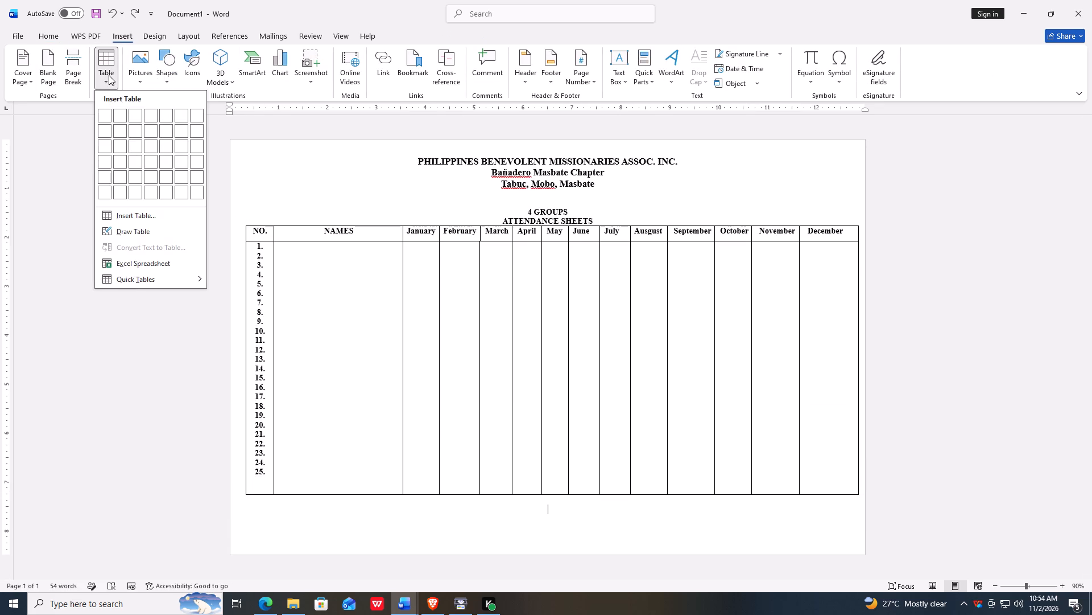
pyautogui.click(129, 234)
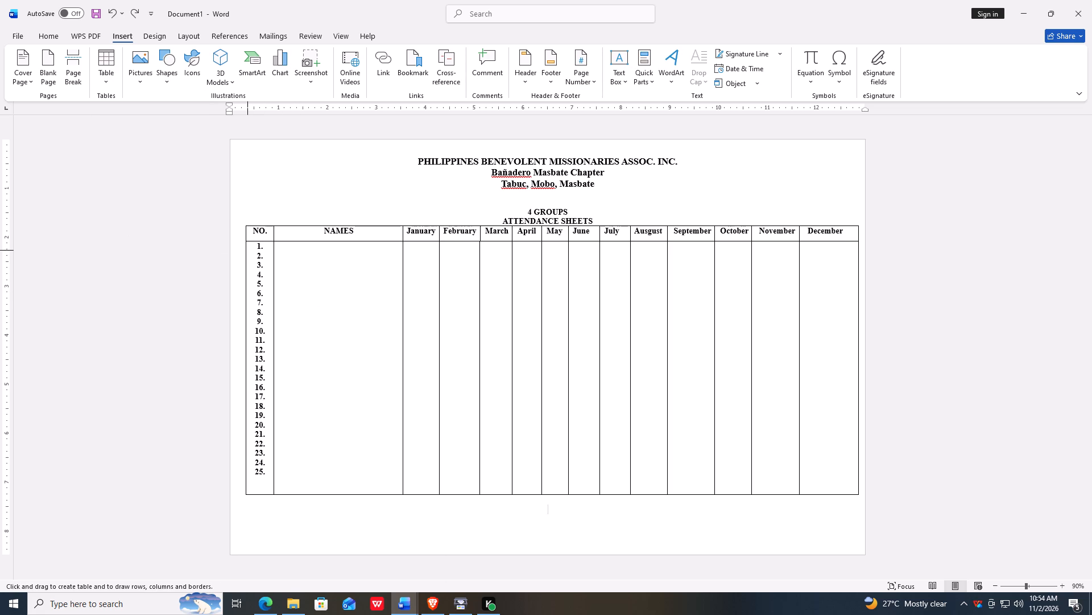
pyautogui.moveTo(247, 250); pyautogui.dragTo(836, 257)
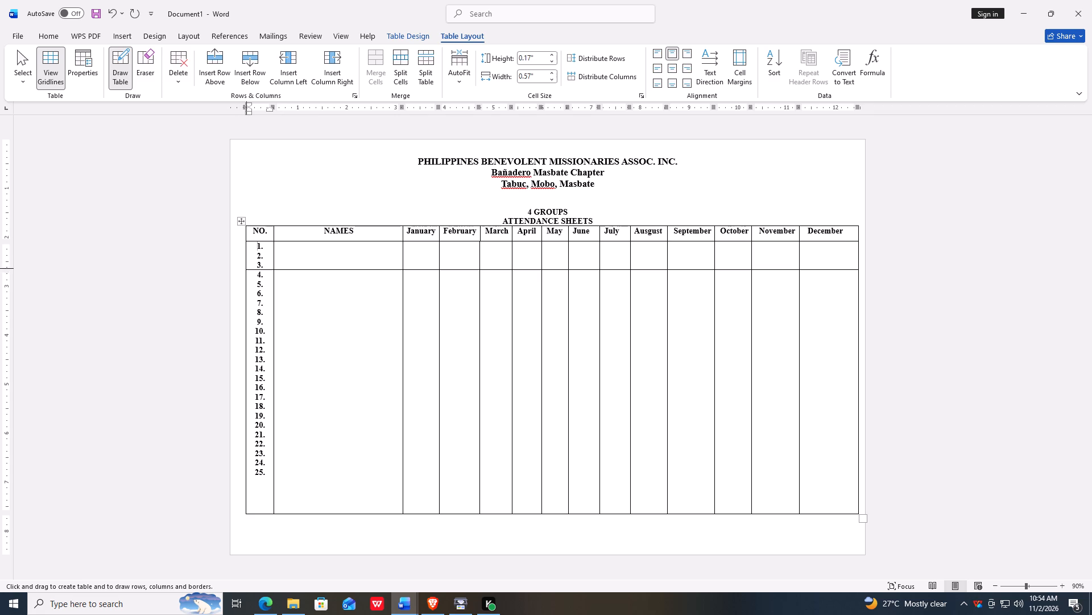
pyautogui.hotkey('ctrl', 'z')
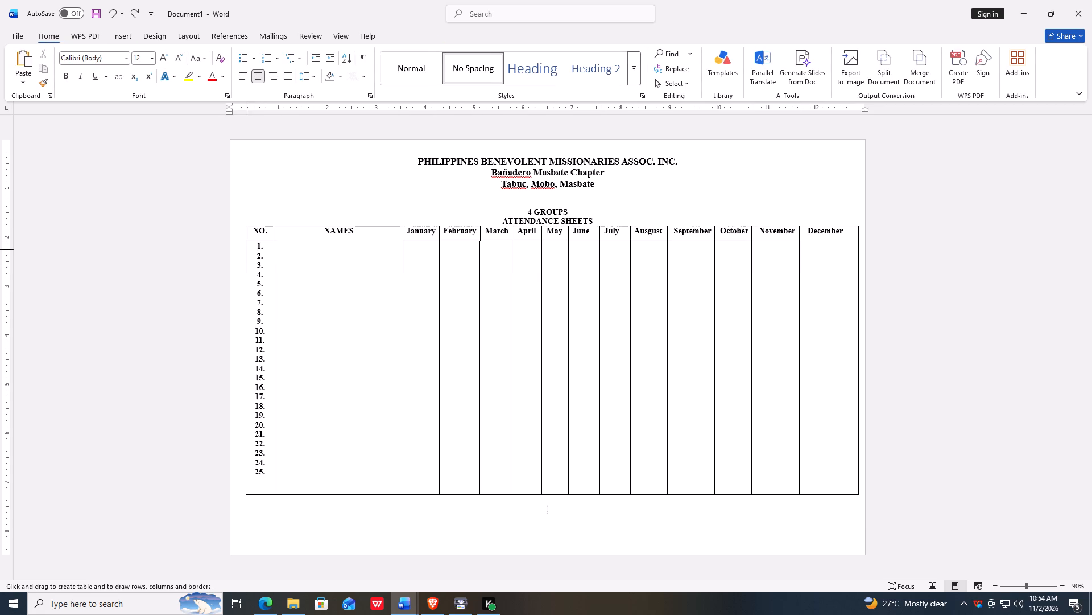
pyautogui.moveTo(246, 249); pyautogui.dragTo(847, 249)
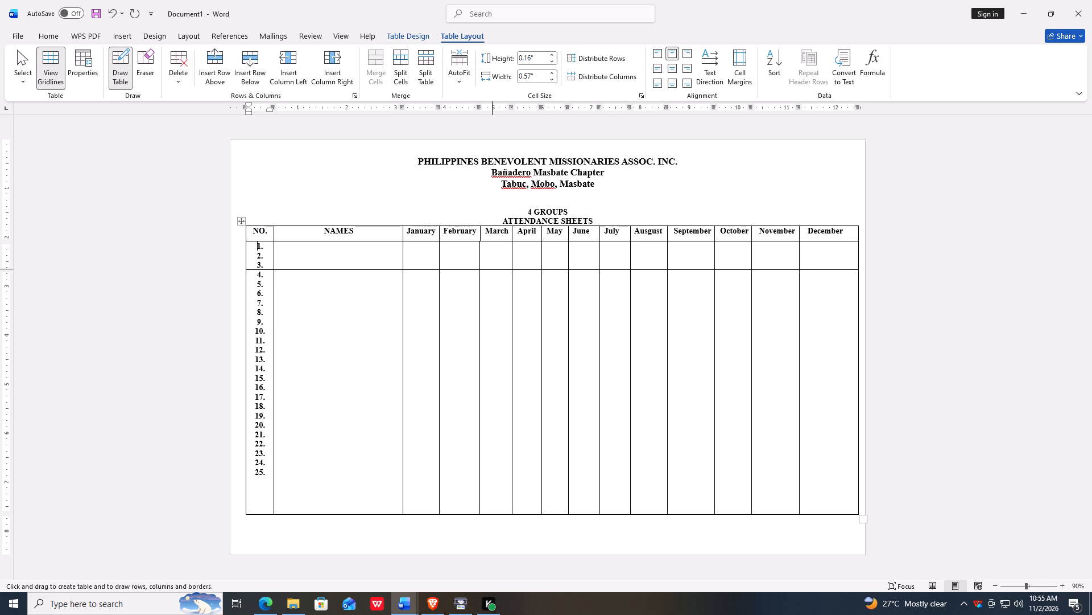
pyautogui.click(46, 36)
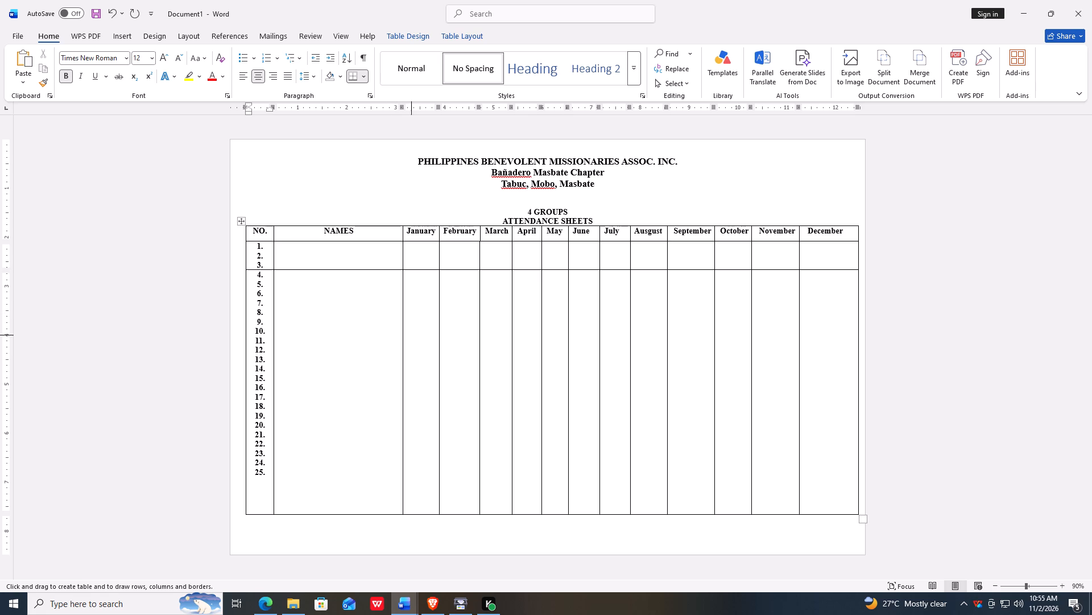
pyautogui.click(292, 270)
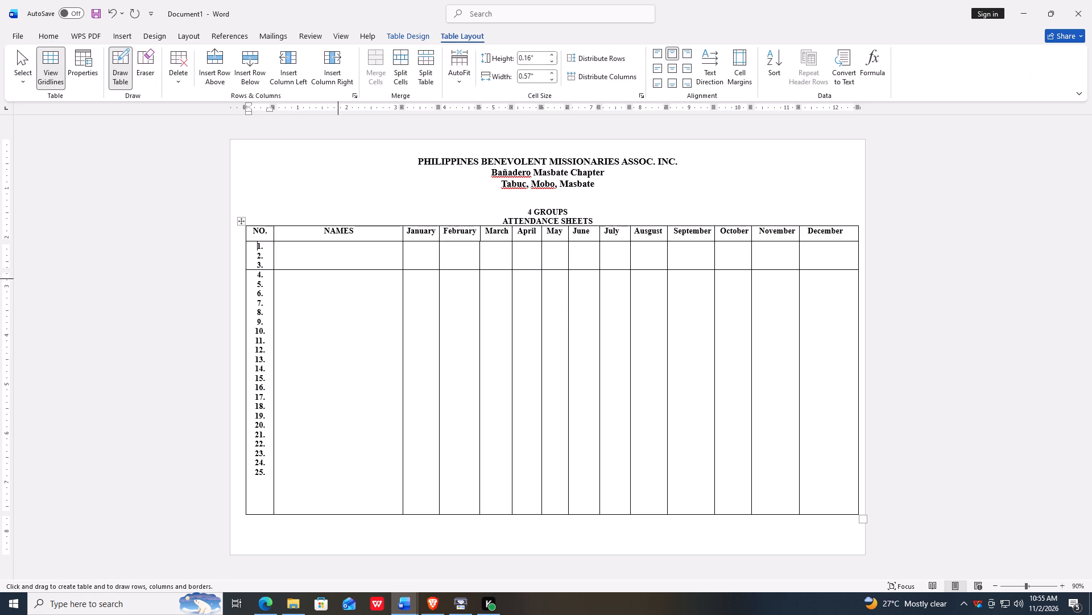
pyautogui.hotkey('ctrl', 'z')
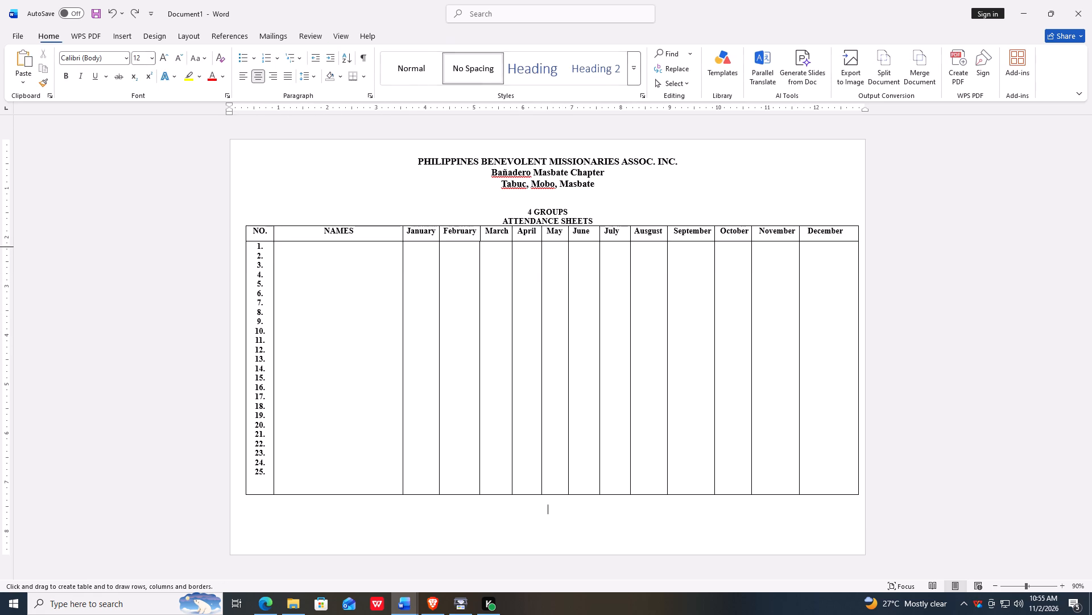
# Draw a straight horizontal line shape about 12.51" wide across the table just beneath entry 1. and give it the black line style.
pyautogui.click(114, 36)
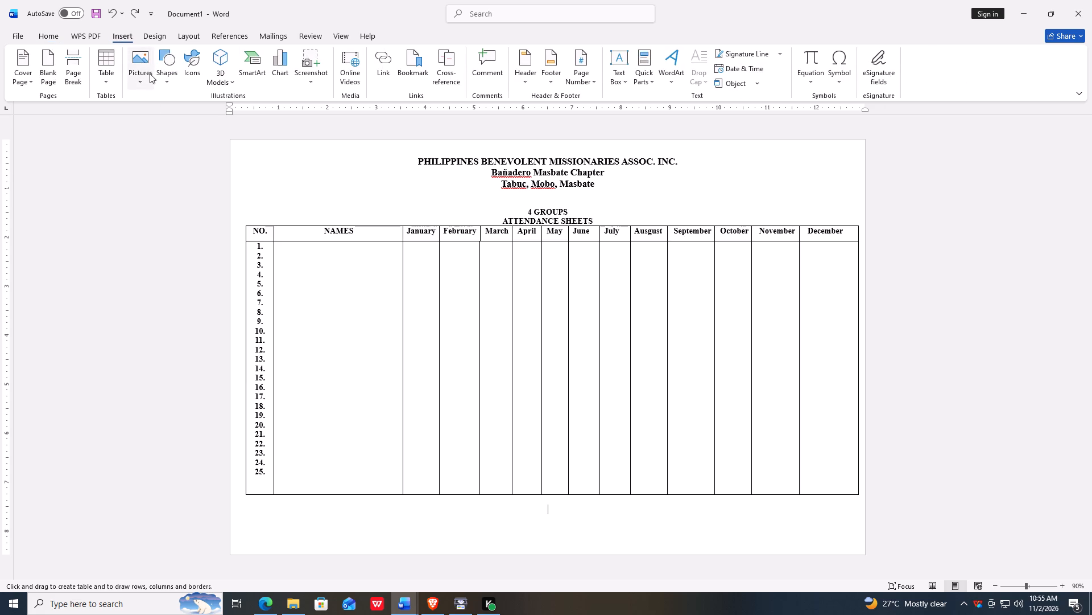
pyautogui.click(170, 77)
pyautogui.click(179, 114)
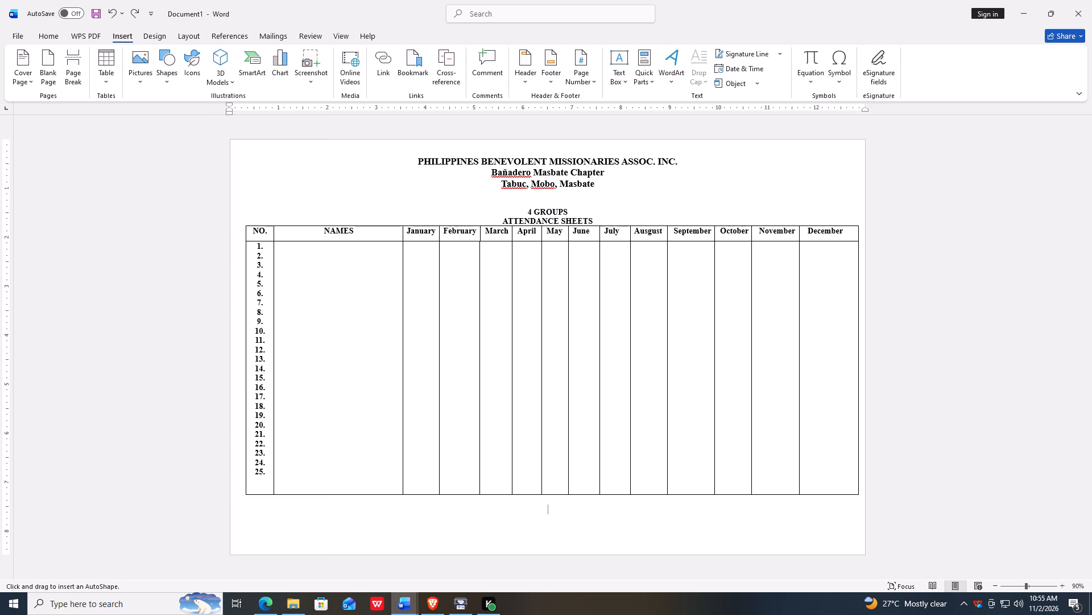
pyautogui.moveTo(246, 249); pyautogui.dragTo(409, 245)
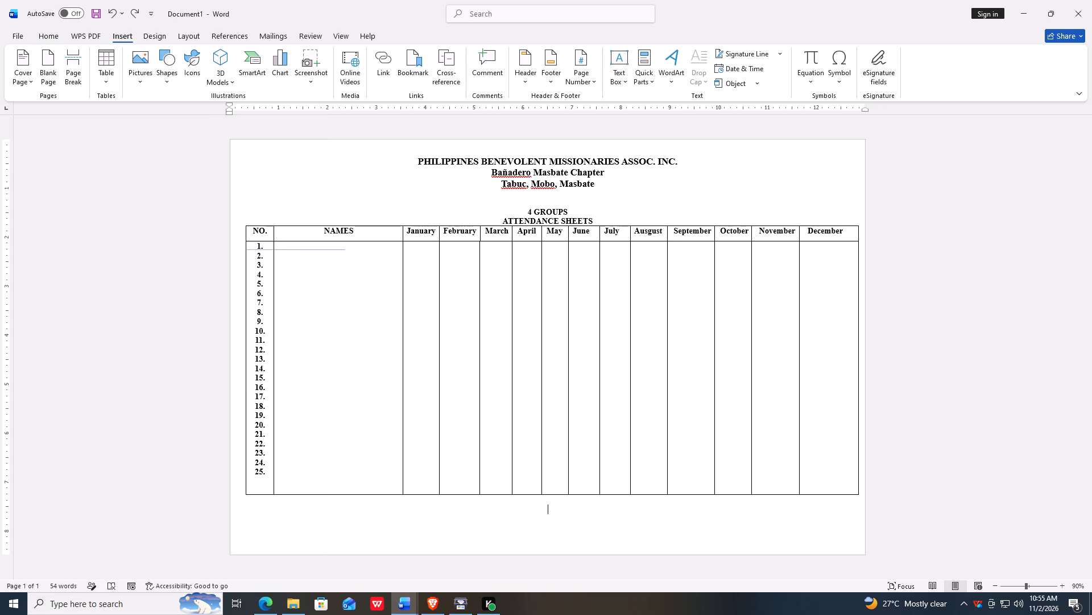
pyautogui.moveTo(409, 245); pyautogui.dragTo(859, 253)
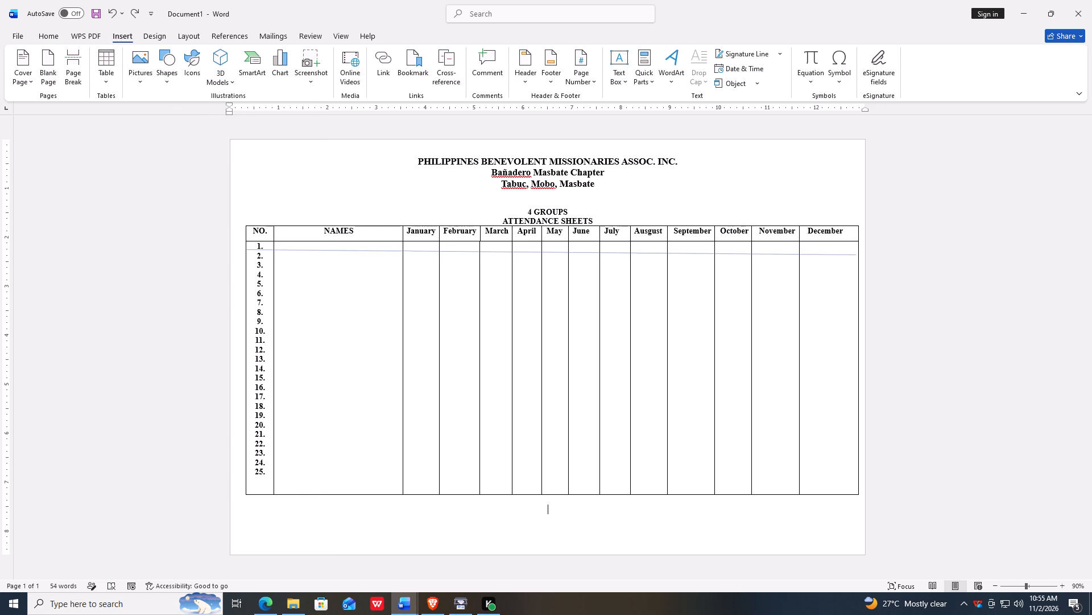
pyautogui.moveTo(859, 253); pyautogui.dragTo(858, 251)
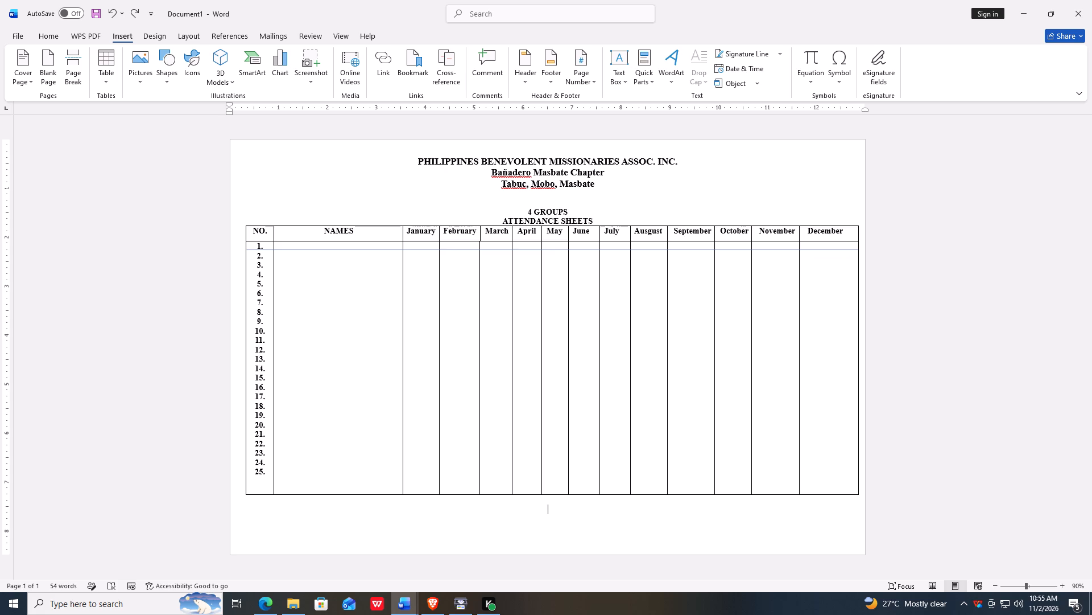
pyautogui.moveTo(858, 251); pyautogui.dragTo(858, 251)
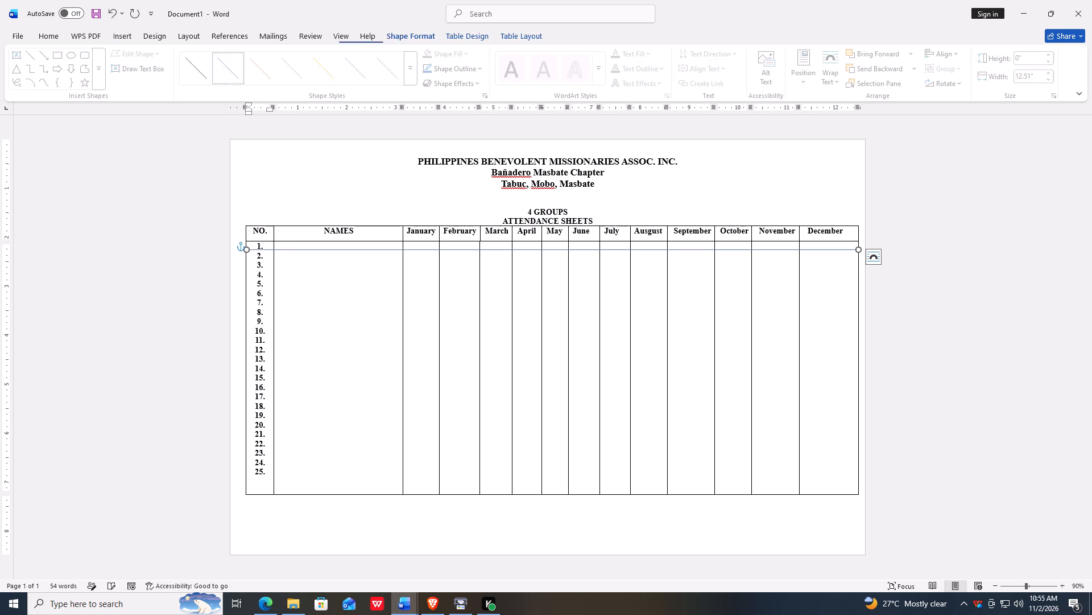
pyautogui.click(212, 67)
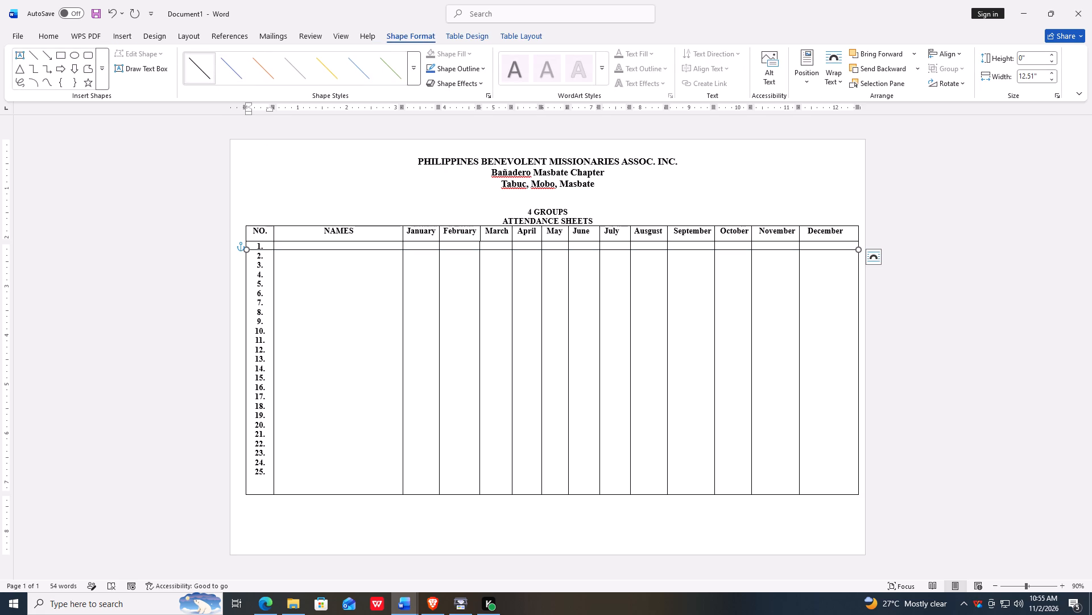
# Zoom in to 150% and nudge the line beneath entry 1. slightly to the left.
pyautogui.keyDown('ctrl'); pyautogui.scroll(1, 791, 289); pyautogui.keyUp('ctrl')
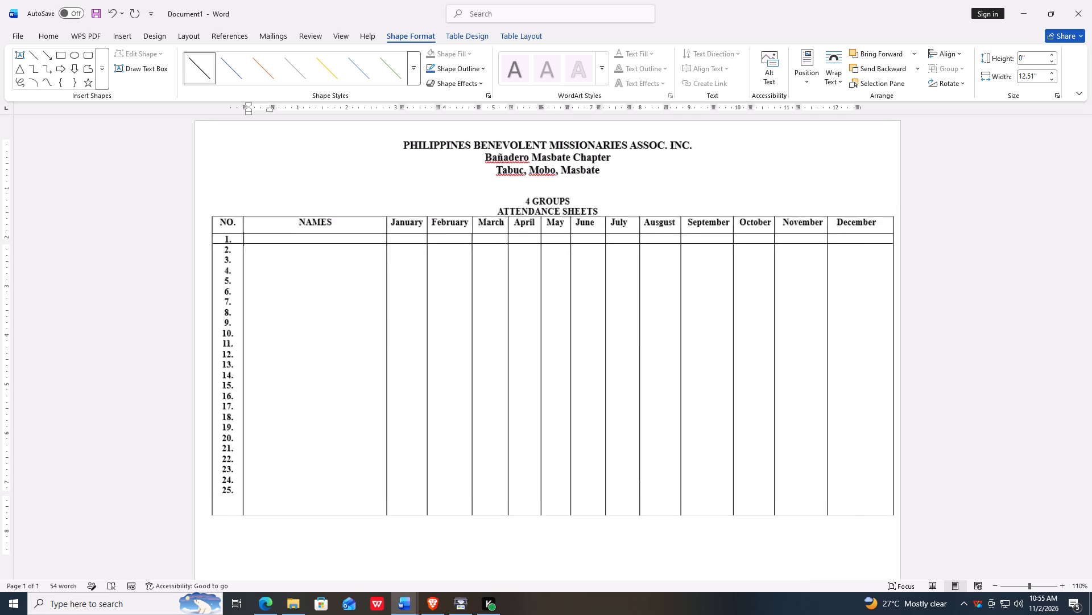
pyautogui.keyDown('ctrl'); pyautogui.scroll(5, 788, 289); pyautogui.keyUp('ctrl')
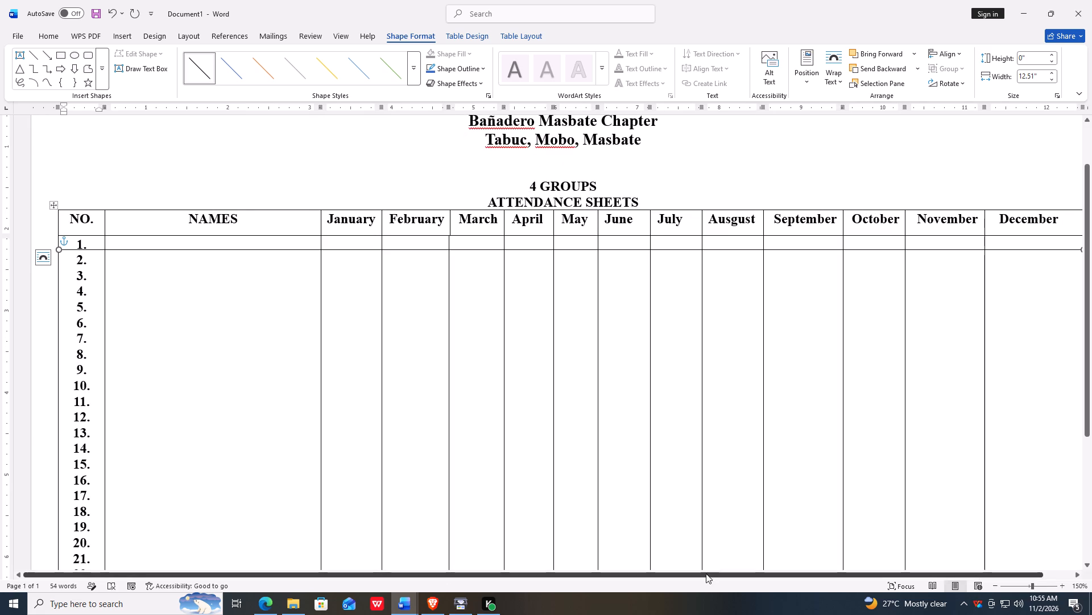
pyautogui.moveTo(705, 574); pyautogui.dragTo(548, 571)
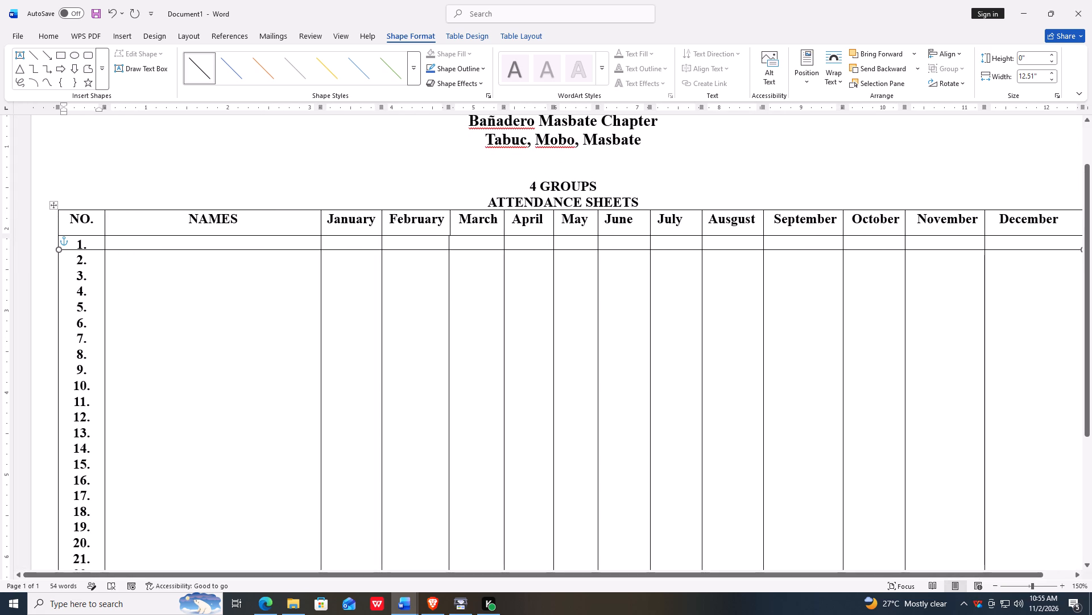
pyautogui.press('Left')
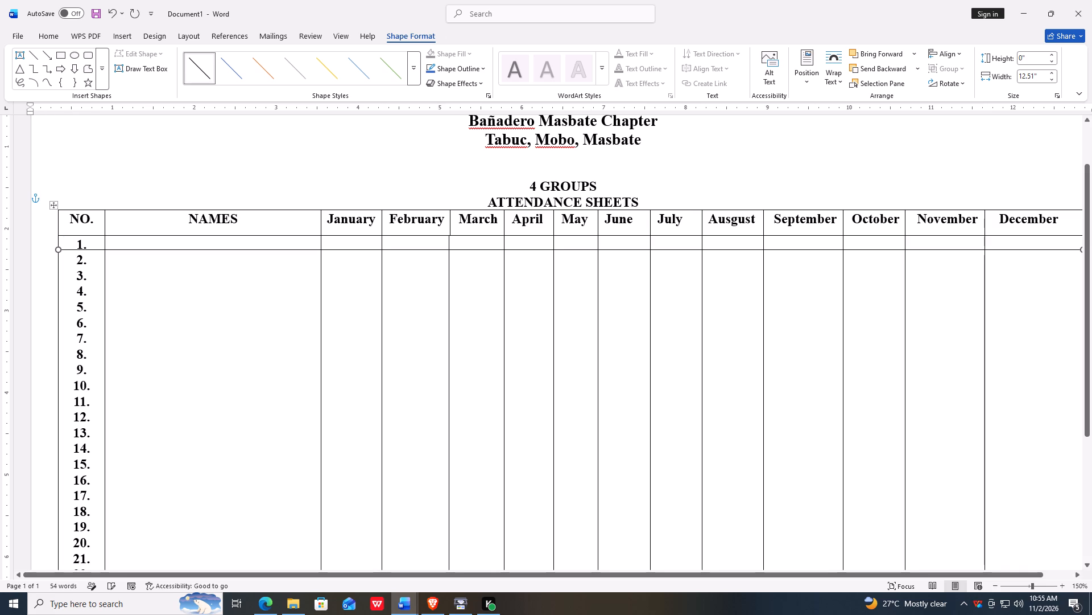
pyautogui.moveTo(513, 576); pyautogui.dragTo(608, 573)
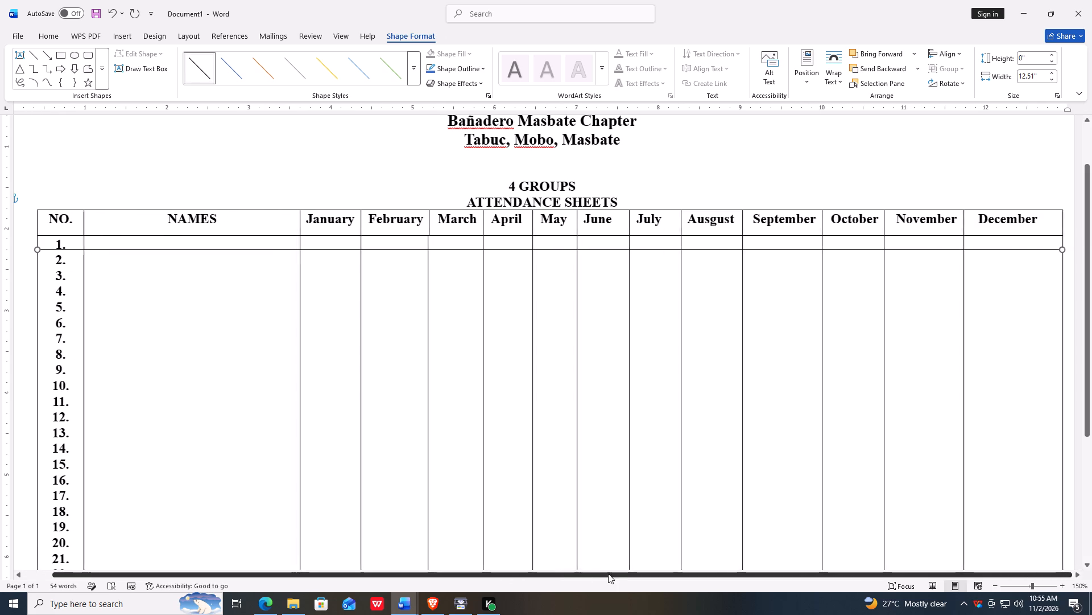
pyautogui.moveTo(608, 573); pyautogui.dragTo(614, 572)
pyautogui.click(810, 174)
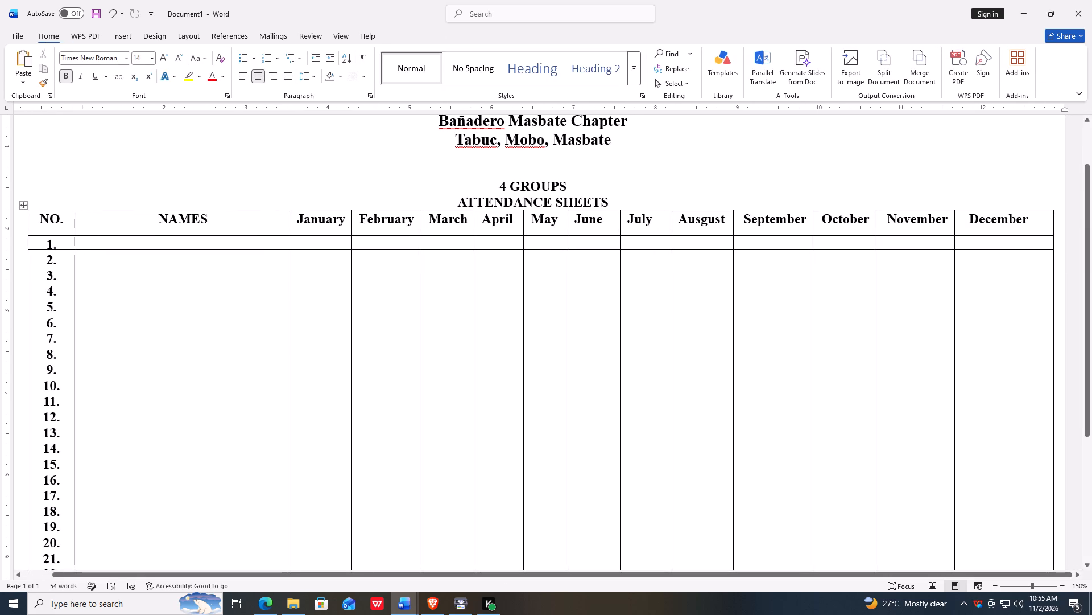
# Duplicate the horizontal line beneath entry 1 and align the copy with the table's side borders between entries 2 and 3.
pyautogui.click(173, 249)
pyautogui.hotkey('ctrl', 'c')
pyautogui.hotkey('ctrl', 'v')
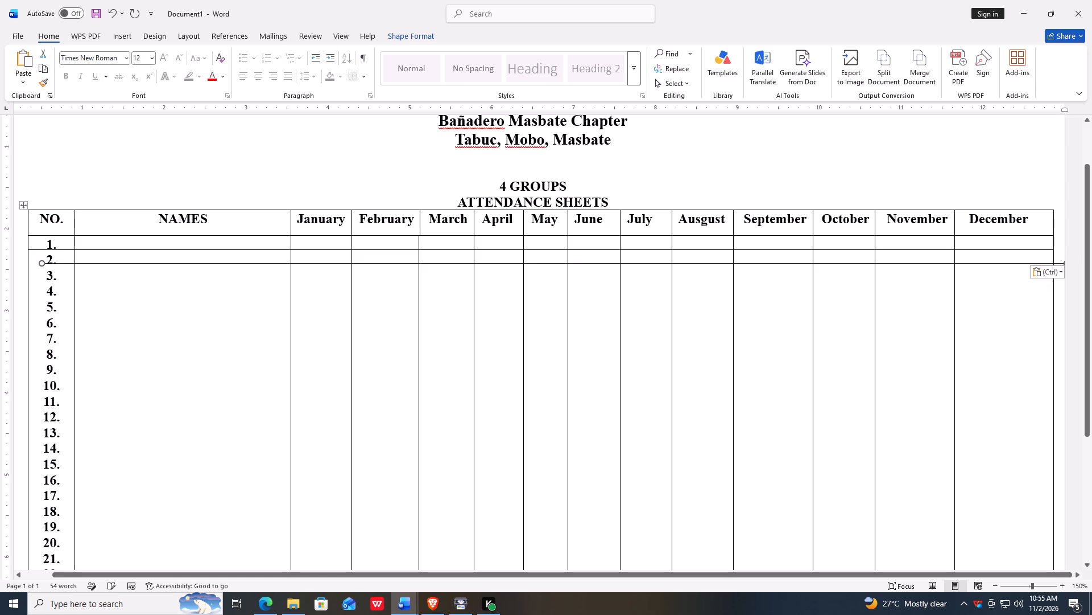
pyautogui.press('Left')
pyautogui.press('Left')
pyautogui.press('Left')
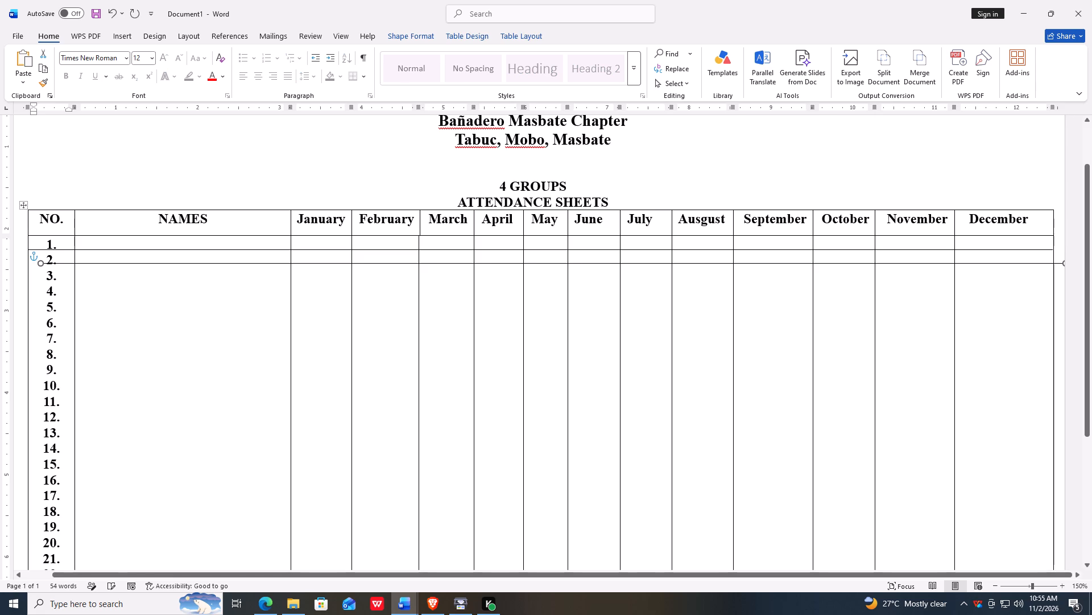
pyautogui.press('Left')
pyautogui.press('Down')
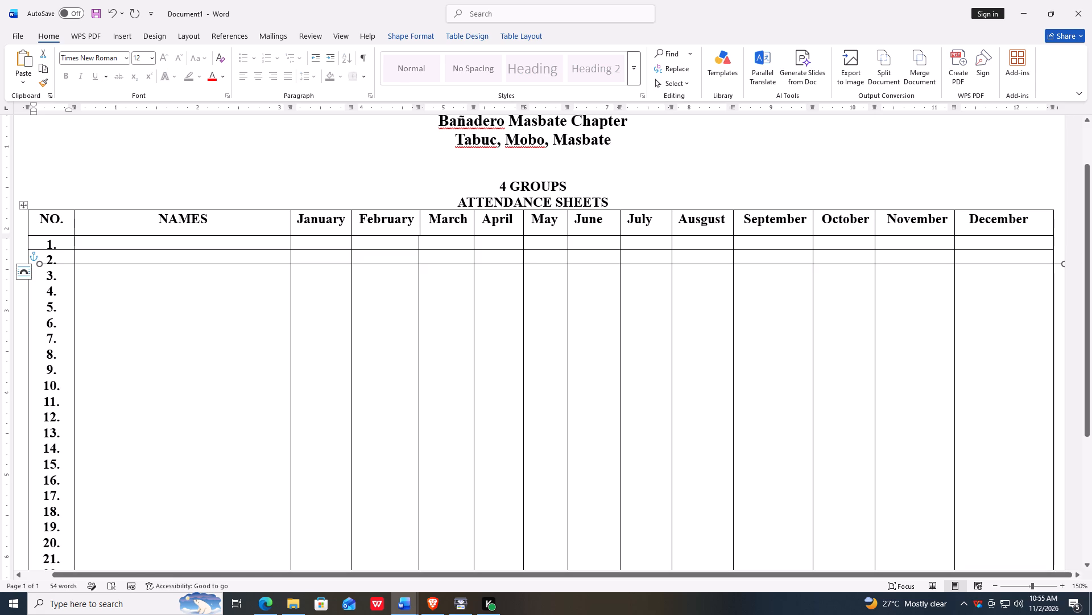
pyautogui.press('Down')
pyautogui.press('Down')
pyautogui.press('Down')
pyautogui.press('Left')
pyautogui.press('Left')
pyautogui.press('Left')
pyautogui.press('Left')
pyautogui.press('Left')
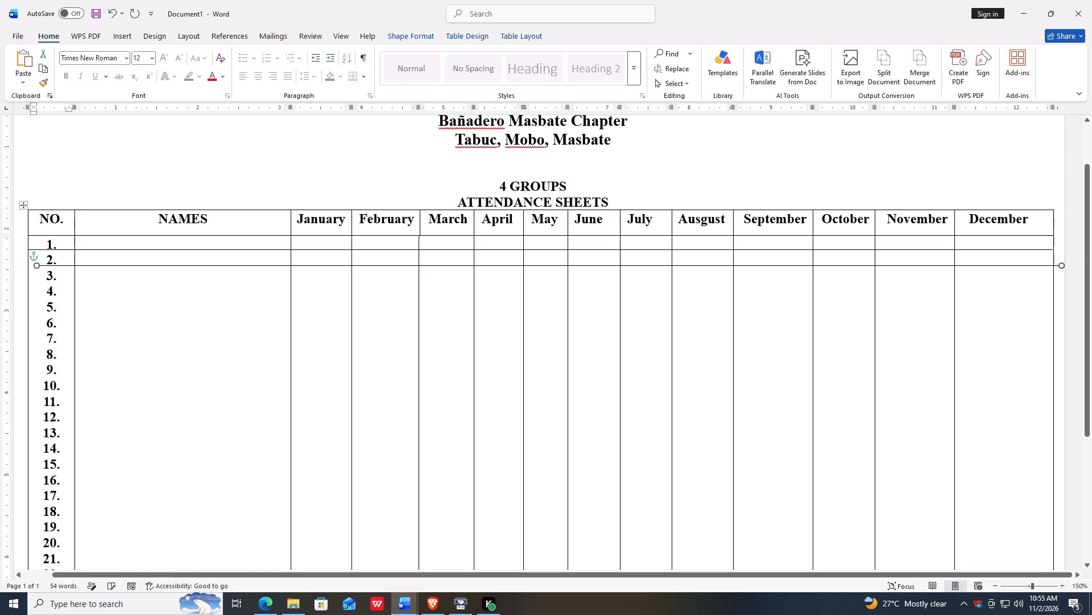
pyautogui.press('Left')
pyautogui.press('Down')
pyautogui.press('Down')
pyautogui.press('Down')
pyautogui.press('Left')
pyautogui.press('Left')
pyautogui.press('Down')
pyautogui.press('Down')
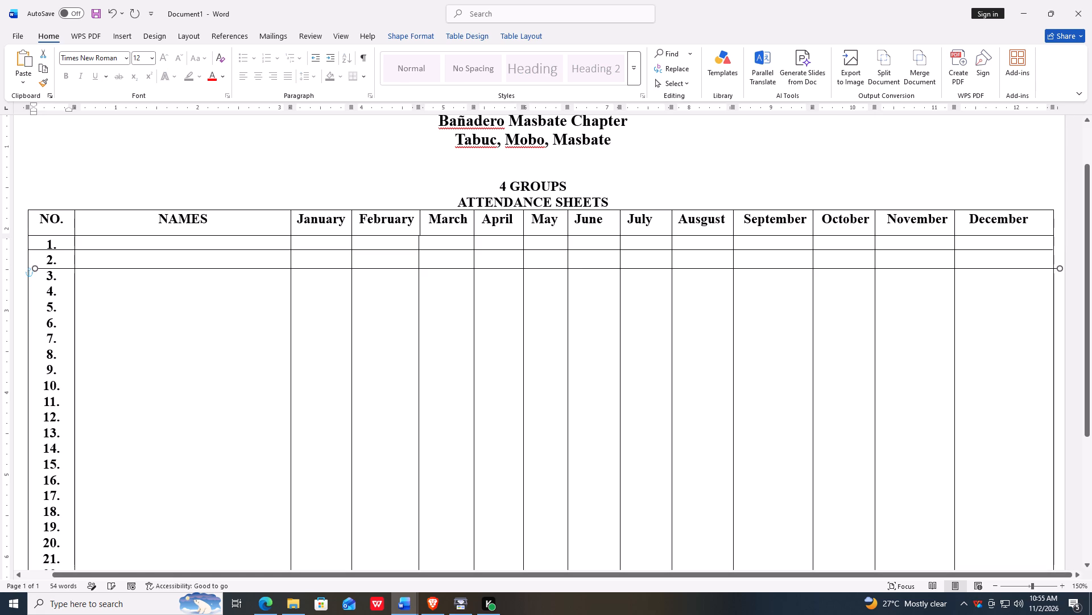
pyautogui.press('Left')
pyautogui.press('Left')
pyautogui.press('Left')
pyautogui.press('Left')
pyautogui.press('Left')
pyautogui.press('Left')
pyautogui.press('Left')
pyautogui.press('Left')
pyautogui.press('Left')
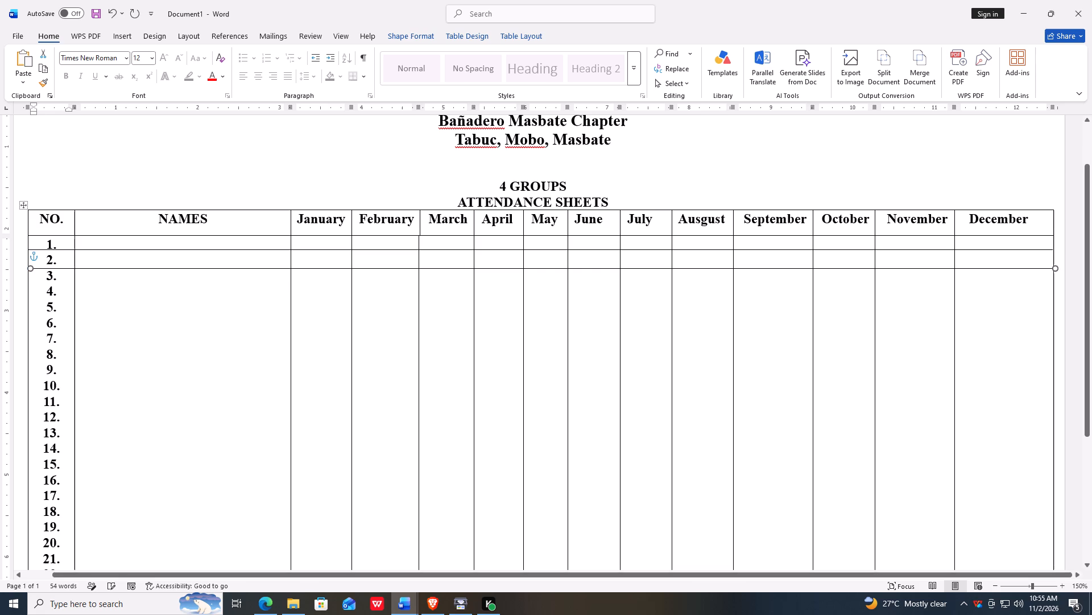
pyautogui.press('Left')
pyautogui.press('Left')
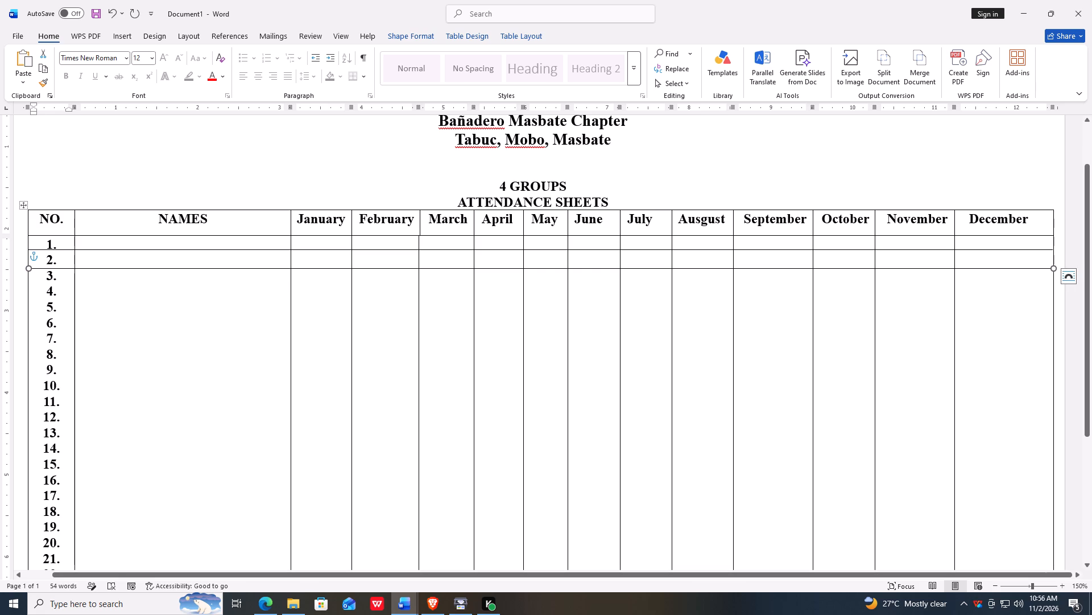
# Nudge the horizontal line beneath entry 1 slightly down so it sits midway between entries 1 and 2.
pyautogui.click(105, 170)
pyautogui.click(105, 249)
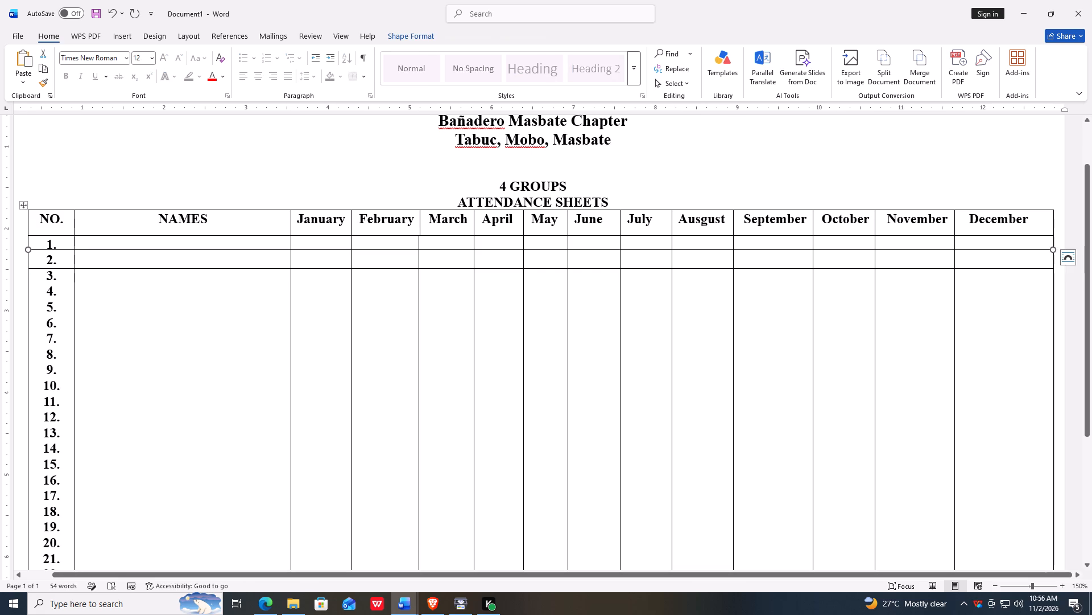
pyautogui.press('Down')
pyautogui.press('Down')
pyautogui.press('Down')
pyautogui.press('Down')
pyautogui.press('Down')
pyautogui.click(133, 184)
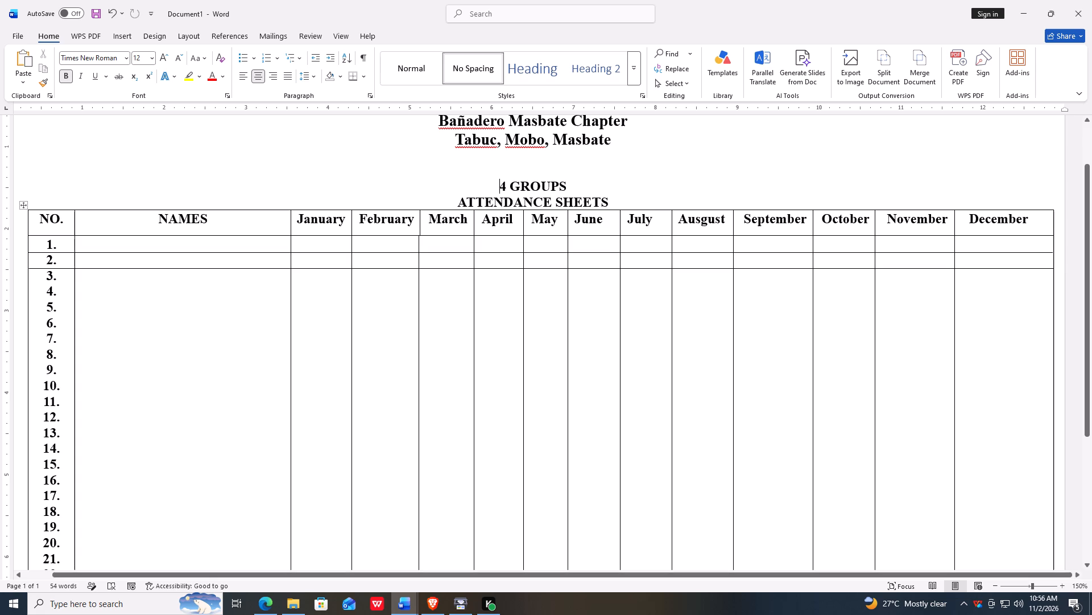
# Paste another copy of the horizontal line and align it with the table's side borders between entries 3 and 4.
pyautogui.hotkey('ctrl', 'v')
pyautogui.press('Down')
pyautogui.press('Down')
pyautogui.press('Down')
pyautogui.press('Down')
pyautogui.press('Down')
pyautogui.press('Down')
pyautogui.press('Down')
pyautogui.press('Down')
pyautogui.press('Down')
pyautogui.press('Down')
pyautogui.press('Down')
pyautogui.press('Down')
pyautogui.press('Down')
pyautogui.press('Down')
pyautogui.press('Down')
pyautogui.press('Down')
pyautogui.press('Down')
pyautogui.press('Down')
pyautogui.press('Down')
pyautogui.press('Down')
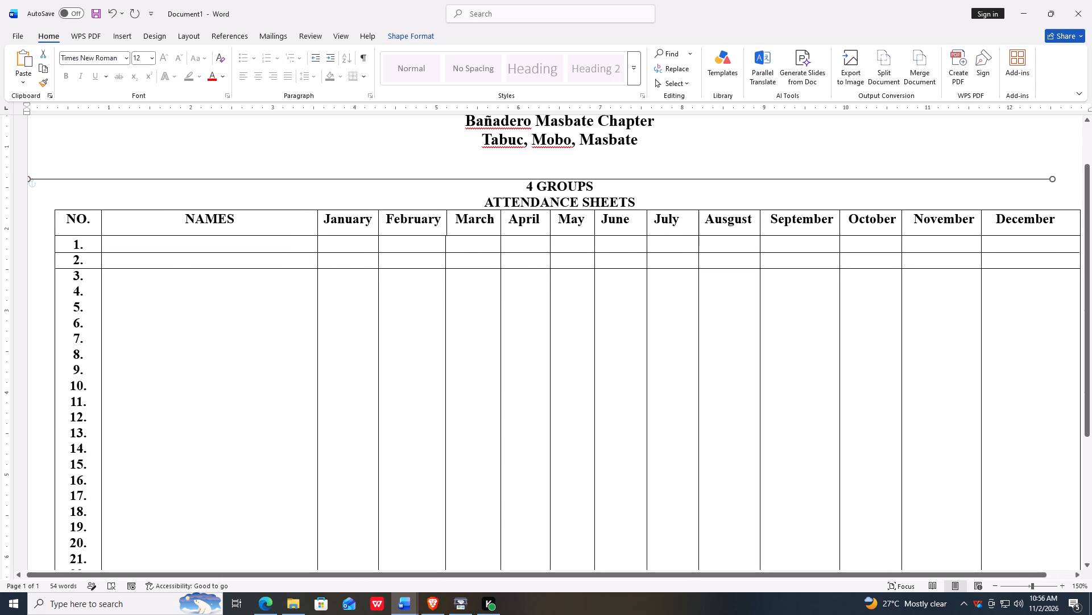
pyautogui.press('Right')
pyautogui.press('Right')
pyautogui.press('Right')
pyautogui.press('Right')
pyautogui.press('Right')
pyautogui.press('Right')
pyautogui.press('Right')
pyautogui.press('Right')
pyautogui.press('Right')
pyautogui.press('Right')
pyautogui.press('Right')
pyautogui.press('Right')
pyautogui.press('Right')
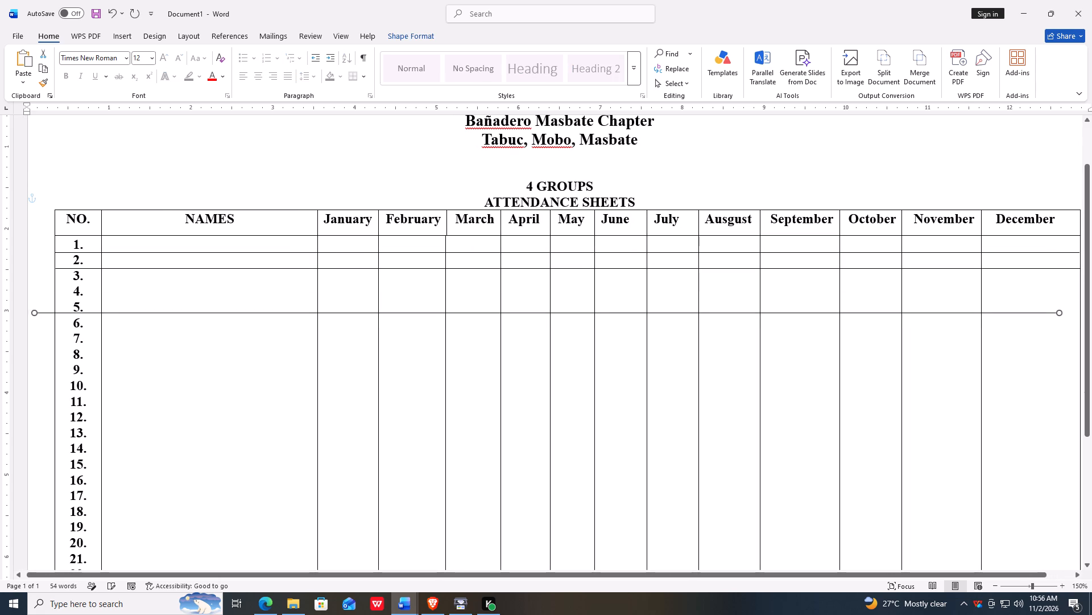
pyautogui.press('Up')
pyautogui.press('Up')
pyautogui.press('Up')
pyautogui.press('Up')
pyautogui.press('Up')
pyautogui.press('Up')
pyautogui.press('Up')
pyautogui.press('Up')
pyautogui.press('Up')
pyautogui.press('Up')
pyautogui.press('Up')
pyautogui.press('Up')
pyautogui.press('Up')
pyautogui.press('Up')
pyautogui.press('Up')
pyautogui.press('Up')
pyautogui.press('Up')
pyautogui.press('Up')
pyautogui.press('Up')
pyautogui.press('Up')
pyautogui.press('Up')
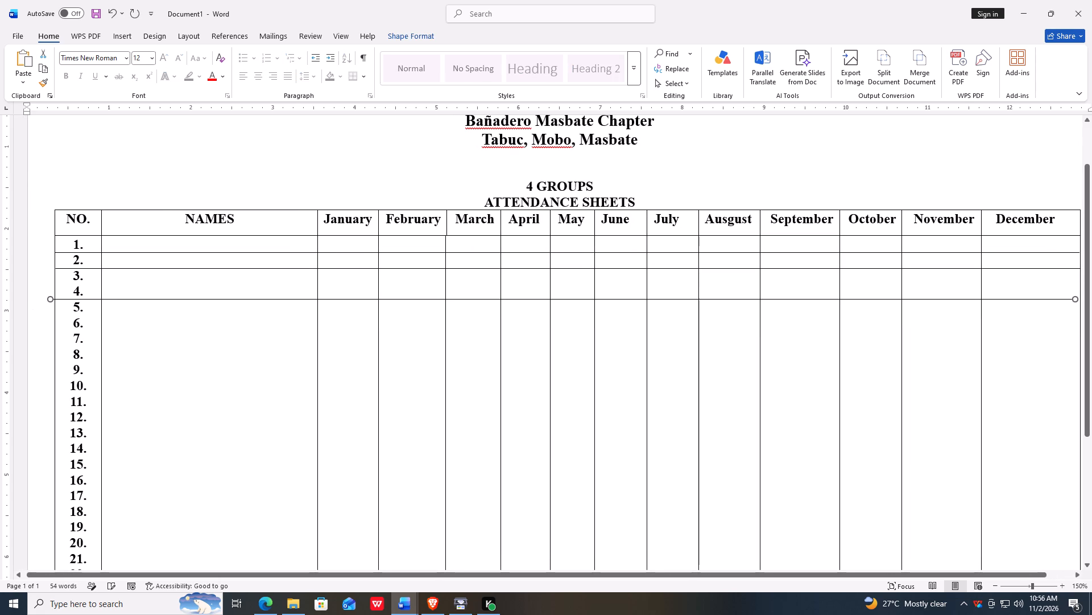
pyautogui.press('Right')
pyautogui.press('Right')
pyautogui.press('Down')
pyautogui.press('Down')
pyautogui.press('Down')
pyautogui.press('Right')
pyautogui.press('Right')
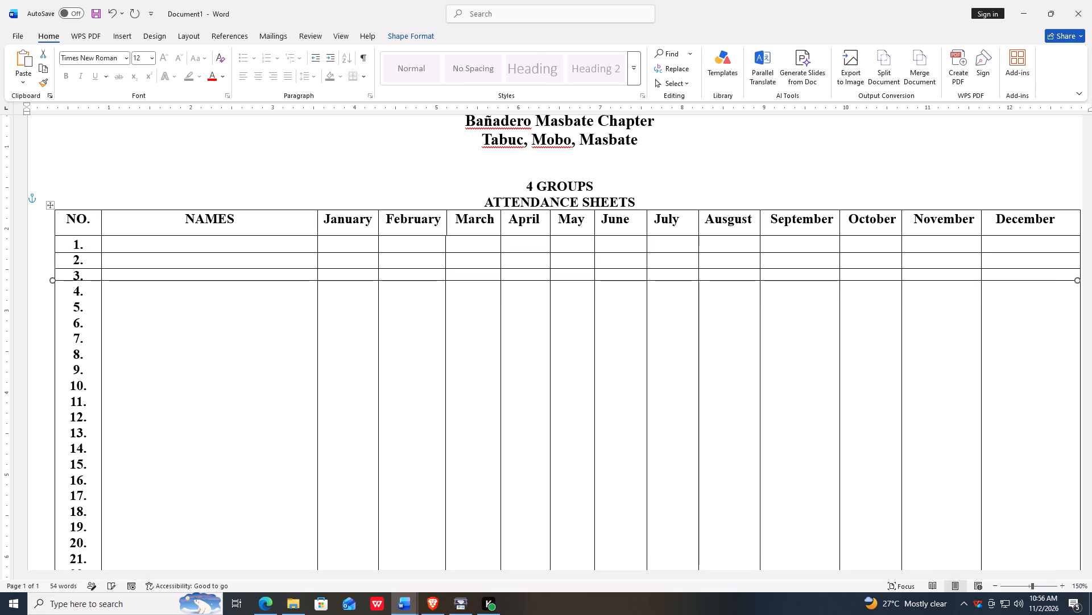
pyautogui.press('Right')
pyautogui.press('Right')
pyautogui.press('Down')
pyautogui.press('Right')
pyautogui.press('Right')
pyautogui.press('Down')
pyautogui.press('Down')
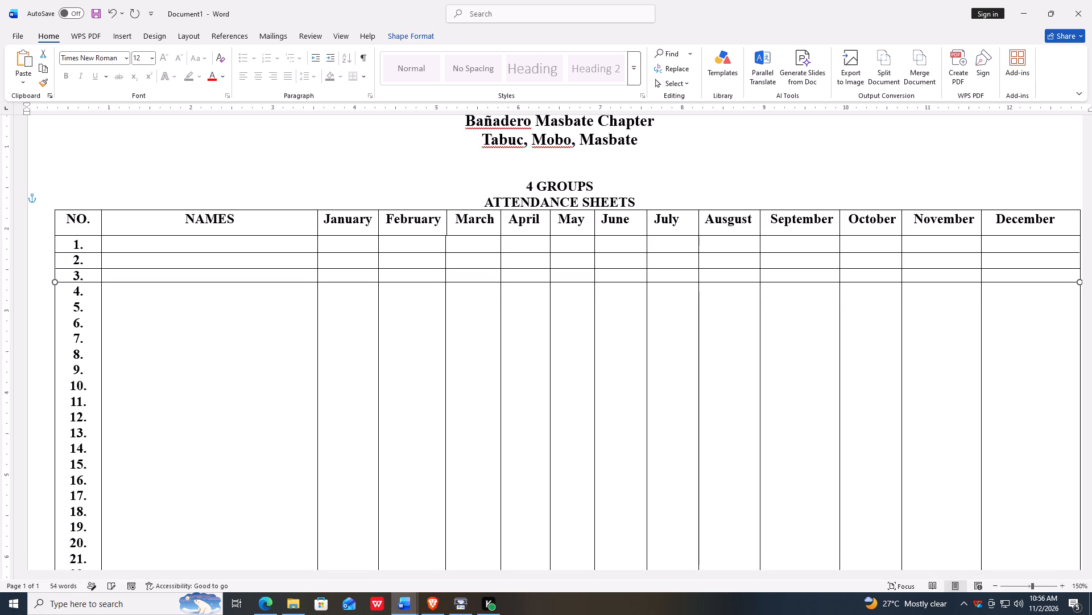
pyautogui.press('Down')
pyautogui.press('Down')
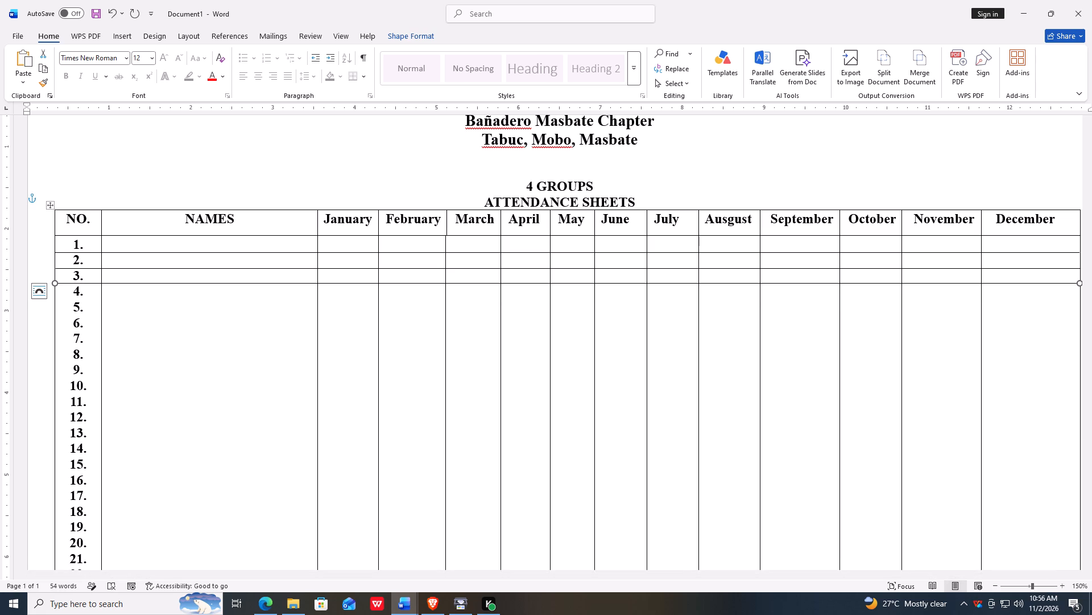
pyautogui.press('Down')
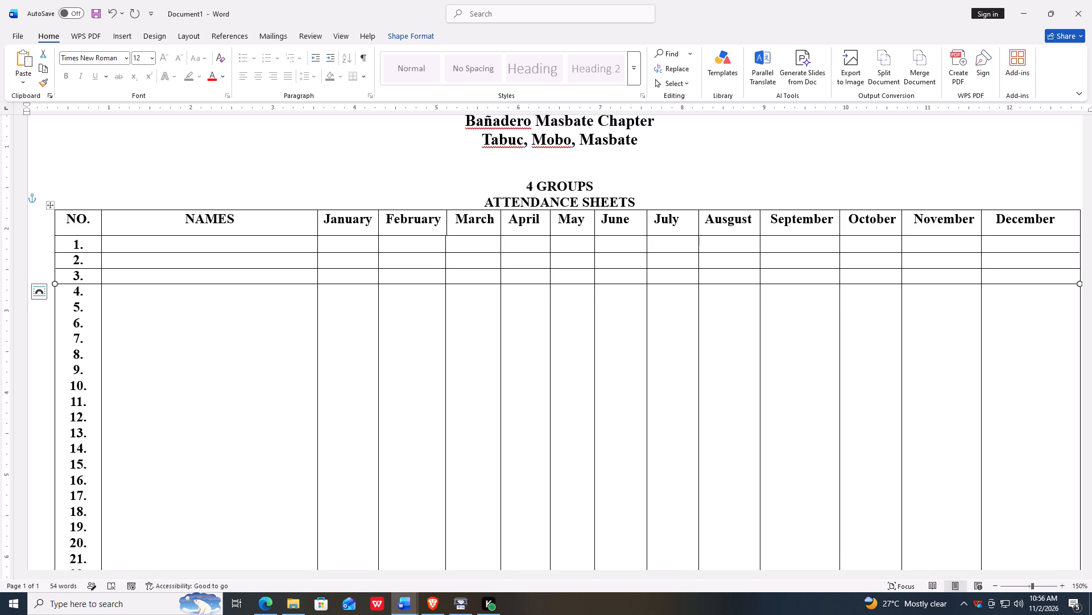
# Duplicate the line beneath entry 3 and align the copy with the table's side borders between entries 4 and 5.
pyautogui.hotkey('ctrl', 'c')
pyautogui.hotkey('ctrl', 'v')
pyautogui.press('Left')
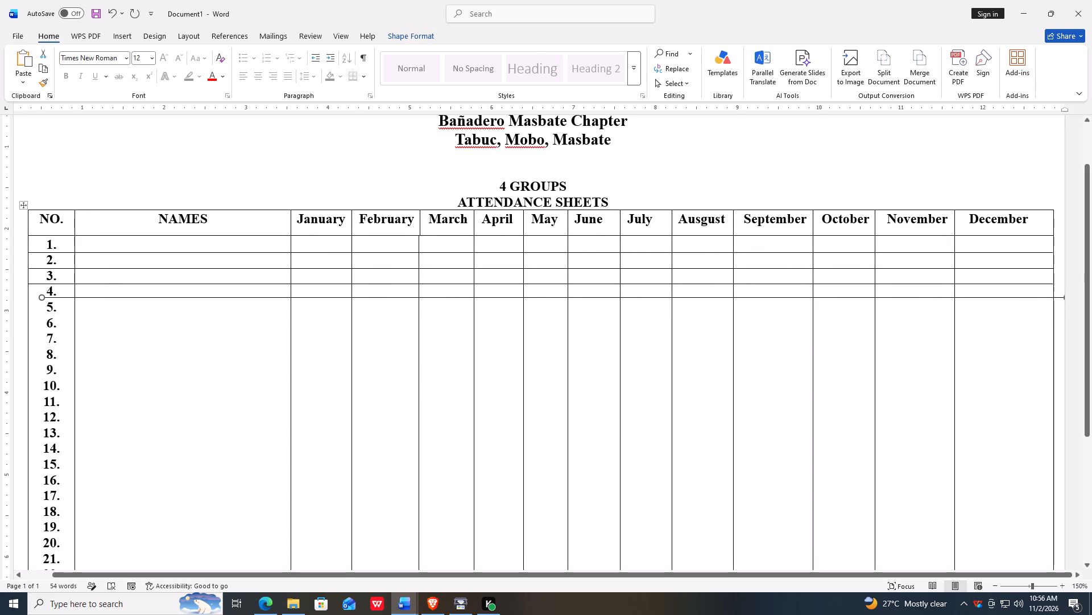
pyautogui.press('Left')
pyautogui.press('Left')
pyautogui.press('Left')
pyautogui.press('Left')
pyautogui.press('Left')
pyautogui.press('Left')
pyautogui.press('Left')
pyautogui.press('Left')
pyautogui.press('Left')
pyautogui.press('Left')
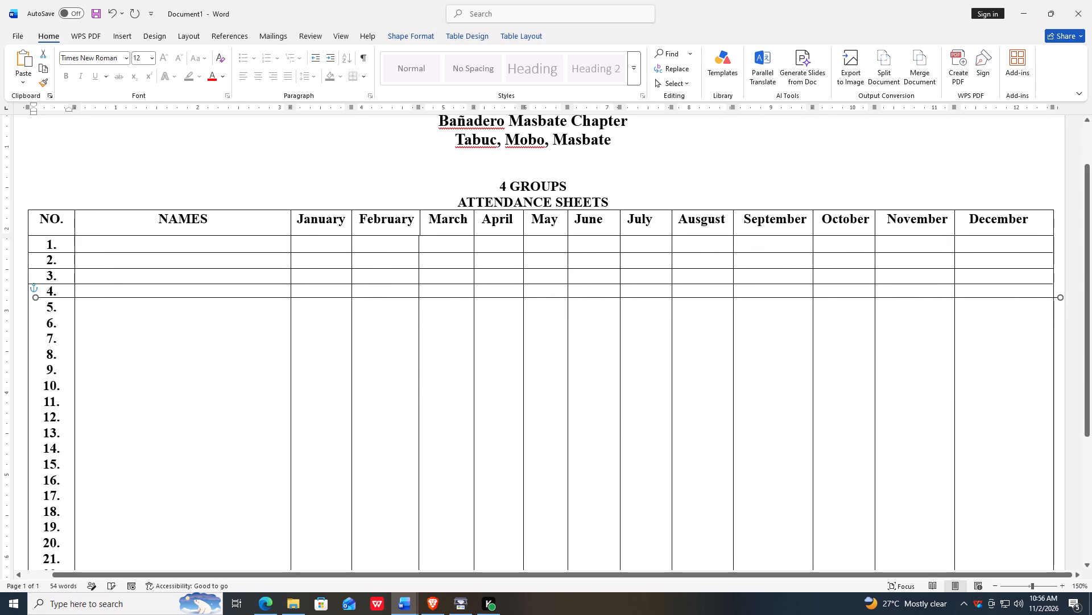
pyautogui.press('Left')
pyautogui.press('Left')
pyautogui.press('Left')
pyautogui.press('Left')
pyautogui.press('Left')
pyautogui.press('Left')
pyautogui.press('Left')
pyautogui.press('Left')
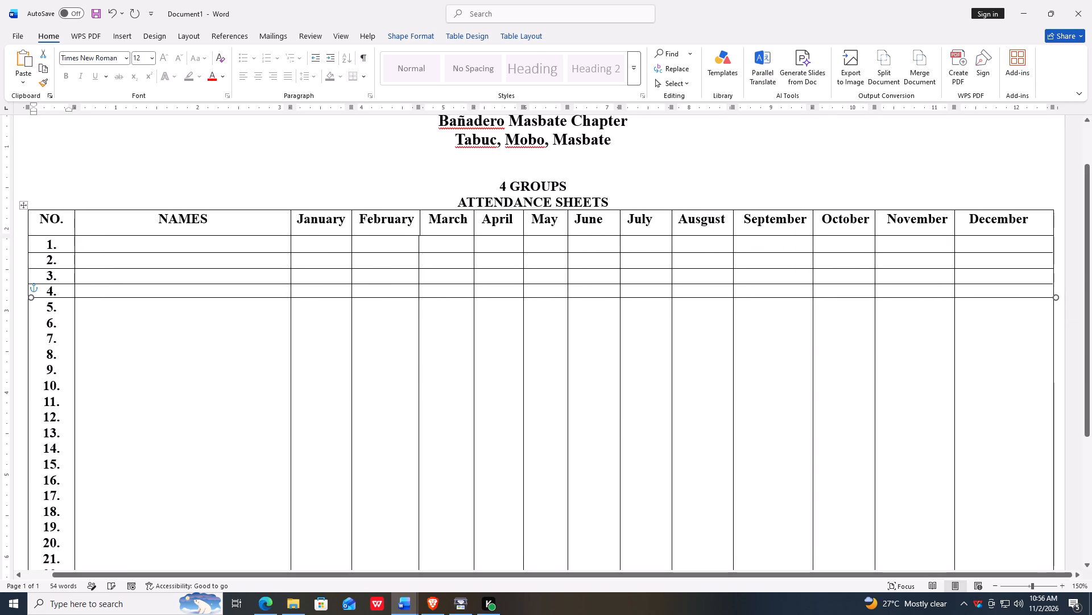
pyautogui.press('Left')
pyautogui.press('Left')
pyautogui.press('Left')
pyautogui.press('Left')
pyautogui.press('Left')
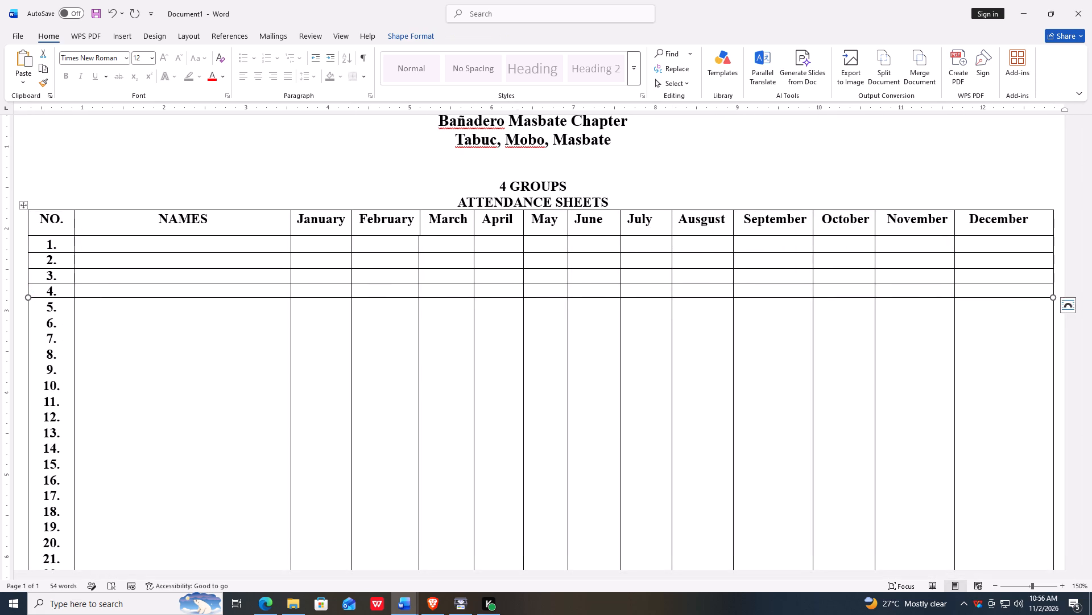
pyautogui.press('Down')
pyautogui.press('Down')
pyautogui.press('Down')
pyautogui.press('Down')
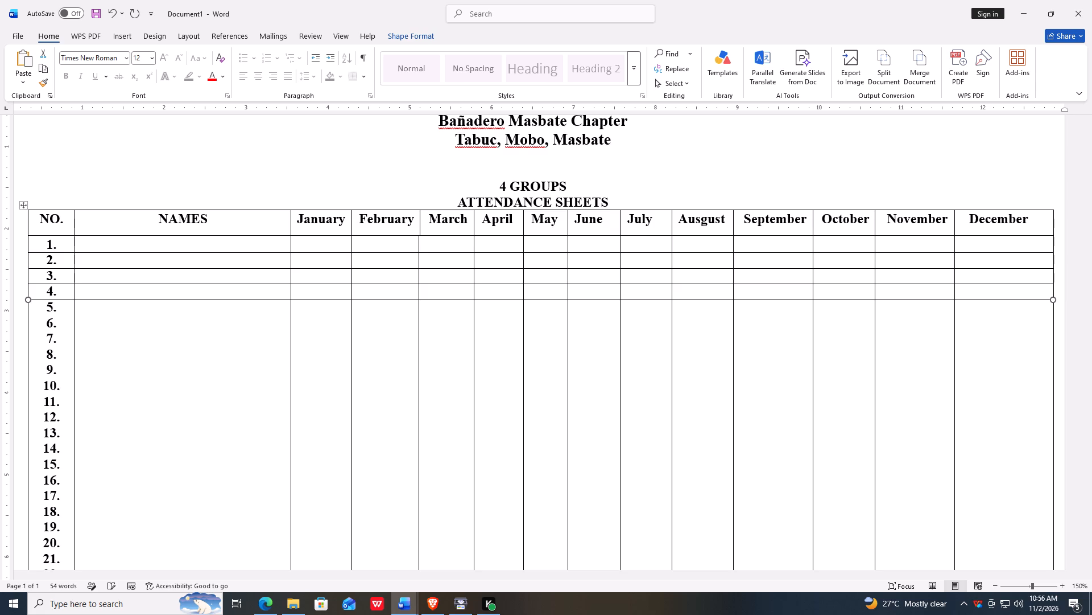
# Duplicate the horizontal line beneath entry 4 and align the copy with the table's side borders between entries 5 and 6.
pyautogui.hotkey('ctrl', 'c')
pyautogui.hotkey('ctrl', 'v')
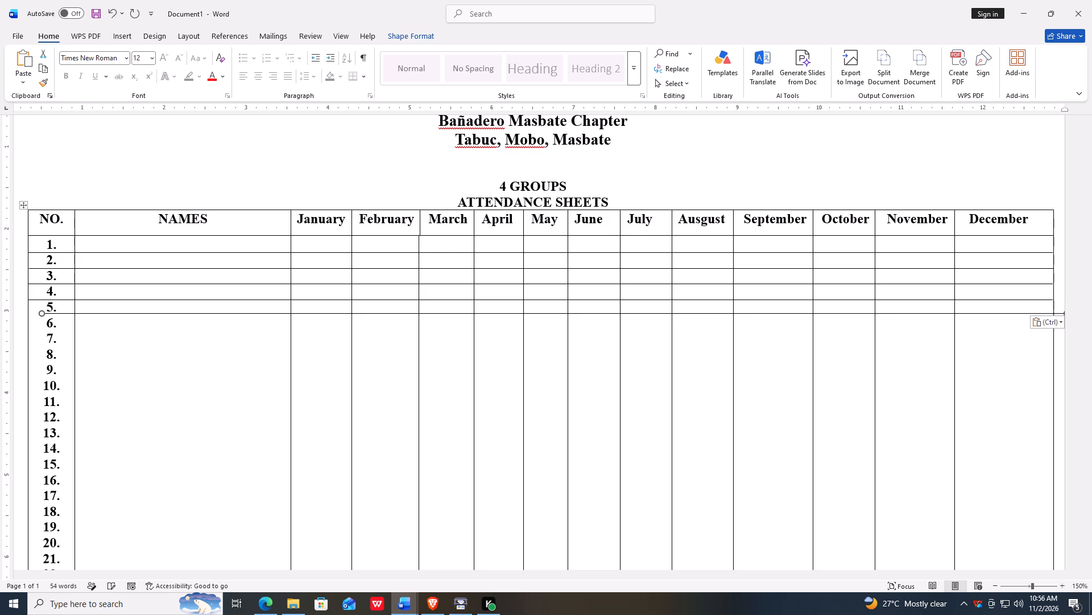
pyautogui.press('Left')
pyautogui.press('Left')
pyautogui.press('Left')
pyautogui.press('Left')
pyautogui.press('Left')
pyautogui.press('Left')
pyautogui.press('Left')
pyautogui.press('Left')
pyautogui.press('Left')
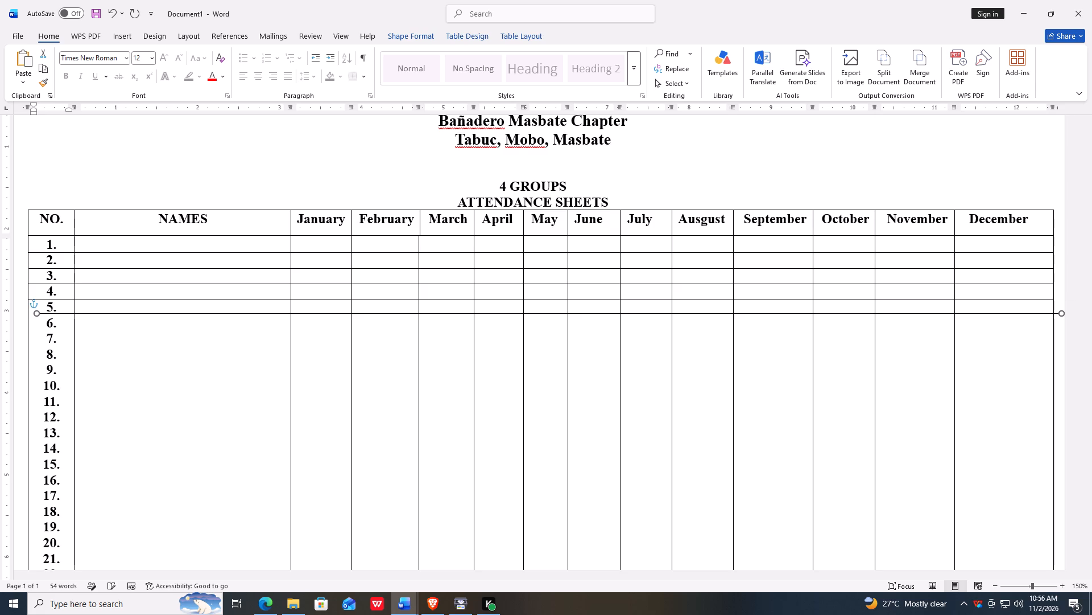
pyautogui.press('Left')
pyautogui.press('Left')
pyautogui.press('Left')
pyautogui.press('Left')
pyautogui.press('Left')
pyautogui.press('Left')
pyautogui.press('Left')
pyautogui.press('Left')
pyautogui.press('Left')
pyautogui.press('Left')
pyautogui.press('Left')
pyautogui.press('Left')
pyautogui.press('Down')
pyautogui.press('Down')
pyautogui.press('Down')
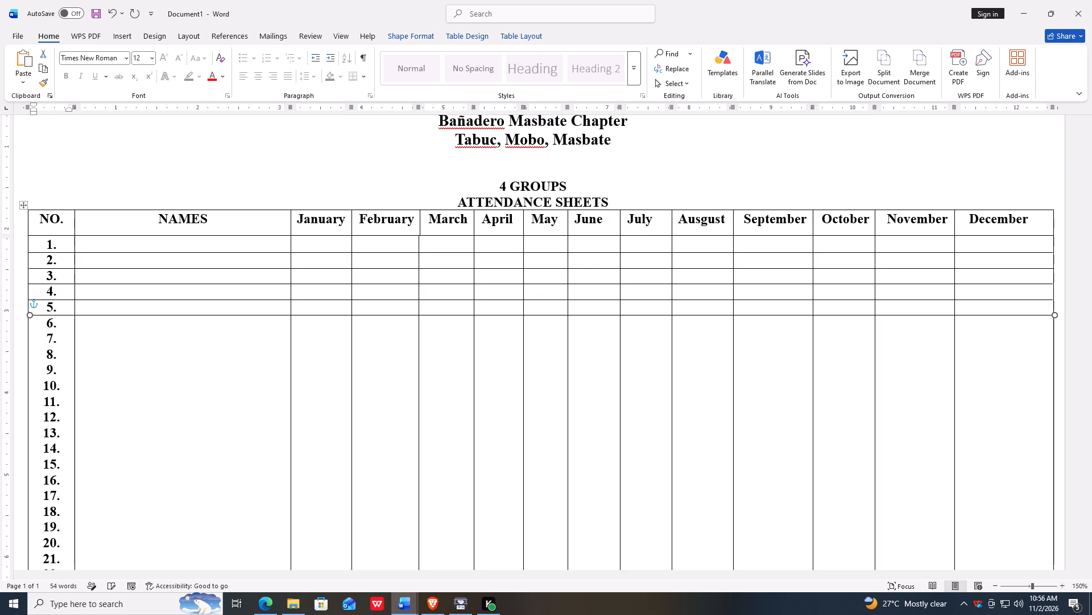
pyautogui.press('Left')
pyautogui.press('Left')
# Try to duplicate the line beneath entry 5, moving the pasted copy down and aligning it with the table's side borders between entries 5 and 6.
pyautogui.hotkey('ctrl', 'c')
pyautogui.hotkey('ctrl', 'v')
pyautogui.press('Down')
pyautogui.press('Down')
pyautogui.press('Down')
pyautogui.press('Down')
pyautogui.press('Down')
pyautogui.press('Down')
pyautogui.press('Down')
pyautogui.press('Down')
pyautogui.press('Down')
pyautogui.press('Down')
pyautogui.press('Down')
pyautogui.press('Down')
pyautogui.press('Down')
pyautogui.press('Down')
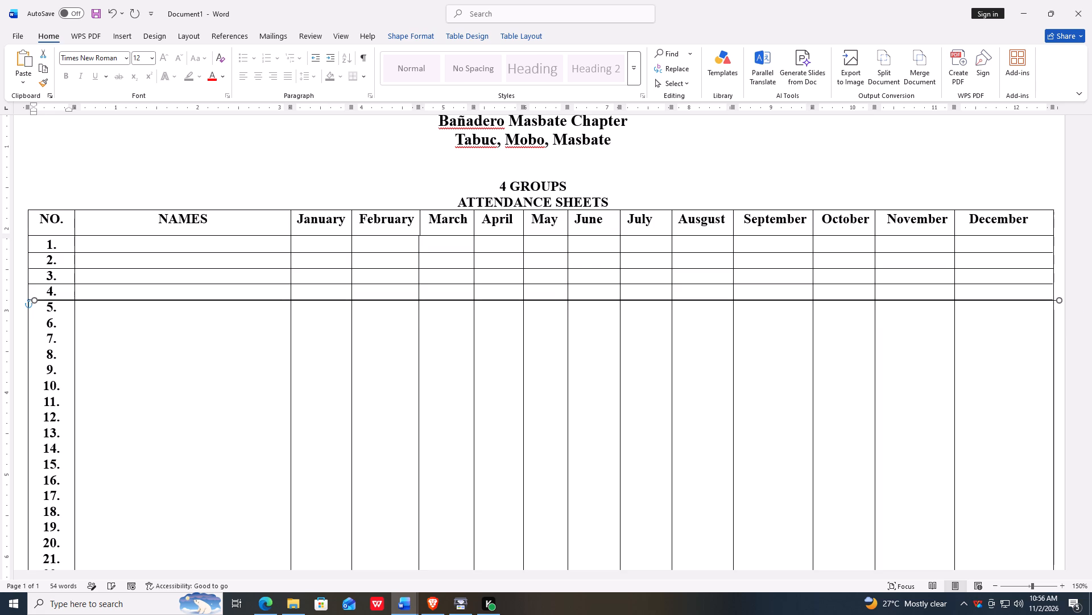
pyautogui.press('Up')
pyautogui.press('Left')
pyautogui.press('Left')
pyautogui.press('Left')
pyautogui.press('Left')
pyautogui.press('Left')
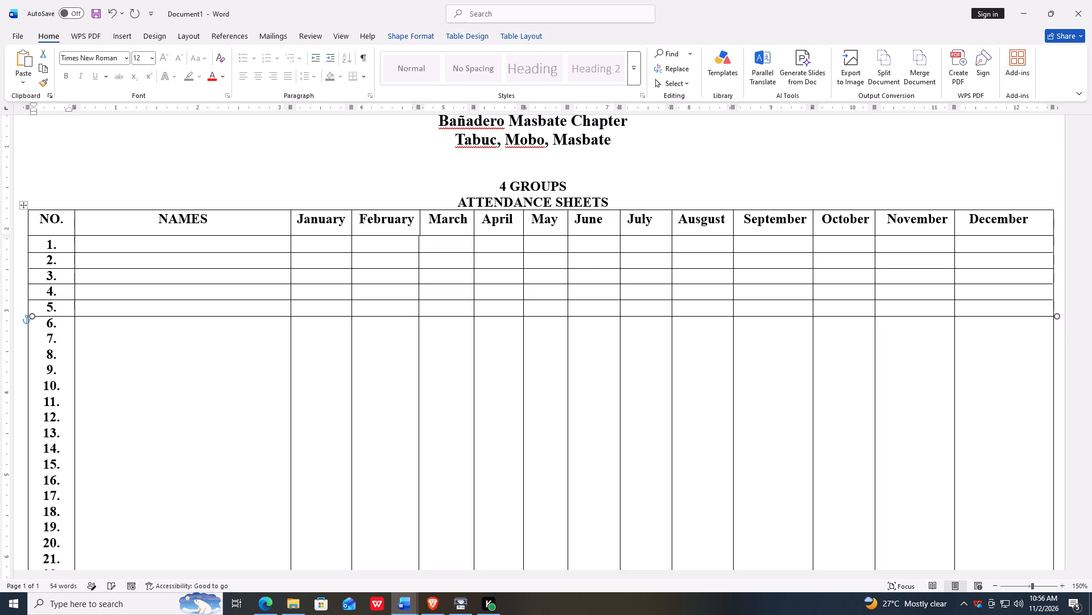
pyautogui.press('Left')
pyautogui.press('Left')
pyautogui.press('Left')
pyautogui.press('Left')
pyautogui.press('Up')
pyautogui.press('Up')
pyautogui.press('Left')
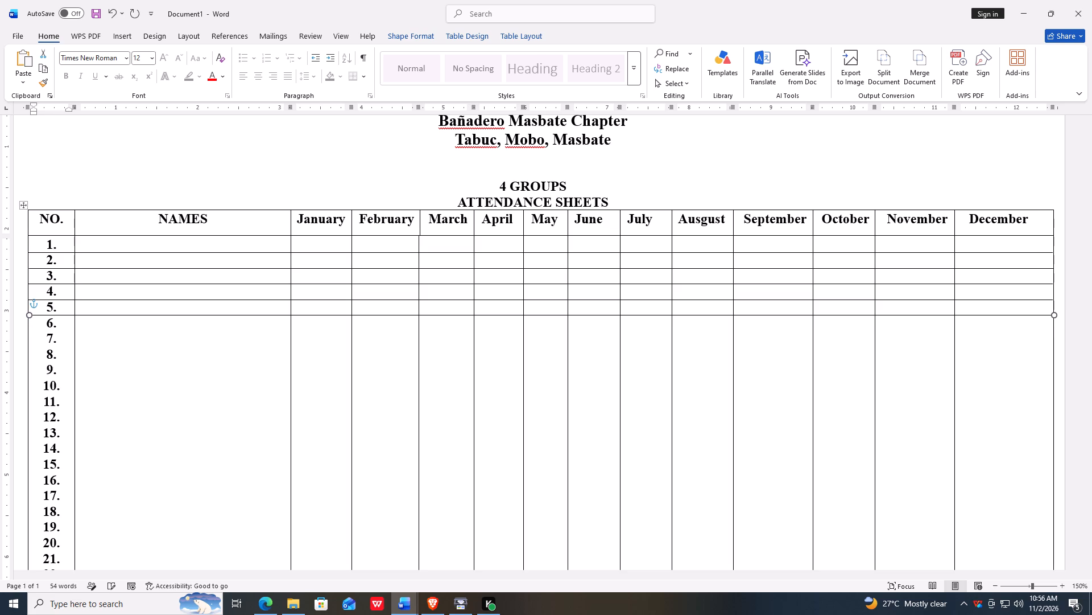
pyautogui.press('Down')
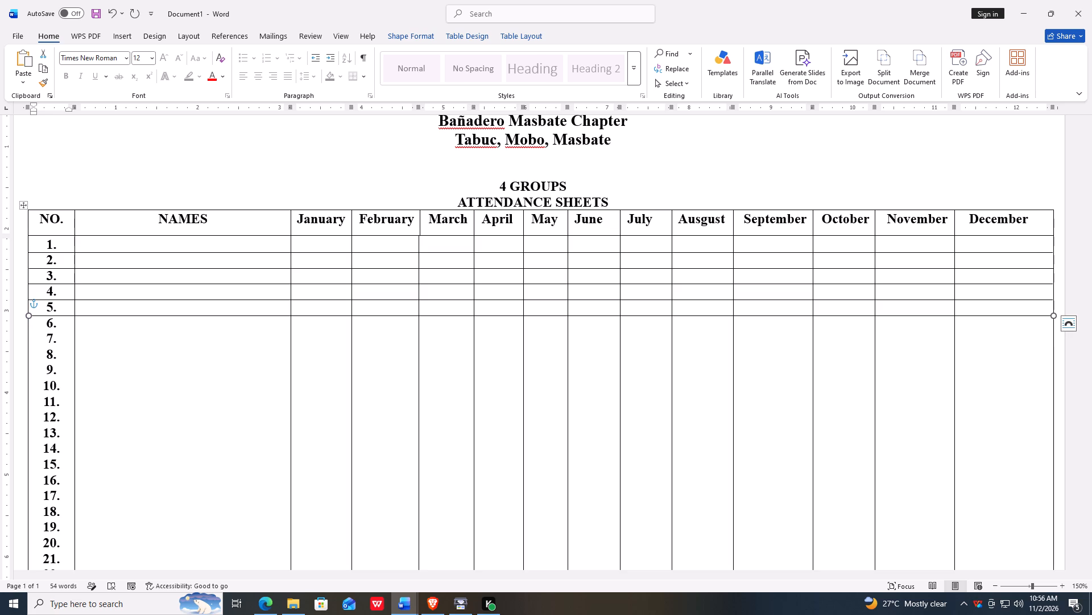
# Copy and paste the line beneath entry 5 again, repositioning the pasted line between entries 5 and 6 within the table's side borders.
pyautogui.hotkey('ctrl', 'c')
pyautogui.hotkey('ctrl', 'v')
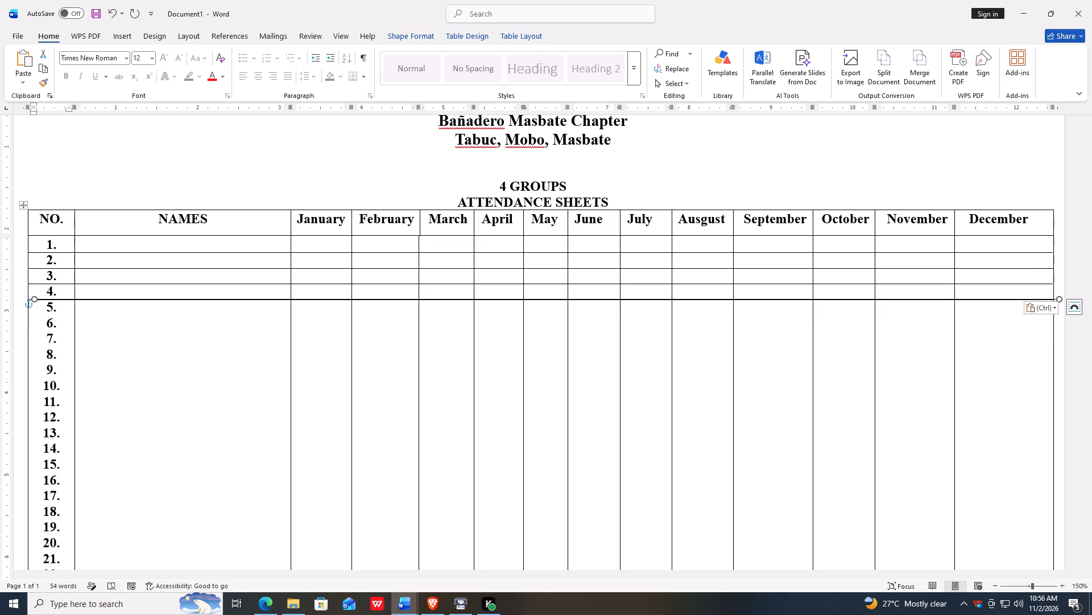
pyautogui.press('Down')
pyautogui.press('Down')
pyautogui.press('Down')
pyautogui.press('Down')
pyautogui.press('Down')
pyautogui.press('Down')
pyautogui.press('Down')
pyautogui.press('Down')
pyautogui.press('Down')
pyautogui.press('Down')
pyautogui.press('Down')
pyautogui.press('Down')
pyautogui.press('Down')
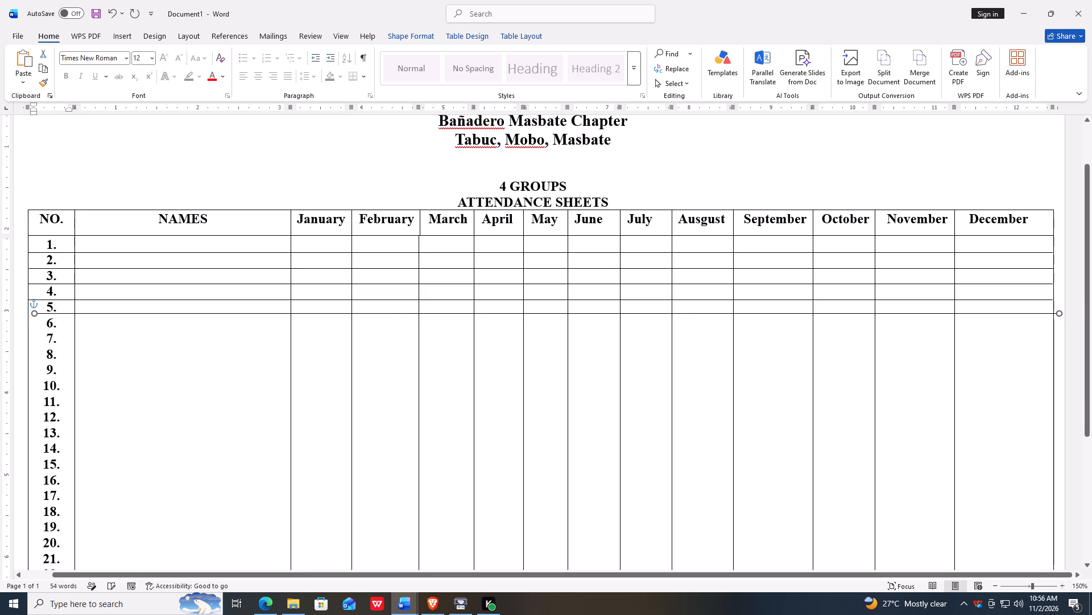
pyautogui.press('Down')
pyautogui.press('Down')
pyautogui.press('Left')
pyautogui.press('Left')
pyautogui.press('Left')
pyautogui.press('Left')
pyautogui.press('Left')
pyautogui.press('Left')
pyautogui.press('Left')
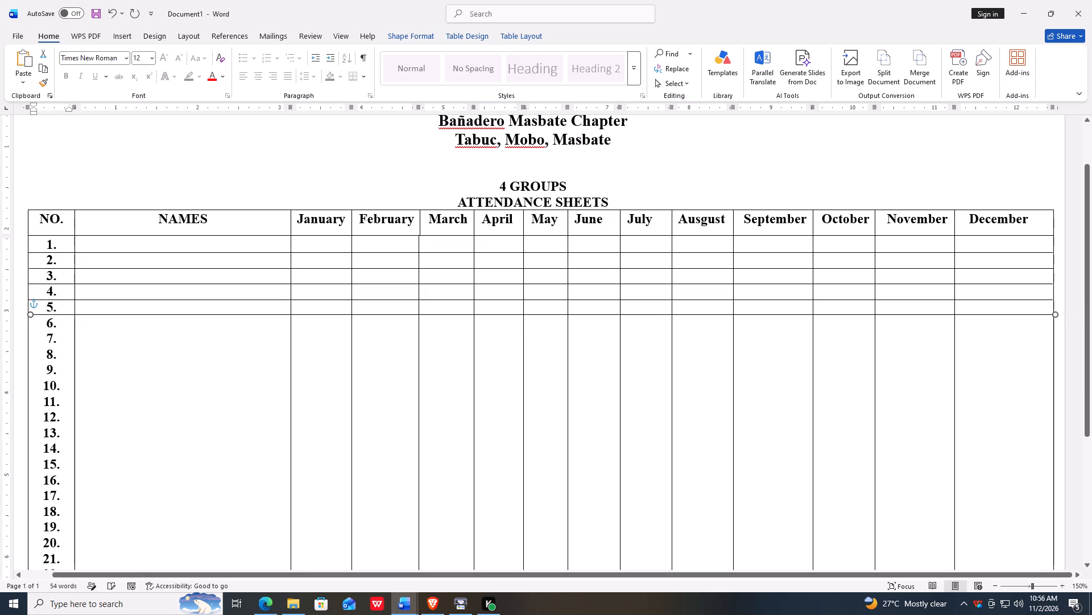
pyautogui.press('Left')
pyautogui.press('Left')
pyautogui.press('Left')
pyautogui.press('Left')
# Paste another copy of the horizontal line into the table and align it with the side borders between entries 6 and 7.
pyautogui.click(170, 360)
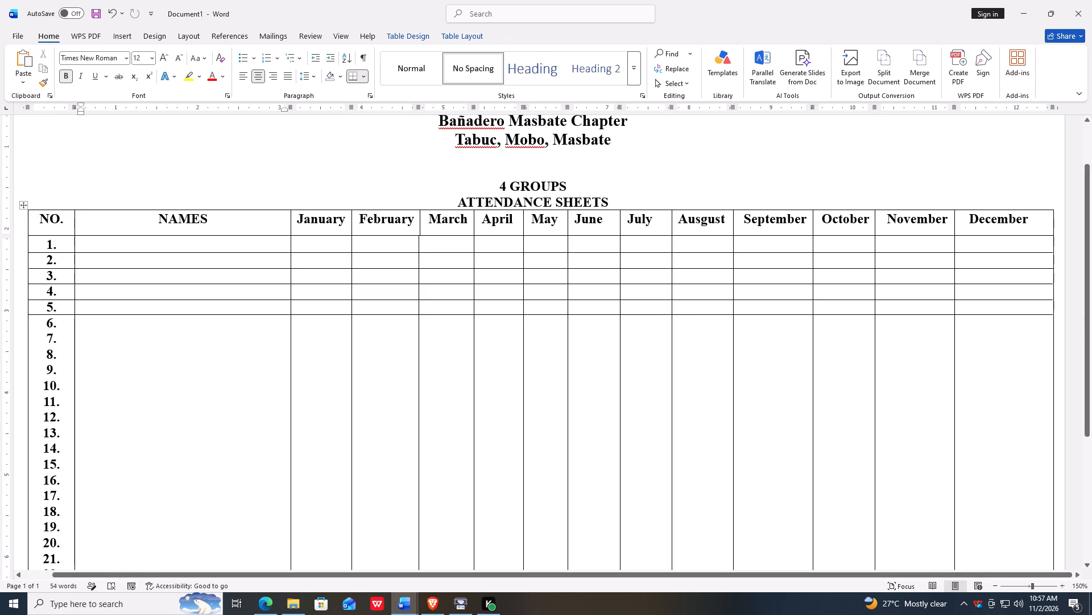
pyautogui.hotkey('ctrl', 'v')
pyautogui.press('Down')
pyautogui.press('Down')
pyautogui.press('Down')
pyautogui.press('Down')
pyautogui.press('Down')
pyautogui.press('Down')
pyautogui.press('Down')
pyautogui.press('Down')
pyautogui.press('Down')
pyautogui.press('Down')
pyautogui.press('Down')
pyautogui.press('Down')
pyautogui.press('Down')
pyautogui.press('Down')
pyautogui.press('Down')
pyautogui.press('Down')
pyautogui.press('Down')
pyautogui.press('Down')
pyautogui.press('Down')
pyautogui.press('Down')
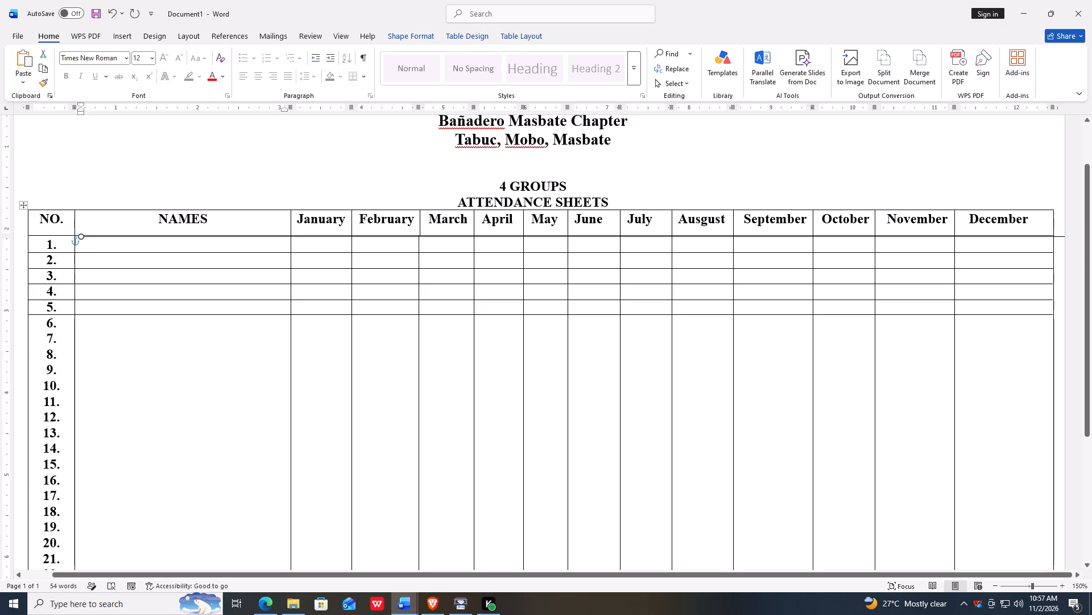
pyautogui.press('Left')
pyautogui.press('Left')
pyautogui.press('Left')
pyautogui.press('Left')
pyautogui.press('Left')
pyautogui.press('Left')
pyautogui.press('Left')
pyautogui.press('Left')
pyautogui.press('Left')
pyautogui.press('Left')
pyautogui.press('Left')
pyautogui.press('Left')
pyautogui.press('Left')
pyautogui.press('Left')
pyautogui.press('Left')
pyautogui.press('Left')
pyautogui.press('Left')
pyautogui.press('Left')
pyautogui.press('Left')
pyautogui.press('Left')
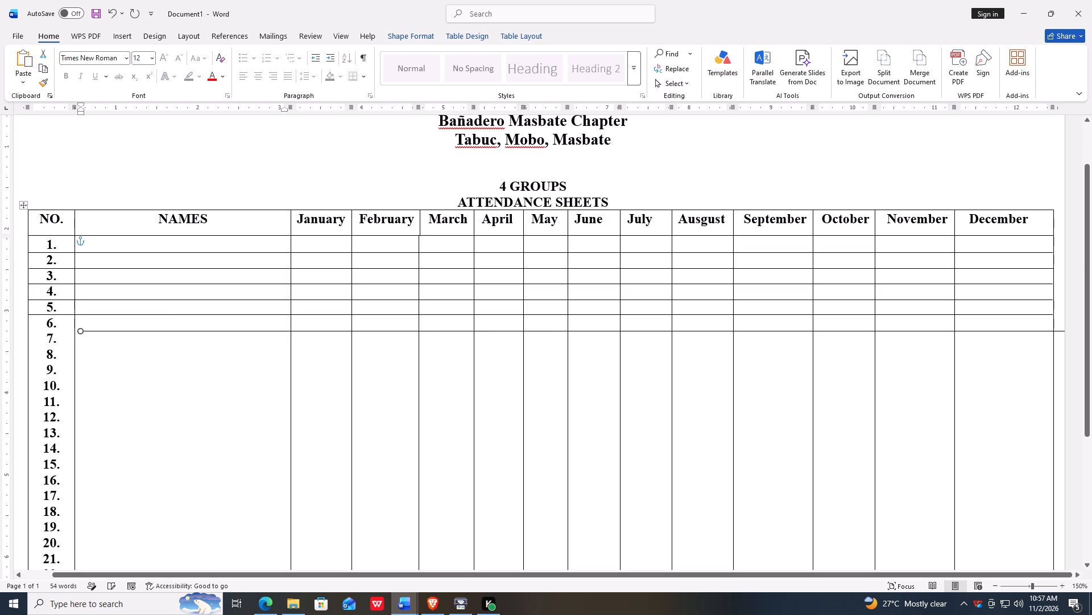
pyautogui.press('Right')
pyautogui.press('Right')
pyautogui.press('Right')
pyautogui.press('Right')
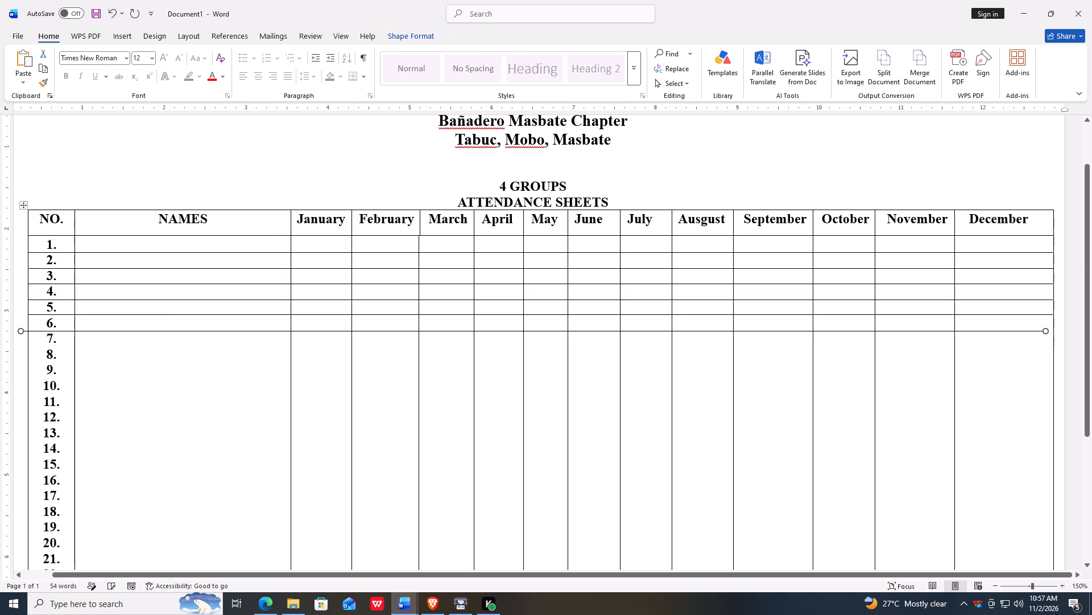
pyautogui.press('Right')
pyautogui.press('Right')
pyautogui.press('Right')
pyautogui.press('Right')
pyautogui.press('Right')
pyautogui.press('Right')
pyautogui.press('Right')
pyautogui.press('Right')
pyautogui.press('Right')
pyautogui.press('Right')
pyautogui.press('Right')
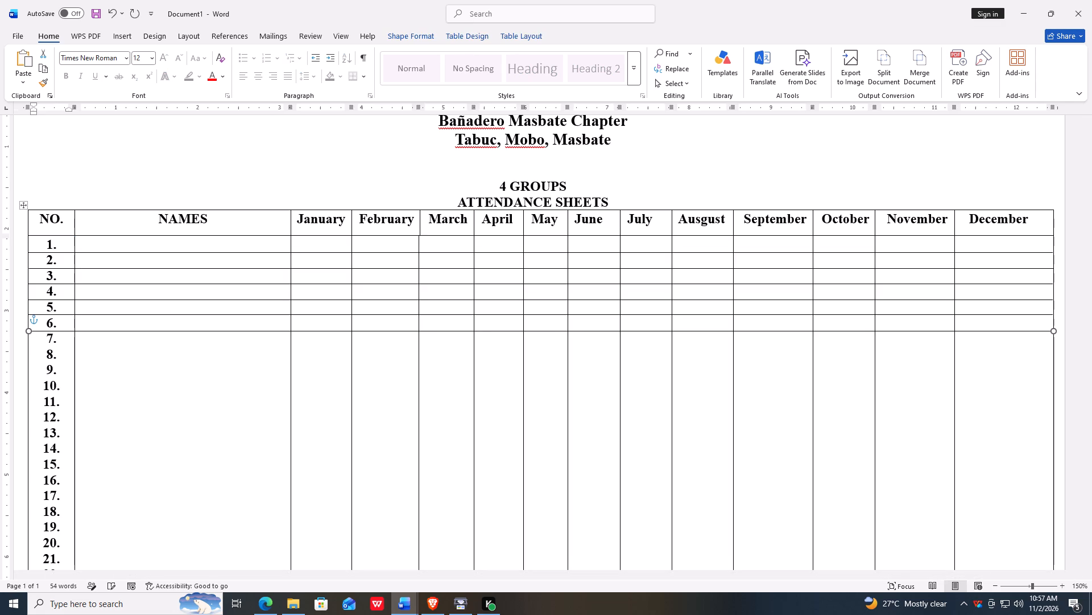
pyautogui.press('Left')
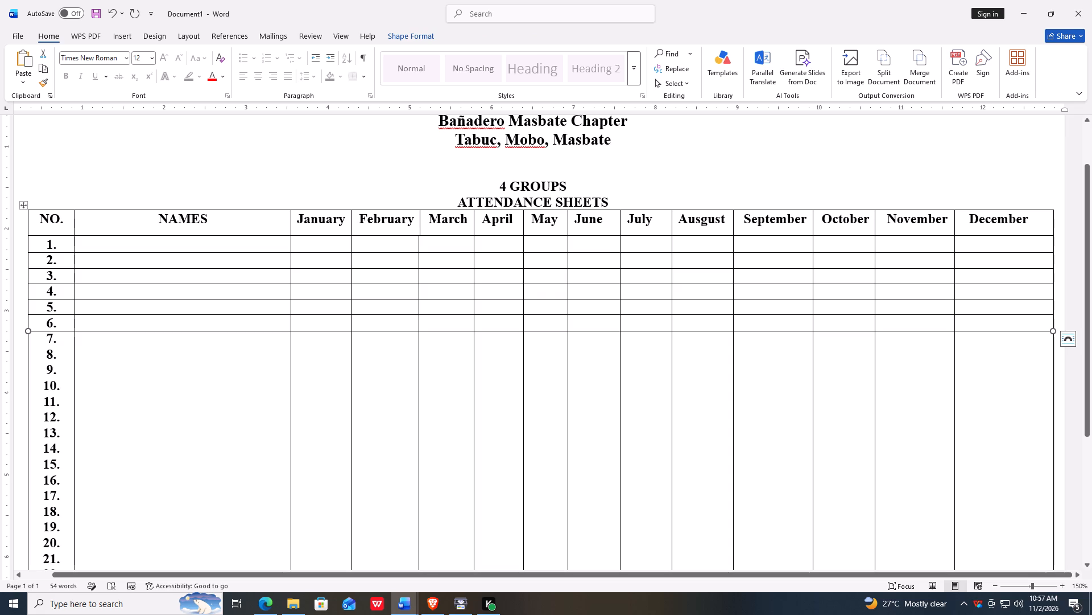
# Duplicate the horizontal line beneath entry 6 and align the copy with the table's side borders between entries 7 and 8.
pyautogui.click(196, 331)
pyautogui.hotkey('ctrl', 'c')
pyautogui.hotkey('ctrl', 'v')
pyautogui.press('Down')
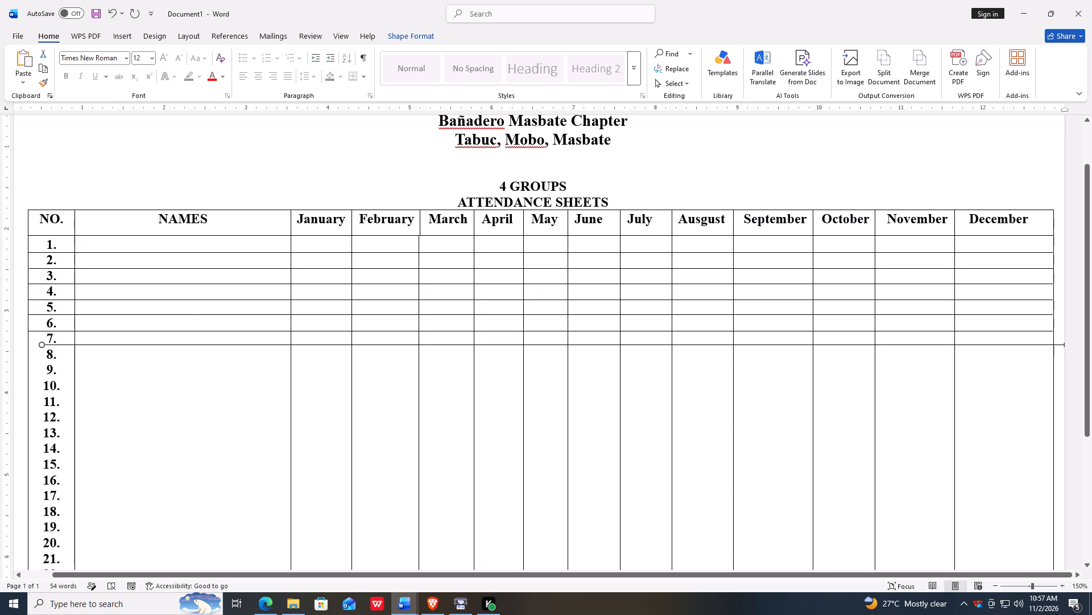
pyautogui.press('Down')
pyautogui.press('Down')
pyautogui.press('Down')
pyautogui.press('Left')
pyautogui.press('Left')
pyautogui.press('Left')
pyautogui.press('Left')
pyautogui.press('Left')
pyautogui.press('Left')
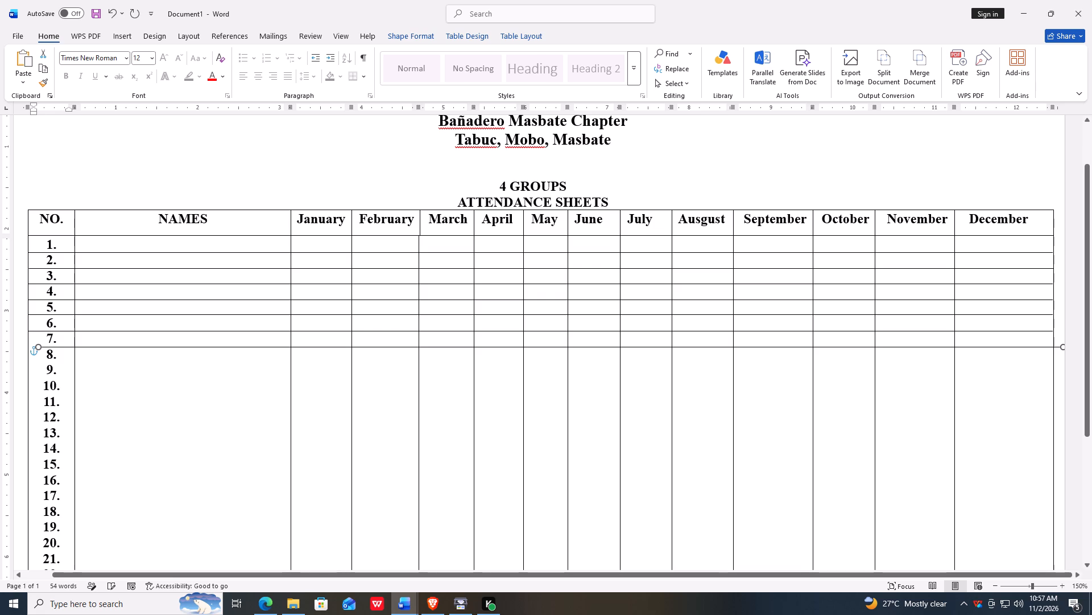
pyautogui.press('Left')
pyautogui.press('Left')
pyautogui.press('Left')
pyautogui.press('Left')
pyautogui.press('Left')
pyautogui.press('Left')
pyautogui.press('Left')
pyautogui.press('Left')
pyautogui.press('Left')
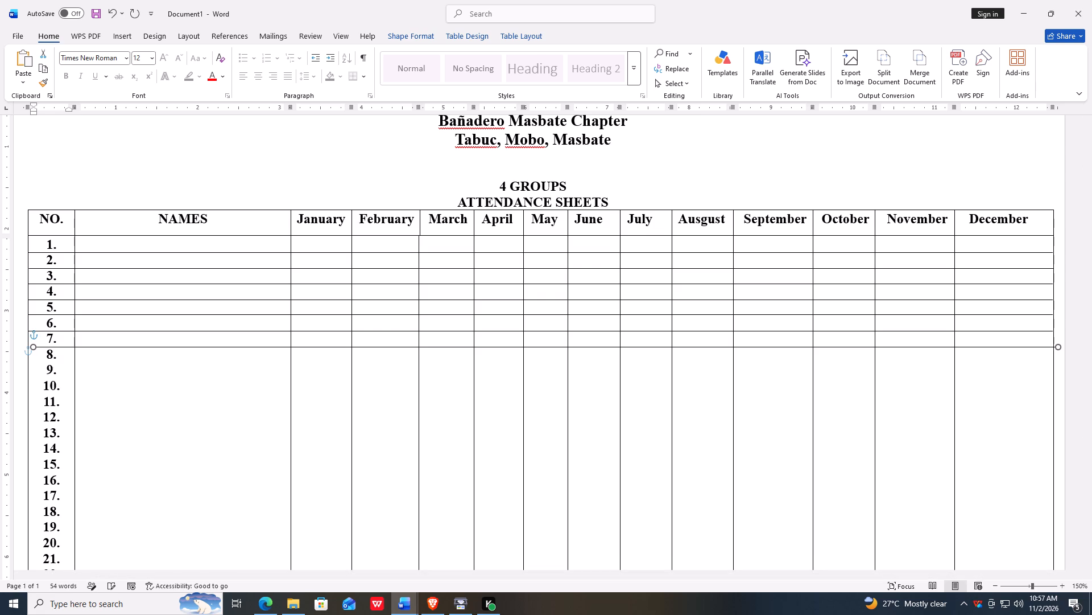
pyautogui.press('Left')
pyautogui.press('Left')
pyautogui.press('Left')
pyautogui.press('Left')
pyautogui.press('Left')
pyautogui.press('Left')
pyautogui.press('Left')
pyautogui.press('Left')
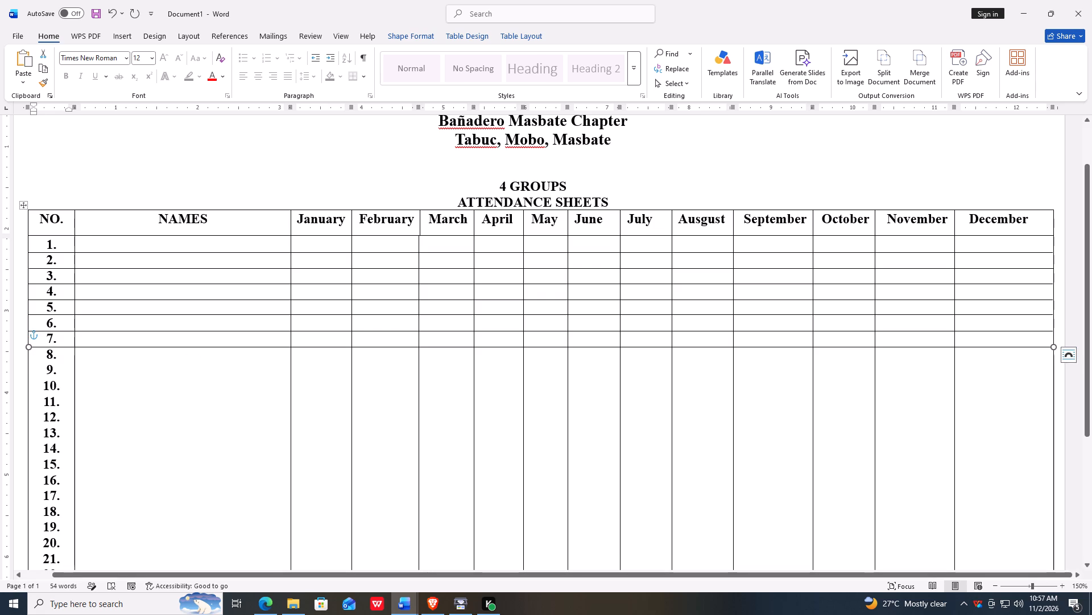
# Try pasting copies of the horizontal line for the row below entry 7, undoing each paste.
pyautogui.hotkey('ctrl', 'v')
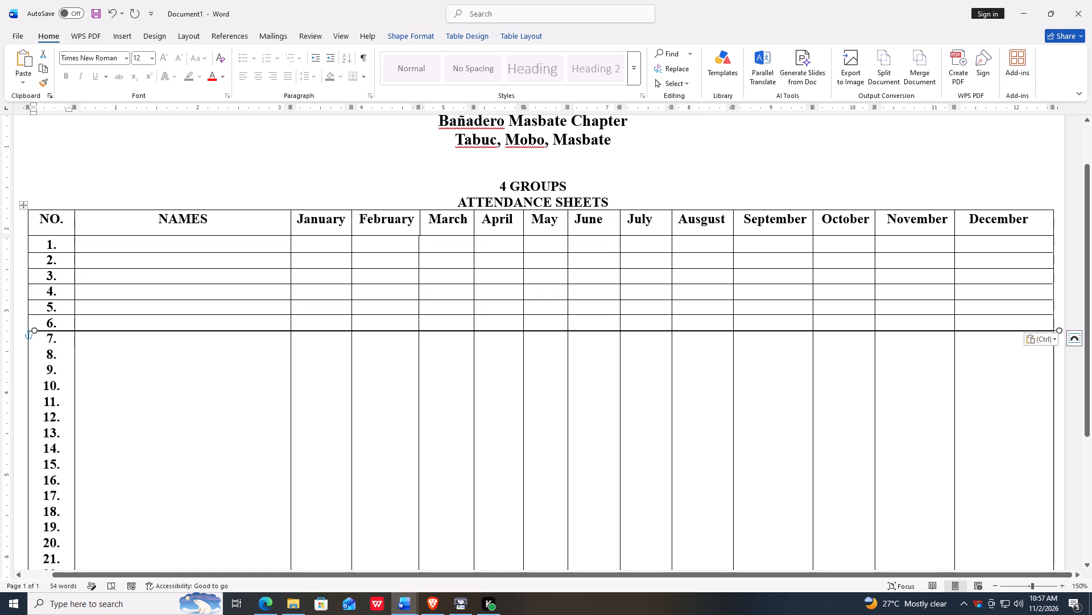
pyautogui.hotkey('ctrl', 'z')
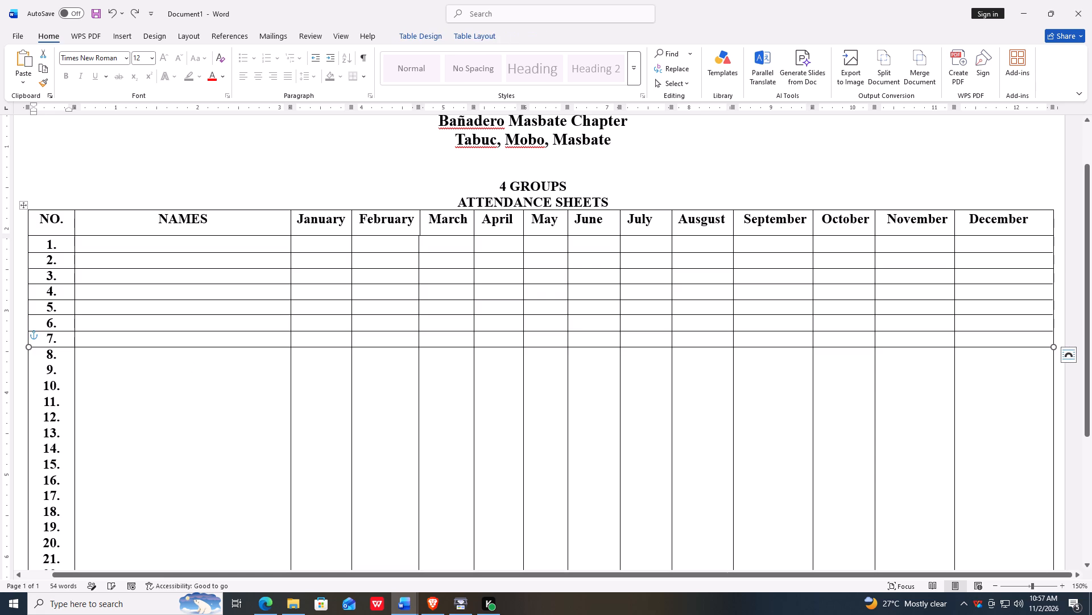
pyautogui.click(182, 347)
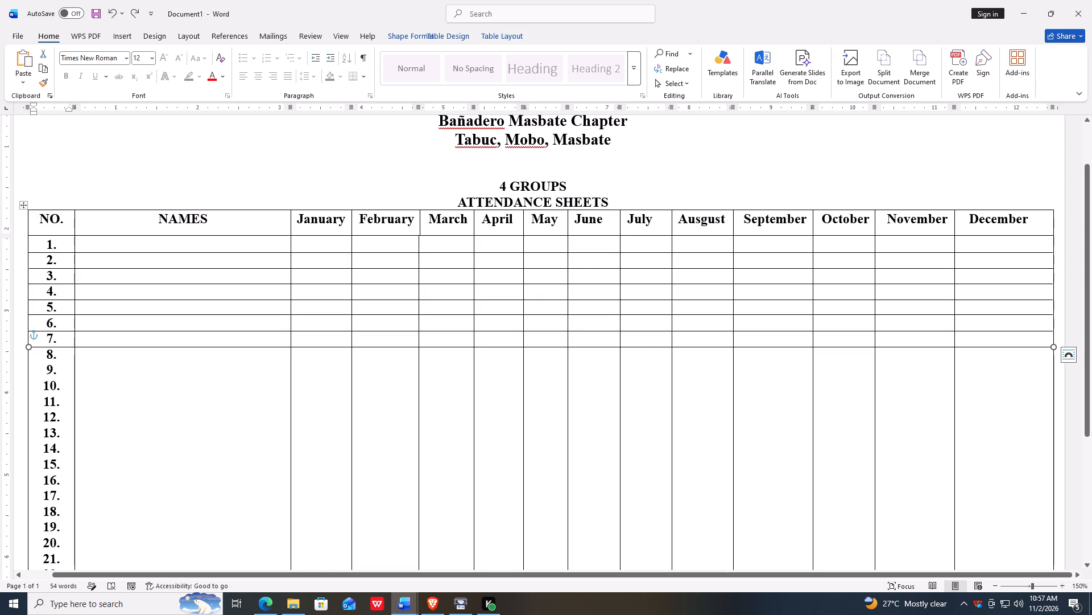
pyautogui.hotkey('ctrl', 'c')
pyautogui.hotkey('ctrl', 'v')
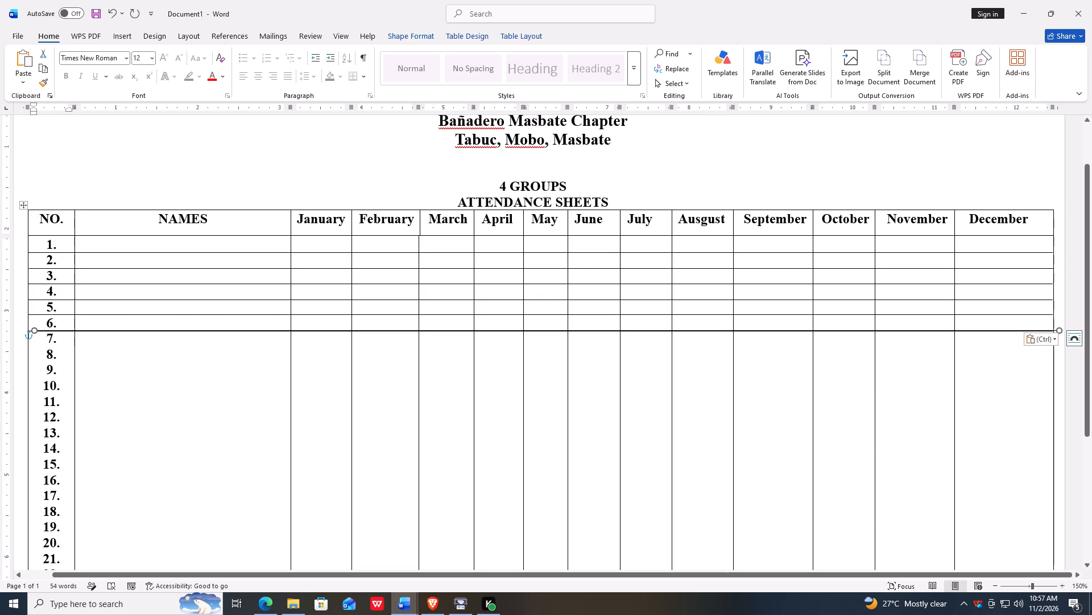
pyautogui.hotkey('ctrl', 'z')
# Paste the copied line into the NAMES column and move it between entries 8 and 9, aligned with the table's side borders.
pyautogui.click(177, 363)
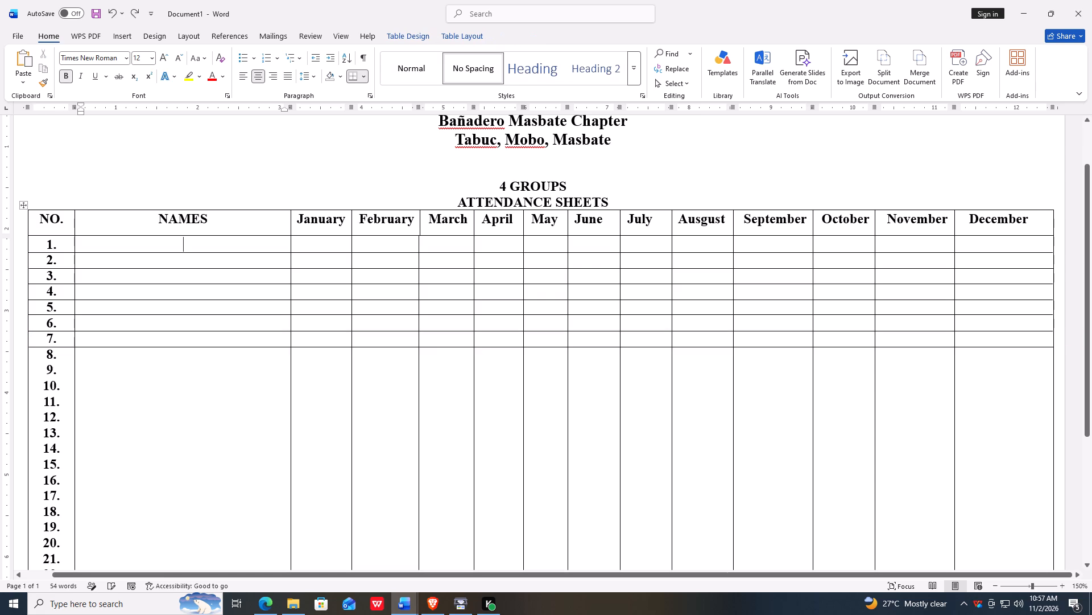
pyautogui.hotkey('ctrl', 'v')
pyautogui.press('Down')
pyautogui.press('Down')
pyautogui.press('Down')
pyautogui.press('Down')
pyautogui.press('Down')
pyautogui.press('Down')
pyautogui.press('Down')
pyautogui.press('Down')
pyautogui.press('Down')
pyautogui.press('Down')
pyautogui.press('Down')
pyautogui.press('Down')
pyautogui.press('Down')
pyautogui.press('Down')
pyautogui.press('Down')
pyautogui.press('Down')
pyautogui.press('Down')
pyautogui.press('Down')
pyautogui.press('Down')
pyautogui.press('Down')
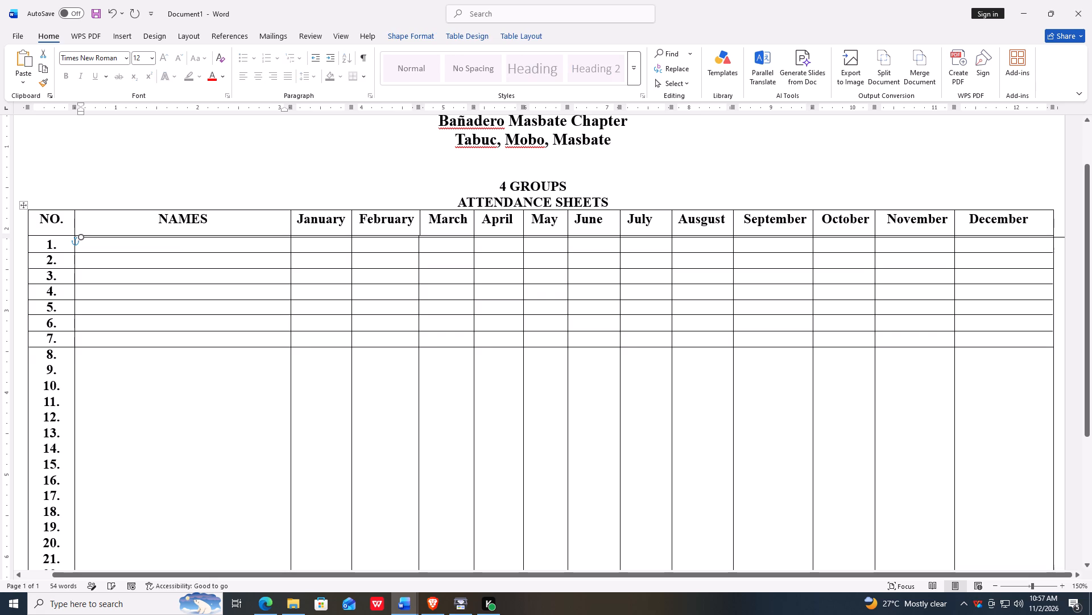
pyautogui.press('Left')
pyautogui.press('Left')
pyautogui.press('Left')
pyautogui.press('Left')
pyautogui.press('Left')
pyautogui.press('Left')
pyautogui.press('Left')
pyautogui.press('Left')
pyautogui.press('Left')
pyautogui.press('Left')
pyautogui.press('Left')
pyautogui.press('Left')
pyautogui.press('Left')
pyautogui.press('Left')
pyautogui.press('Left')
pyautogui.press('Left')
pyautogui.press('Left')
pyautogui.press('Left')
pyautogui.press('Left')
pyautogui.press('Left')
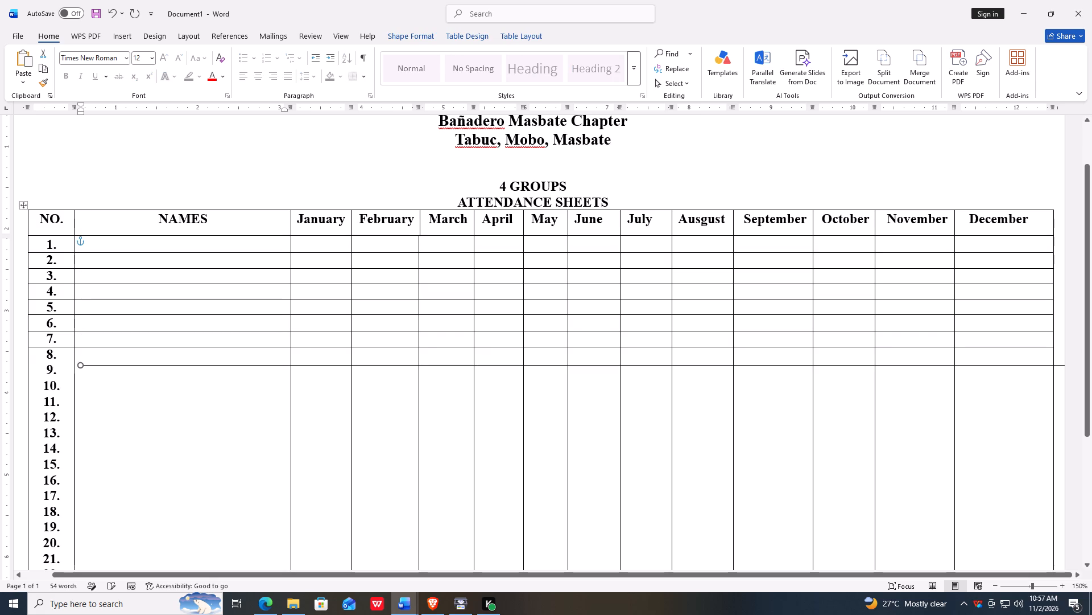
pyautogui.press('Up')
pyautogui.press('Up')
pyautogui.press('Down')
pyautogui.press('Down')
pyautogui.press('Down')
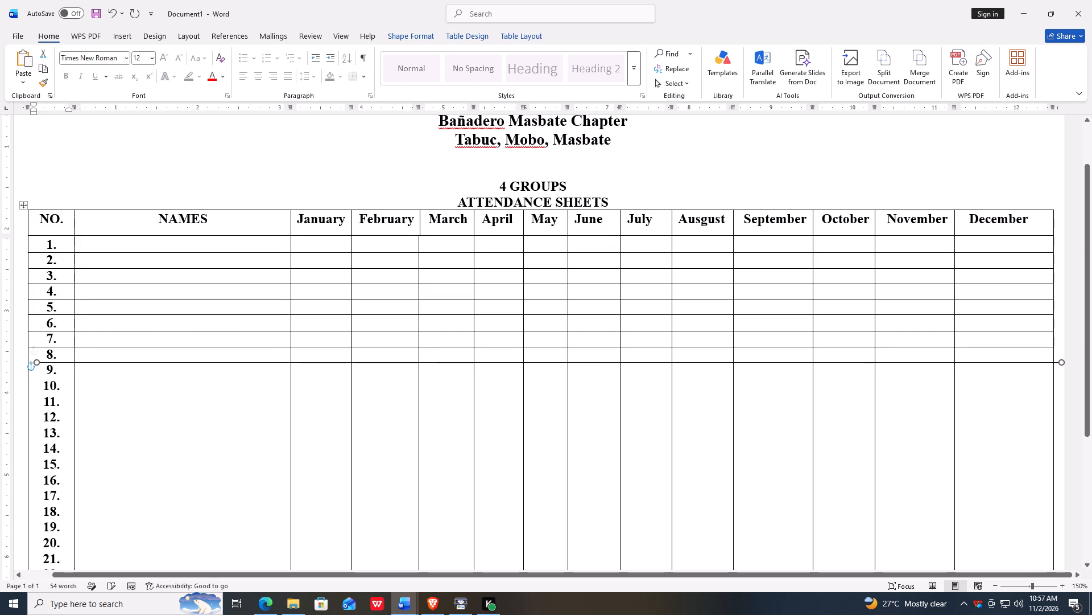
pyautogui.press('Down')
pyautogui.press('Left')
pyautogui.press('Up')
pyautogui.press('Left')
pyautogui.press('Left')
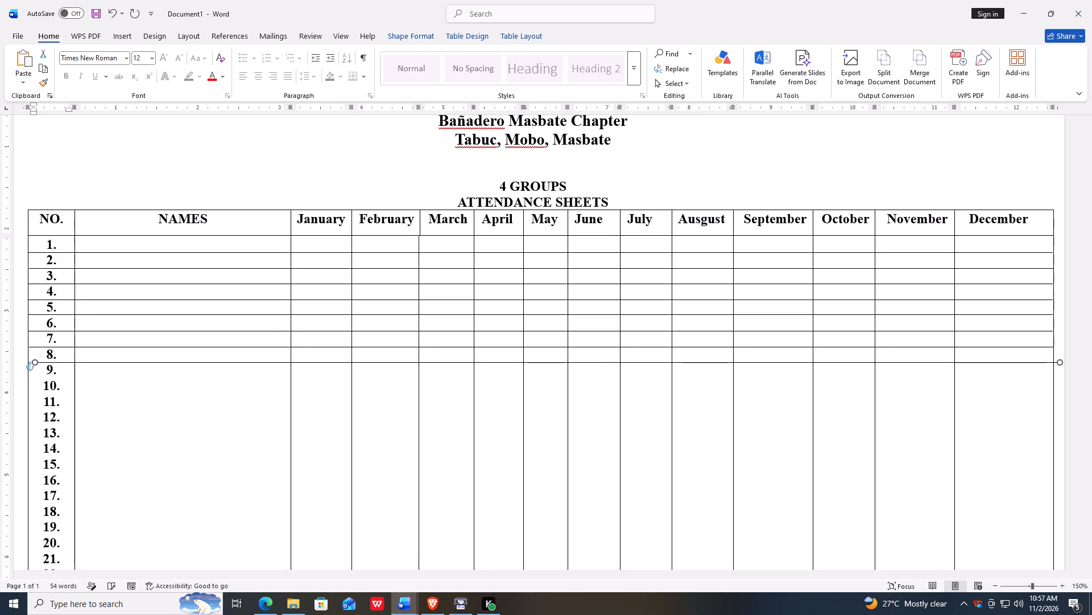
pyautogui.press('Left')
pyautogui.press('Left')
pyautogui.press('Left')
pyautogui.press('Left')
pyautogui.press('Left')
pyautogui.press('Left')
pyautogui.press('Left')
pyautogui.press('Left')
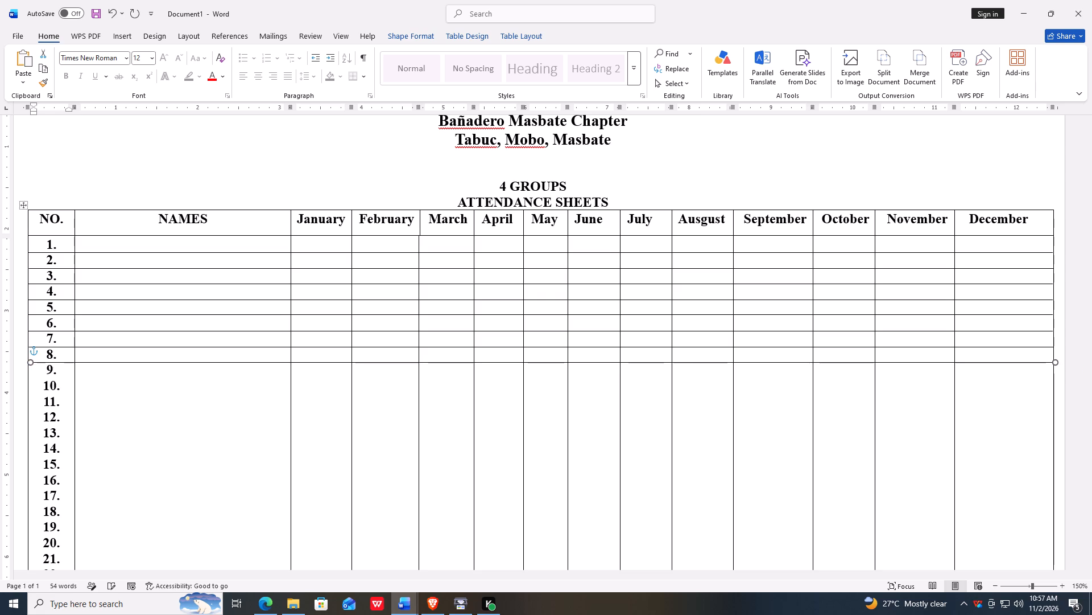
pyautogui.press('Left')
pyautogui.press('Left')
pyautogui.press('Left')
pyautogui.press('Left')
# Paste the copied line into the NAMES column and move it between entries 9 and 10, aligned with the table's side borders.
pyautogui.click(180, 376)
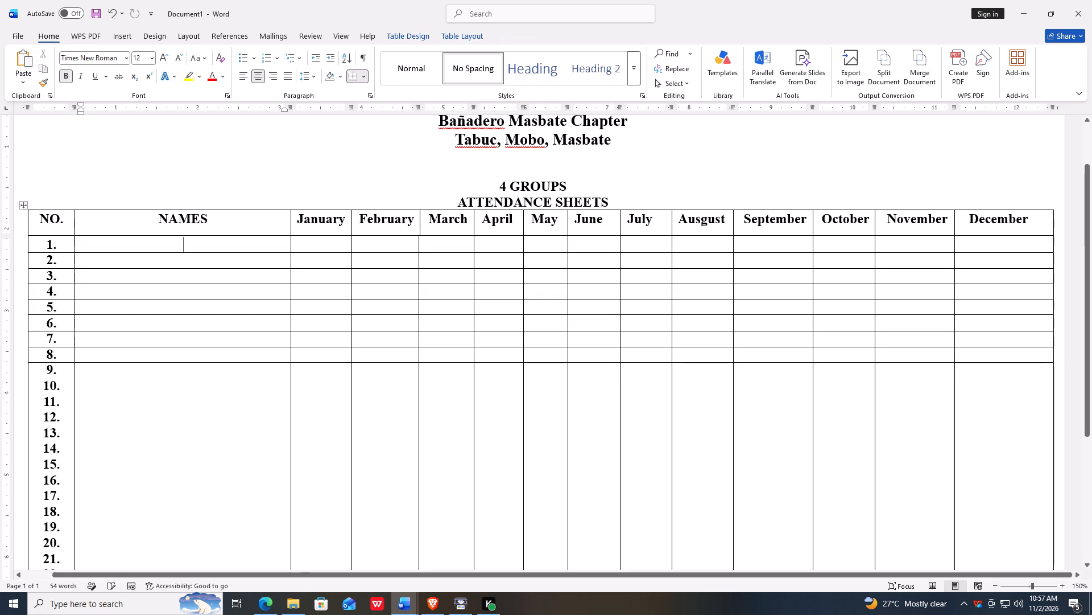
pyautogui.click(179, 364)
pyautogui.click(184, 413)
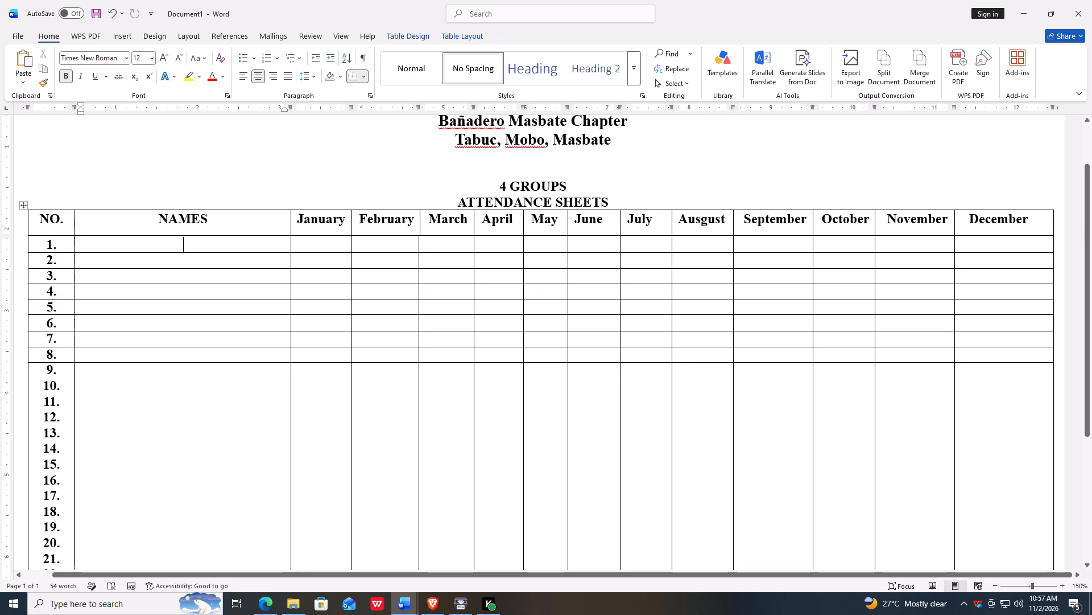
pyautogui.hotkey('ctrl', 'v')
pyautogui.press('Down')
pyautogui.press('Down')
pyautogui.press('Down')
pyautogui.press('Down')
pyautogui.press('Down')
pyautogui.press('Down')
pyautogui.press('Down')
pyautogui.press('Down')
pyautogui.press('Down')
pyautogui.press('Down')
pyautogui.press('Down')
pyautogui.press('Down')
pyautogui.press('Down')
pyautogui.press('Down')
pyautogui.press('Down')
pyautogui.press('Down')
pyautogui.press('Down')
pyautogui.press('Down')
pyautogui.press('Down')
pyautogui.press('Down')
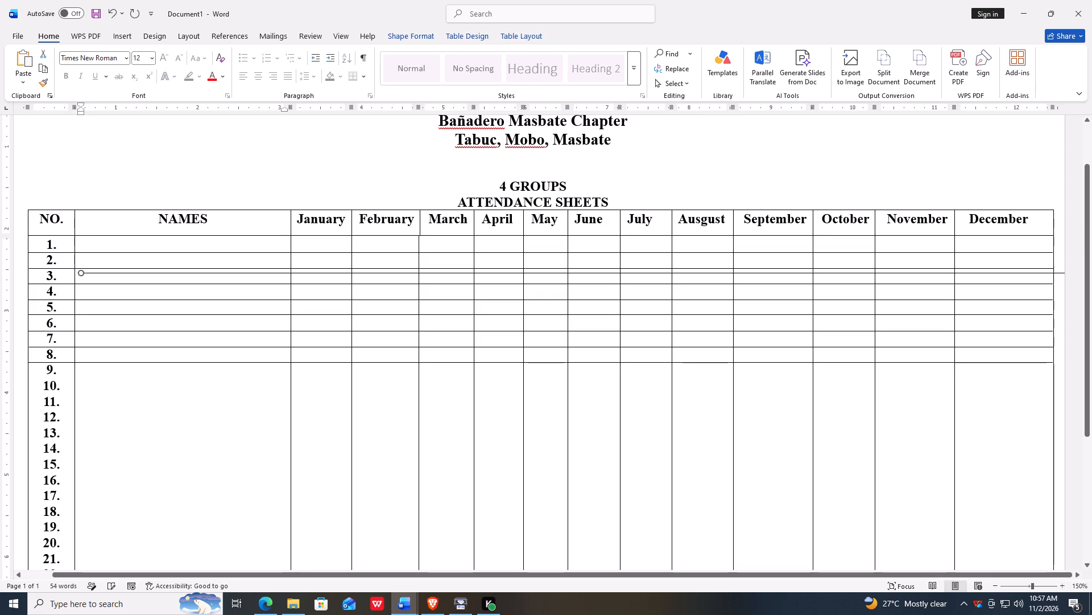
pyautogui.press('Left')
pyautogui.press('Down')
pyautogui.press('Down')
pyautogui.press('Down')
pyautogui.press('Down')
pyautogui.press('Down')
pyautogui.press('Down')
pyautogui.press('Down')
pyautogui.press('Down')
pyautogui.press('Down')
pyautogui.press('Down')
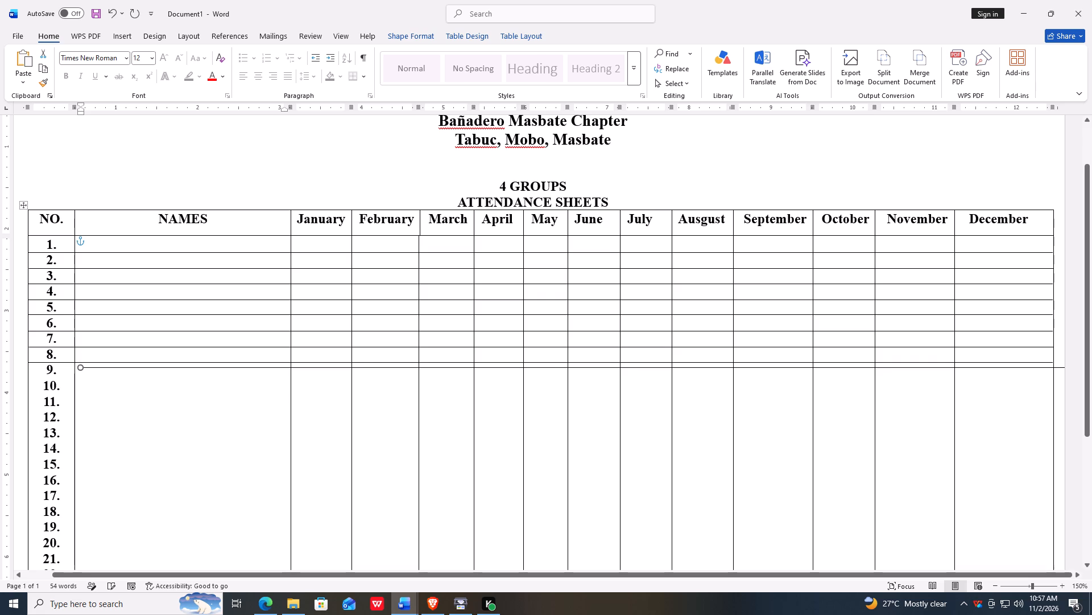
pyautogui.press('Down')
pyautogui.press('Left')
pyautogui.press('Left')
pyautogui.press('Left')
pyautogui.press('Left')
pyautogui.press('Left')
pyautogui.press('Left')
pyautogui.press('Left')
pyautogui.press('Left')
pyautogui.press('Left')
pyautogui.press('Left')
pyautogui.press('Left')
pyautogui.press('Left')
pyautogui.press('Left')
pyautogui.press('Left')
pyautogui.press('Left')
pyautogui.press('Left')
pyautogui.press('Left')
pyautogui.press('Left')
pyautogui.press('Left')
pyautogui.press('Left')
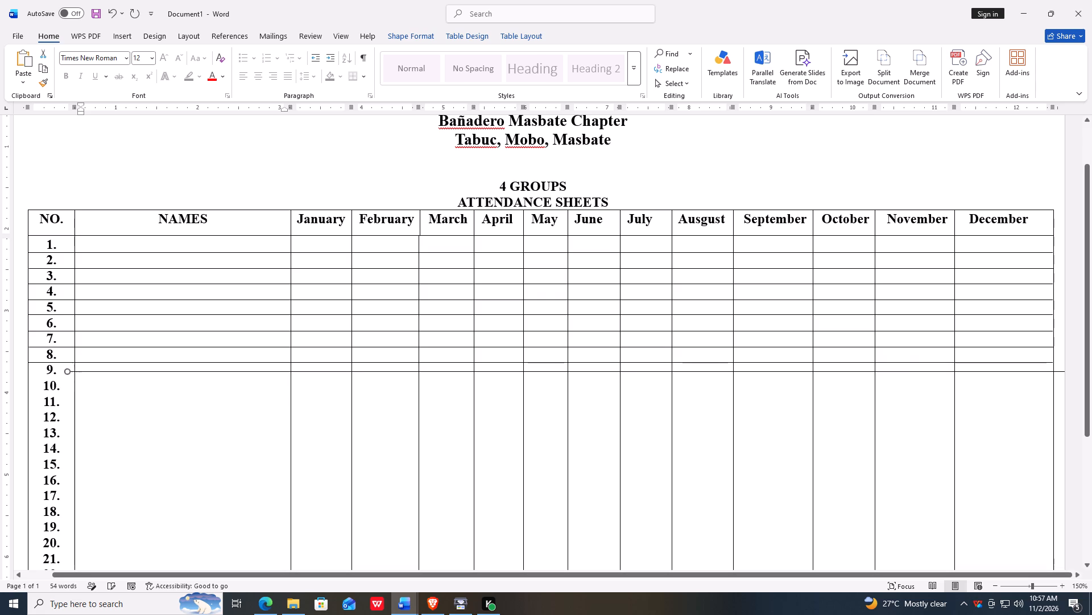
pyautogui.press('Down')
pyautogui.press('Down')
pyautogui.press('Down')
pyautogui.press('Left')
pyautogui.press('Left')
pyautogui.press('Left')
pyautogui.press('Left')
pyautogui.press('Left')
pyautogui.press('Left')
pyautogui.press('Left')
pyautogui.press('Left')
pyautogui.press('Left')
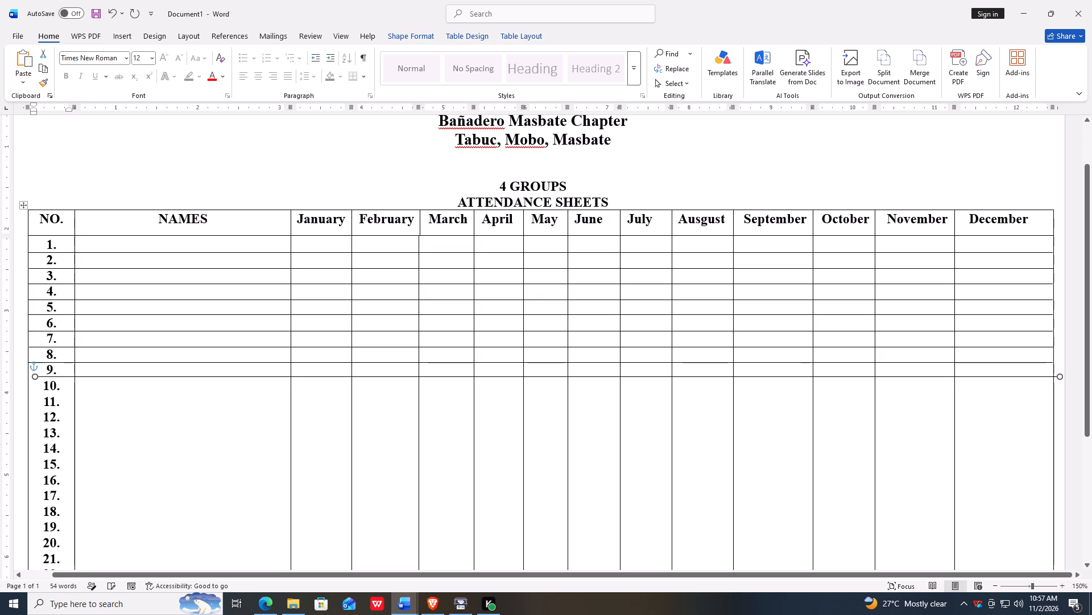
pyautogui.press('Left')
pyautogui.press('Left')
pyautogui.press('Down')
pyautogui.press('Down')
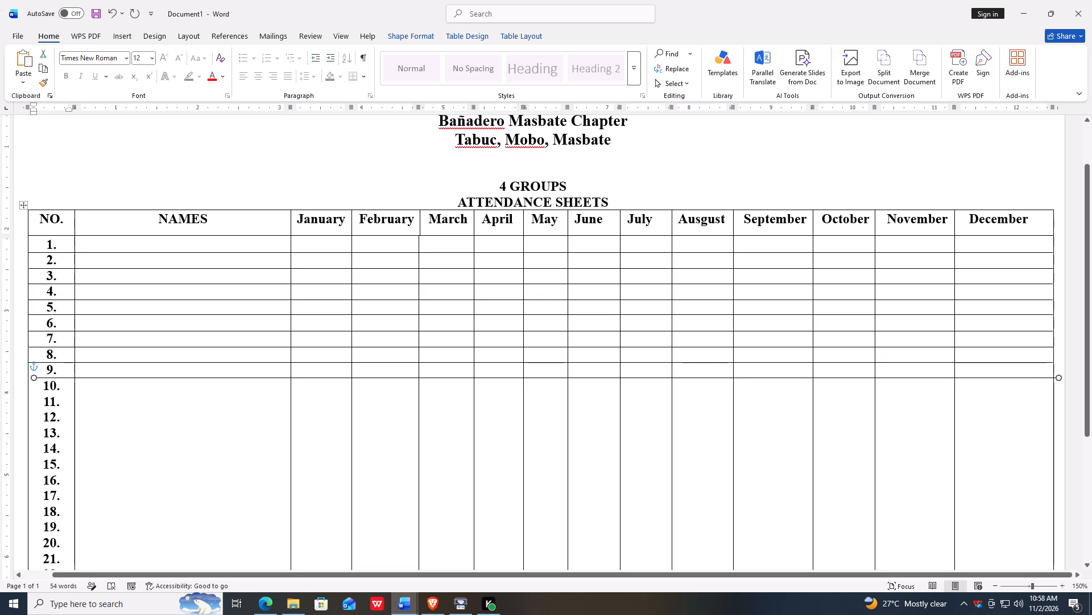
pyautogui.press('Left')
pyautogui.press('Left')
pyautogui.press('Left')
pyautogui.press('Left')
pyautogui.press('Left')
pyautogui.press('Left')
pyautogui.press('Left')
pyautogui.press('Left')
pyautogui.press('Left')
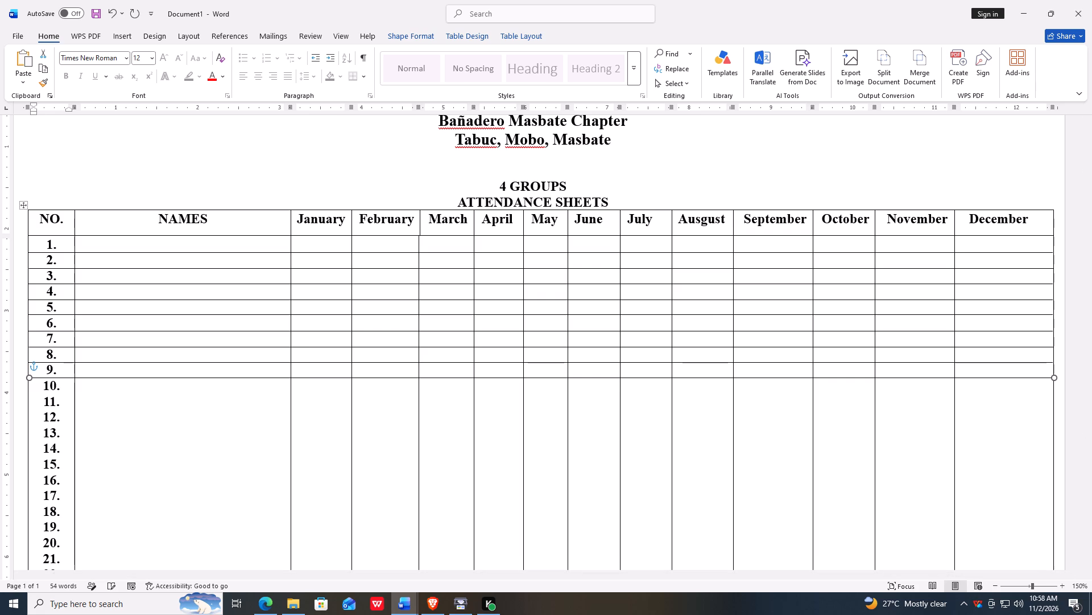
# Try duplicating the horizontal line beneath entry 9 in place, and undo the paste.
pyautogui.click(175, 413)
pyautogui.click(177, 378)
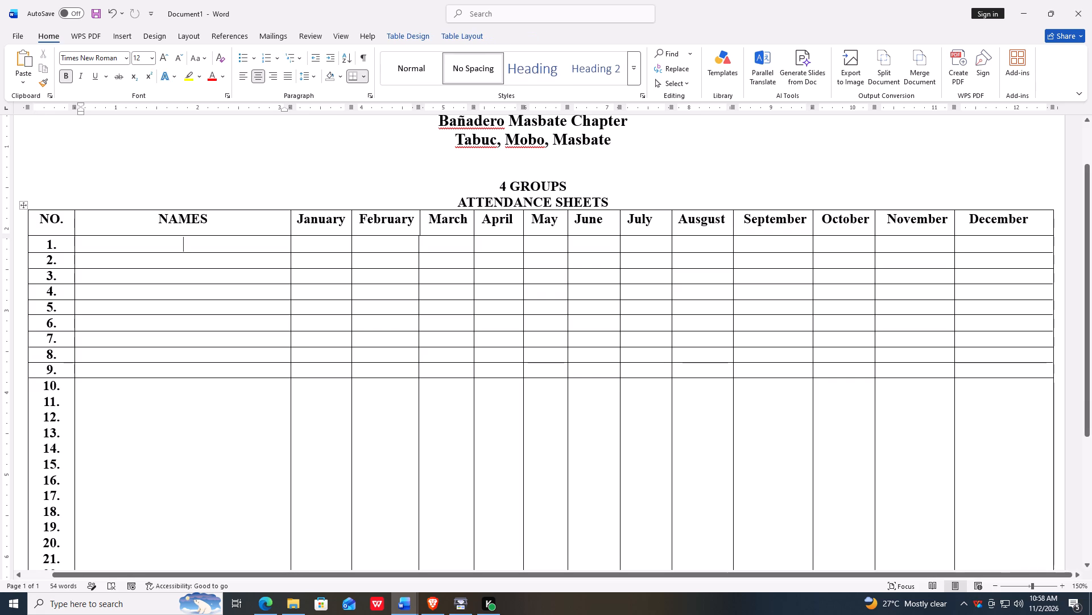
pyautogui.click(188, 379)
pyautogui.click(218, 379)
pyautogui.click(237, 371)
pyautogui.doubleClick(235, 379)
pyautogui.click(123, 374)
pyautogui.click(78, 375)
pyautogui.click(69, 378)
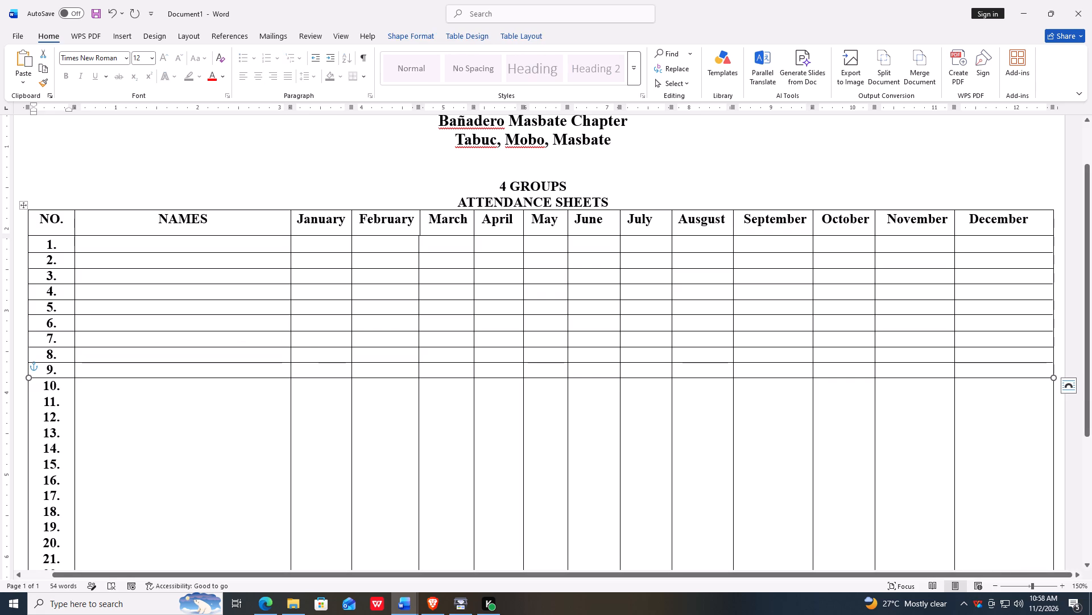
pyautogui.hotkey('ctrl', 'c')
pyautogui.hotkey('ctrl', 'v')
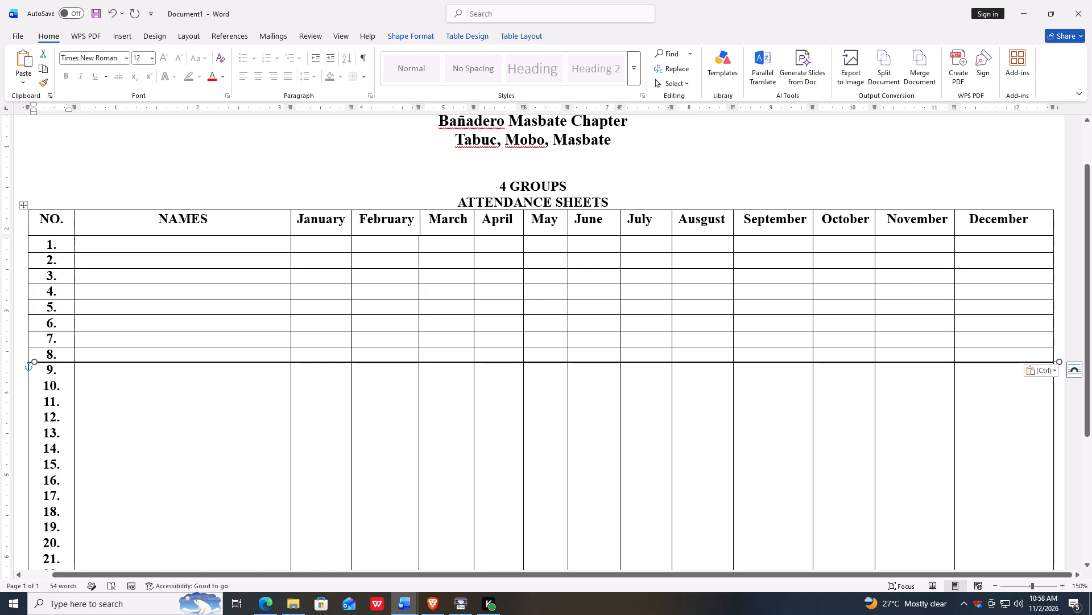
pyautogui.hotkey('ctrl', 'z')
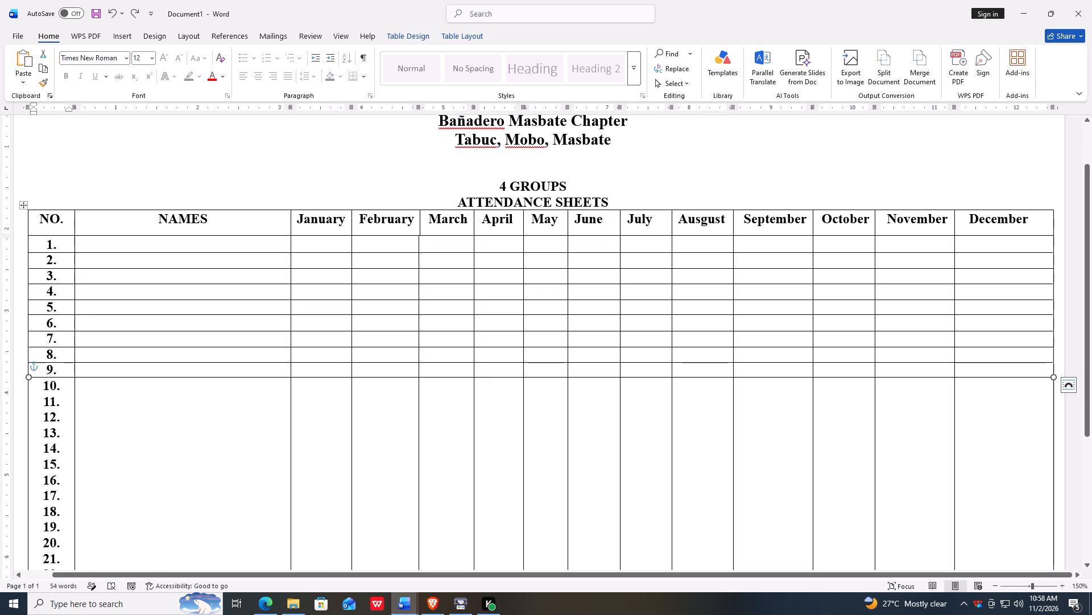
# Paste the copied line into the NAMES column and move it between entries 10 and 11, aligned with the table's side borders.
pyautogui.click(131, 400)
pyautogui.hotkey('ctrl', 'v')
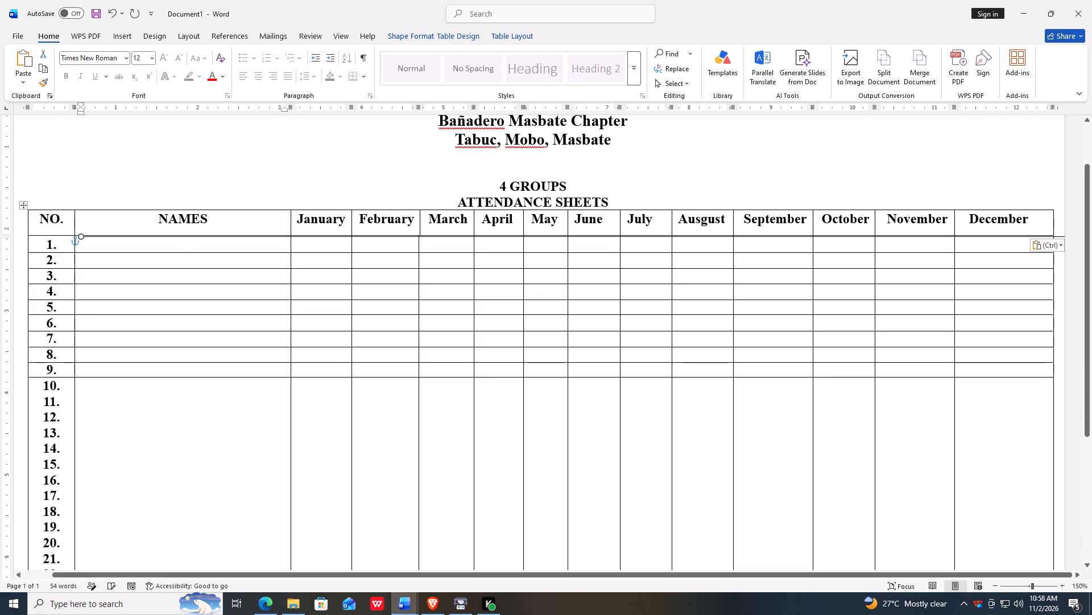
pyautogui.press('Down')
pyautogui.press('Down')
pyautogui.press('Down')
pyautogui.press('Down')
pyautogui.press('Down')
pyautogui.press('Down')
pyautogui.press('Down')
pyautogui.press('Down')
pyautogui.press('Down')
pyautogui.press('Down')
pyautogui.press('Down')
pyautogui.press('Down')
pyautogui.press('Down')
pyautogui.press('Down')
pyautogui.press('Down')
pyautogui.press('Down')
pyautogui.press('Down')
pyautogui.press('Down')
pyautogui.press('Down')
pyautogui.press('Down')
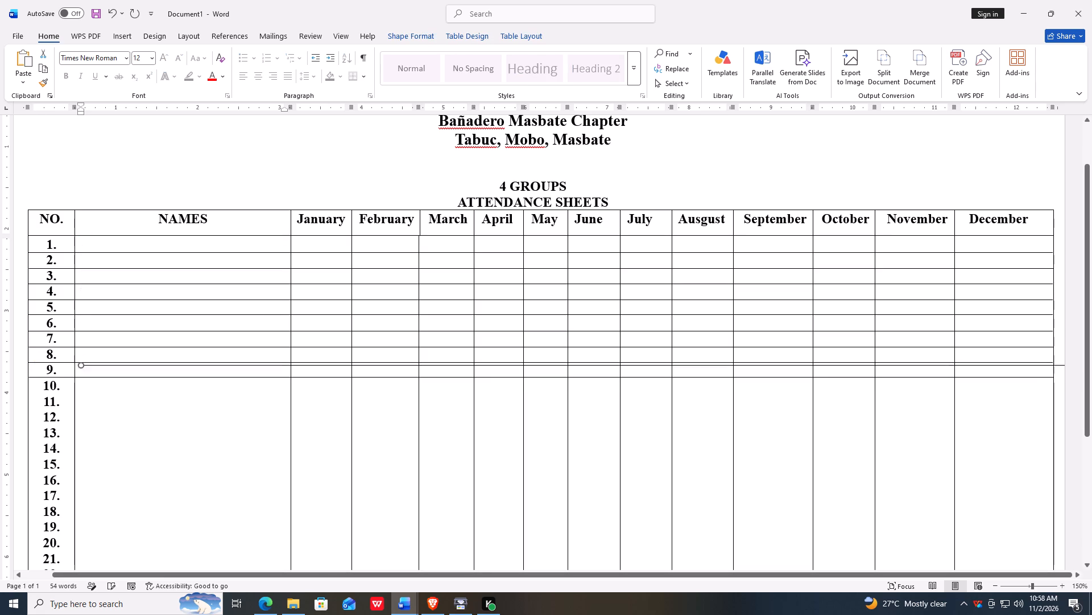
pyautogui.press('Left')
pyautogui.press('Left')
pyautogui.press('Left')
pyautogui.press('Left')
pyautogui.press('Left')
pyautogui.press('Left')
pyautogui.press('Left')
pyautogui.press('Left')
pyautogui.press('Left')
pyautogui.press('Left')
pyautogui.press('Left')
pyautogui.press('Left')
pyautogui.press('Left')
pyautogui.press('Left')
pyautogui.press('Left')
pyautogui.press('Left')
pyautogui.press('Left')
pyautogui.press('Left')
pyautogui.press('Left')
pyautogui.press('Left')
pyautogui.press('Left')
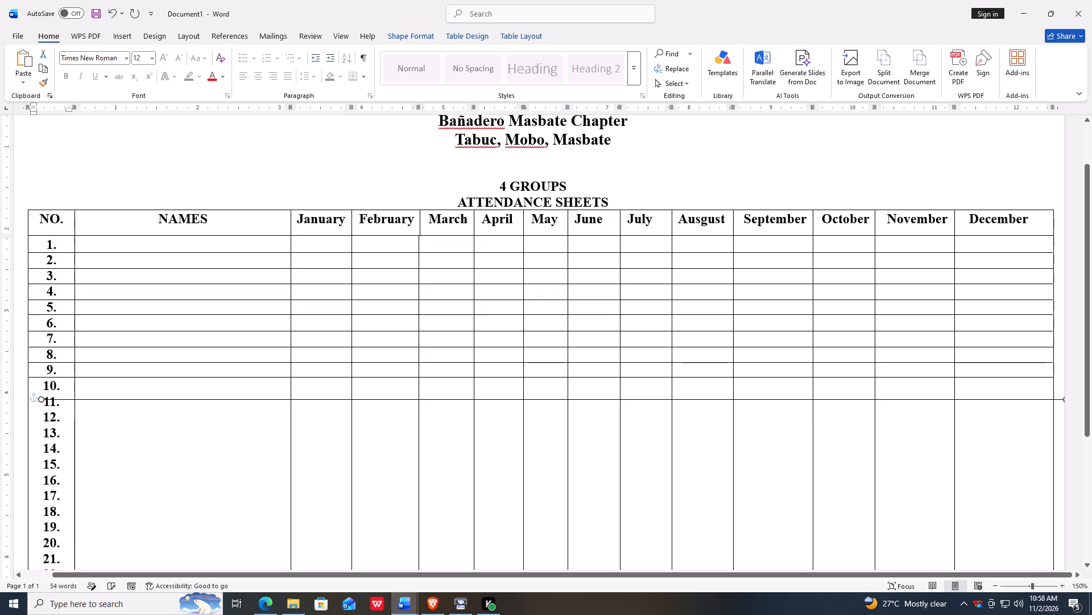
pyautogui.press('Left')
pyautogui.press('Left')
pyautogui.press('Up')
pyautogui.press('Up')
pyautogui.press('Up')
pyautogui.press('Up')
pyautogui.press('Up')
pyautogui.press('Up')
pyautogui.press('Up')
pyautogui.press('Up')
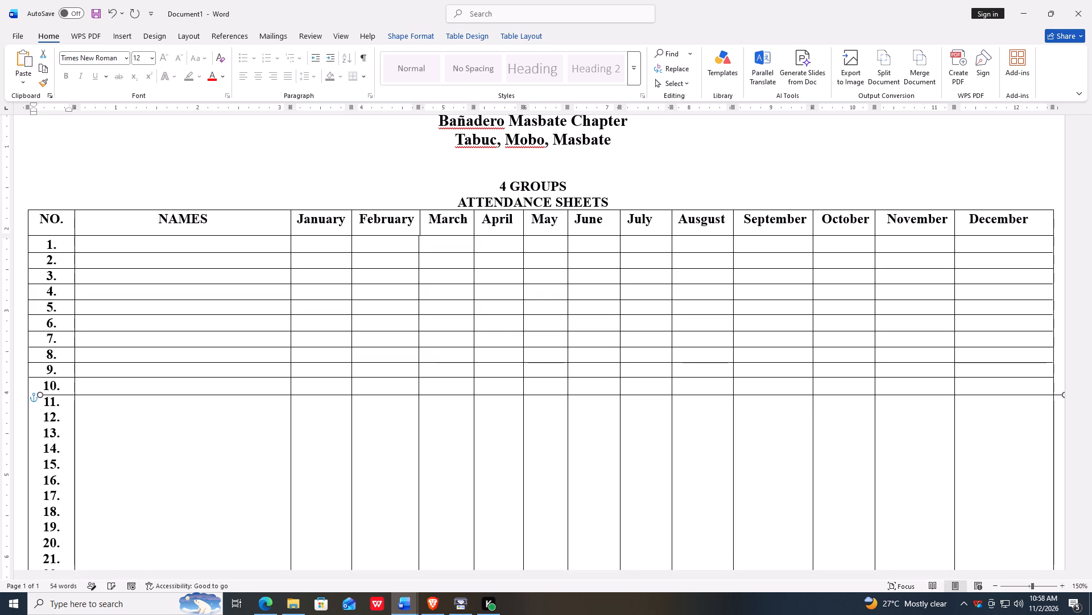
pyautogui.press('Up')
pyautogui.press('Up')
pyautogui.press('Left')
pyautogui.press('Left')
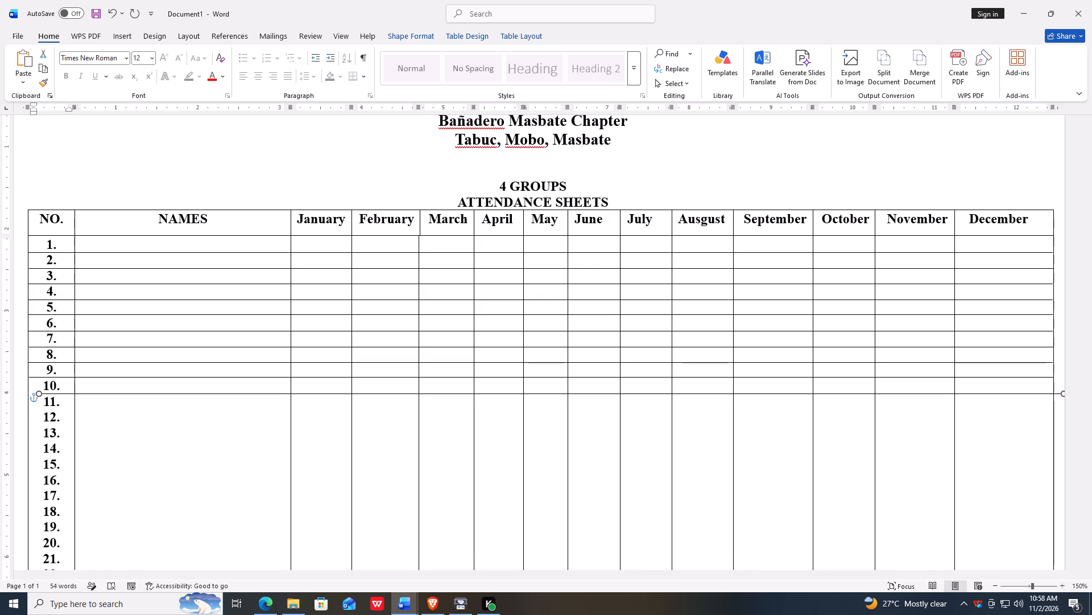
pyautogui.press('Left')
pyautogui.press('Left')
pyautogui.press('Left')
pyautogui.press('Left')
pyautogui.press('Left')
pyautogui.press('Left')
pyautogui.press('Left')
pyautogui.press('Left')
pyautogui.press('Left')
pyautogui.press('Left')
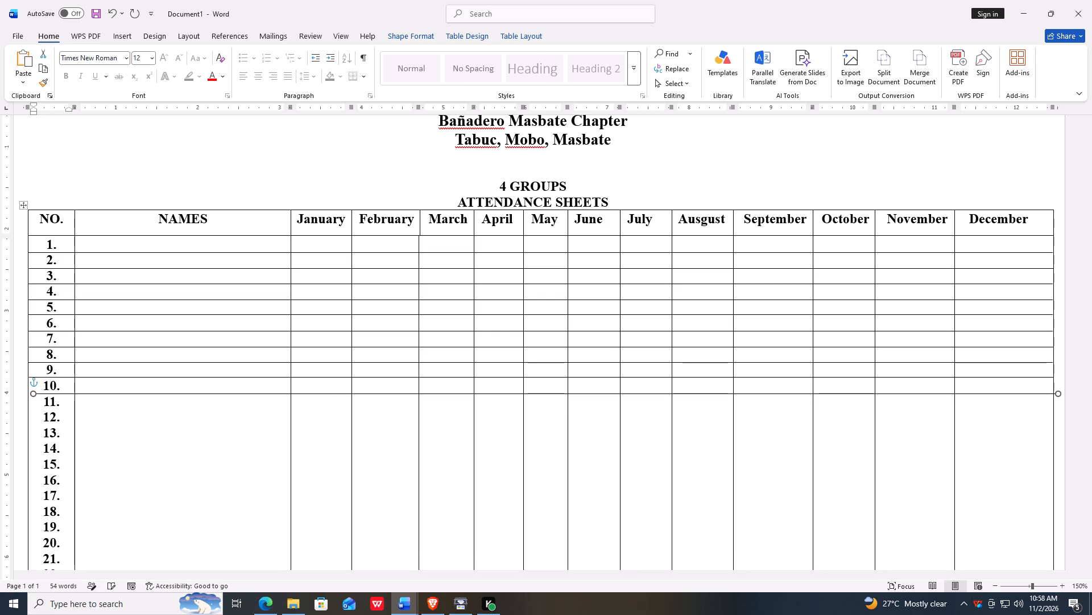
pyautogui.press('Left')
pyautogui.press('Left')
pyautogui.press('Left')
pyautogui.press('Left')
pyautogui.press('Left')
pyautogui.press('Left')
pyautogui.press('Left')
pyautogui.press('Left')
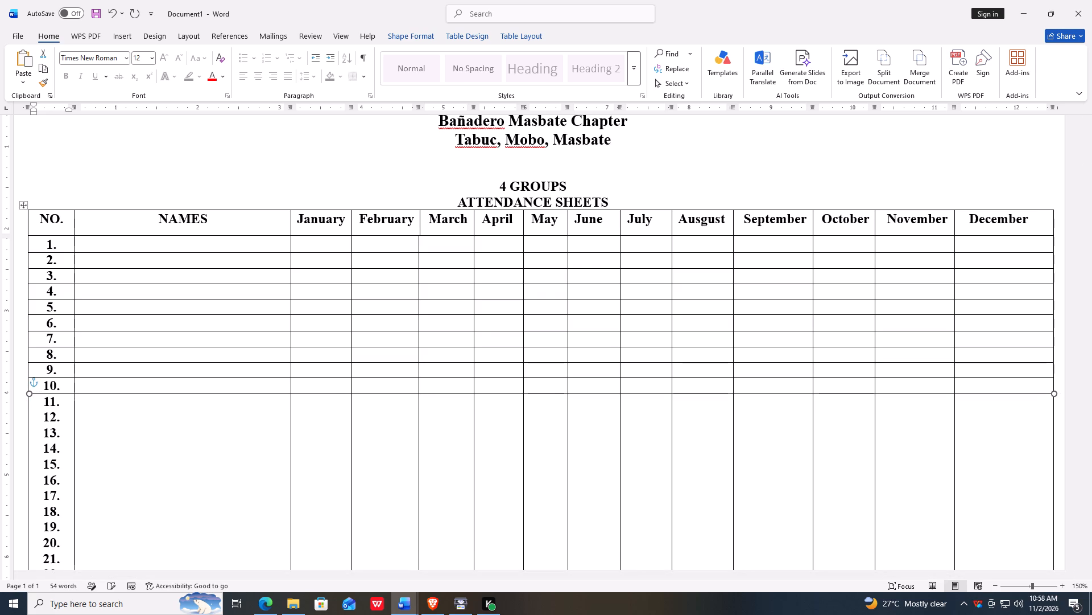
# Paste the copied line into the NAMES column and move it between entries 11 and 12, aligned with the table's side borders.
pyautogui.click(132, 416)
pyautogui.hotkey('ctrl', 'v')
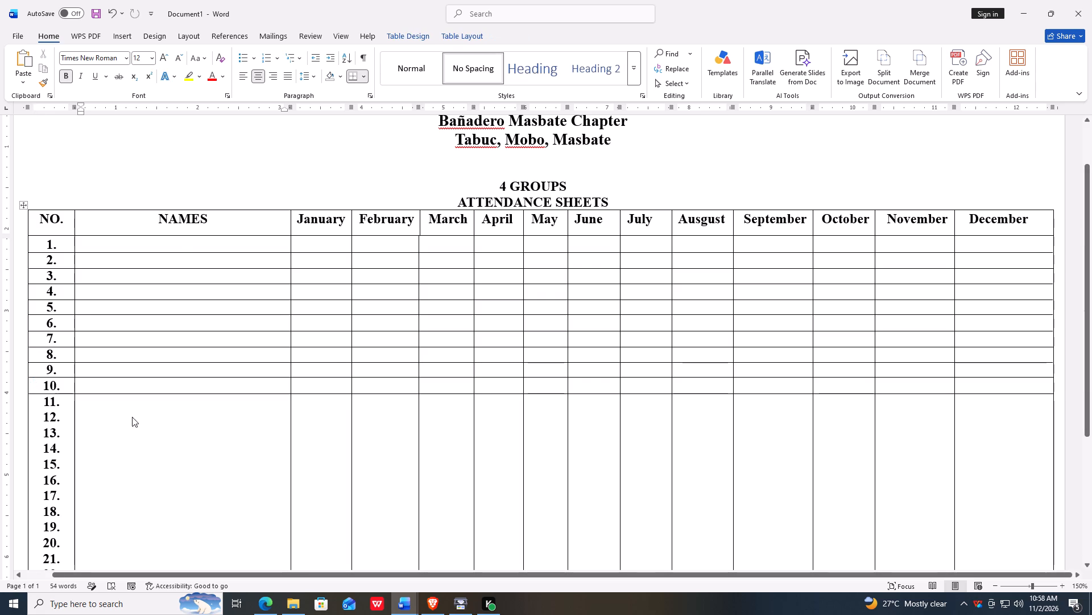
pyautogui.press('Down')
pyautogui.press('Down')
pyautogui.press('Down')
pyautogui.press('Down')
pyautogui.press('Down')
pyautogui.press('Down')
pyautogui.press('Down')
pyautogui.press('Down')
pyautogui.press('Down')
pyautogui.press('Down')
pyautogui.press('Down')
pyautogui.press('Down')
pyautogui.press('Down')
pyautogui.press('Down')
pyautogui.press('Down')
pyautogui.press('Down')
pyautogui.press('Down')
pyautogui.press('Down')
pyautogui.press('Down')
pyautogui.press('Down')
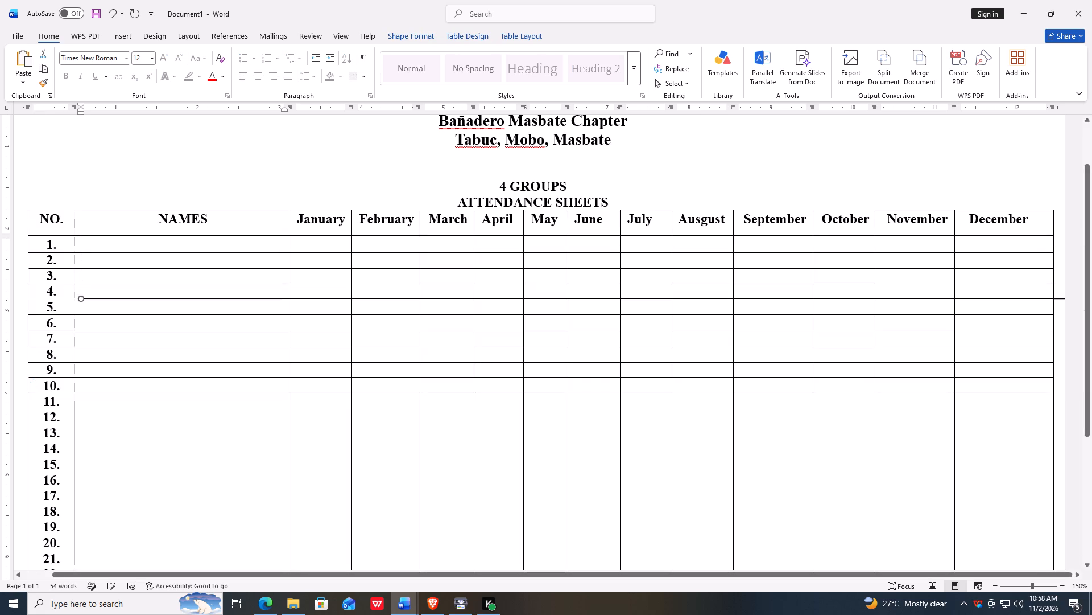
pyautogui.press('Left')
pyautogui.press('Left')
pyautogui.press('Left')
pyautogui.press('Left')
pyautogui.press('Left')
pyautogui.press('Left')
pyautogui.press('Left')
pyautogui.press('Left')
pyautogui.press('Left')
pyautogui.press('Left')
pyautogui.press('Left')
pyautogui.press('Left')
pyautogui.press('Left')
pyautogui.press('Left')
pyautogui.press('Left')
pyautogui.press('Left')
pyautogui.press('Left')
pyautogui.press('Left')
pyautogui.press('Left')
pyautogui.press('Down')
pyautogui.press('Down')
pyautogui.press('Down')
pyautogui.press('Down')
pyautogui.press('Down')
pyautogui.press('Down')
pyautogui.press('Down')
pyautogui.press('Down')
pyautogui.press('Down')
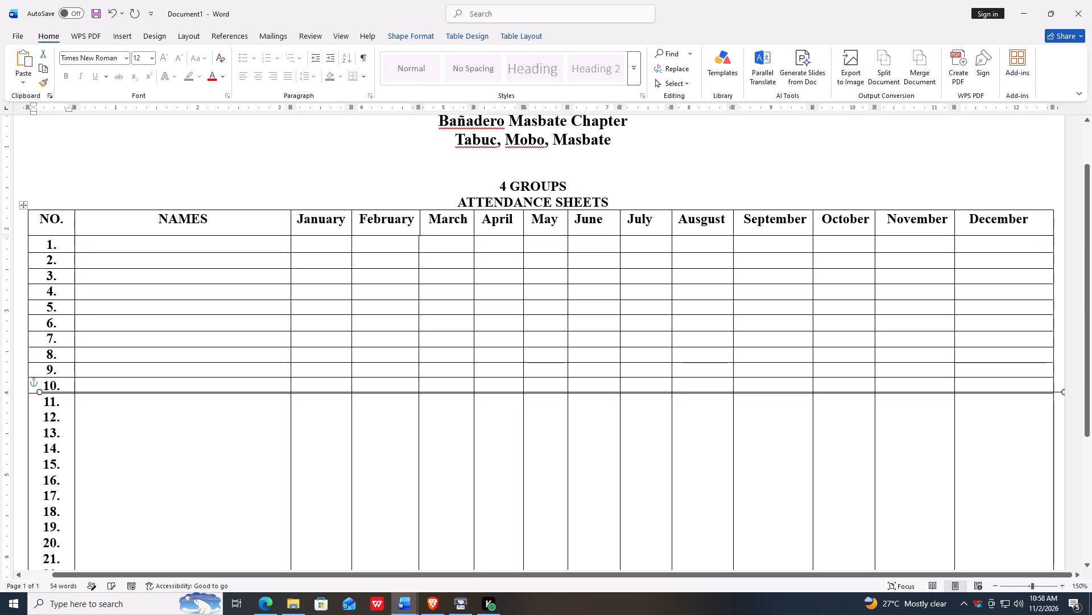
pyautogui.press('Down')
pyautogui.press('Down')
pyautogui.press('Down')
pyautogui.press('Down')
pyautogui.press('Down')
pyautogui.press('Down')
pyautogui.press('Down')
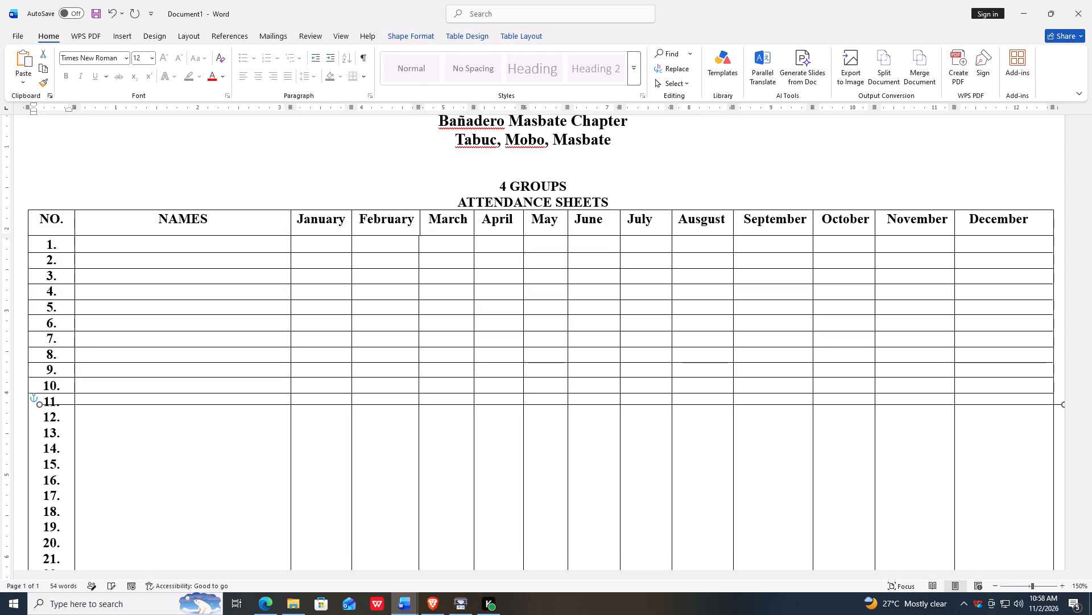
pyautogui.press('Down')
pyautogui.press('Down')
pyautogui.press('Down')
pyautogui.press('Down')
pyautogui.press('Down')
pyautogui.press('Down')
pyautogui.press('Down')
pyautogui.press('Down')
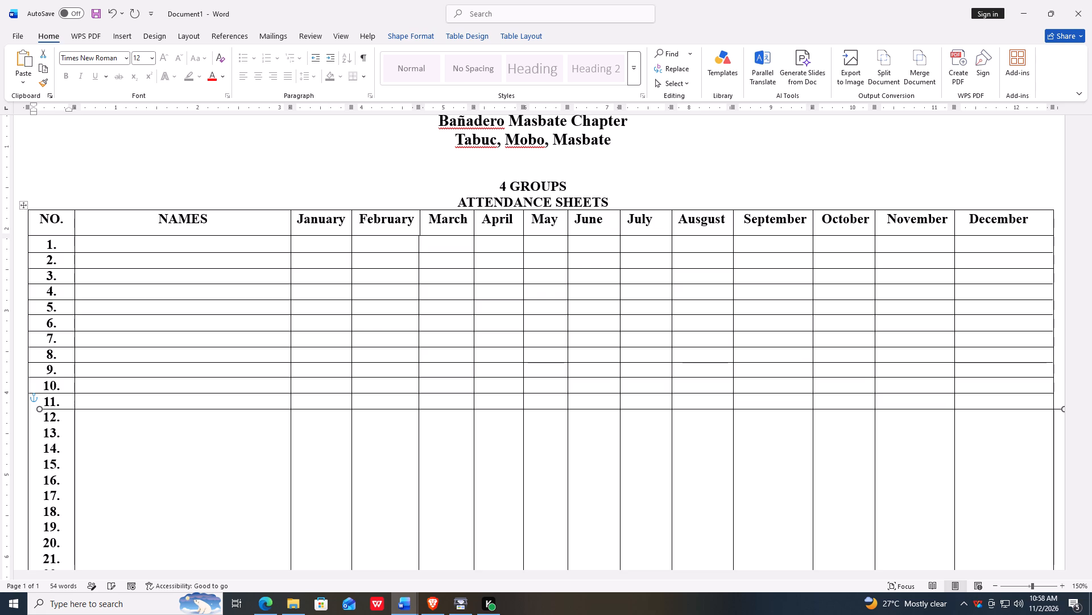
pyautogui.press('Left')
pyautogui.press('Left')
pyautogui.press('Left')
pyautogui.press('Left')
pyautogui.press('Left')
pyautogui.press('Left')
pyautogui.press('Left')
pyautogui.press('Left')
pyautogui.press('Left')
pyautogui.press('Left')
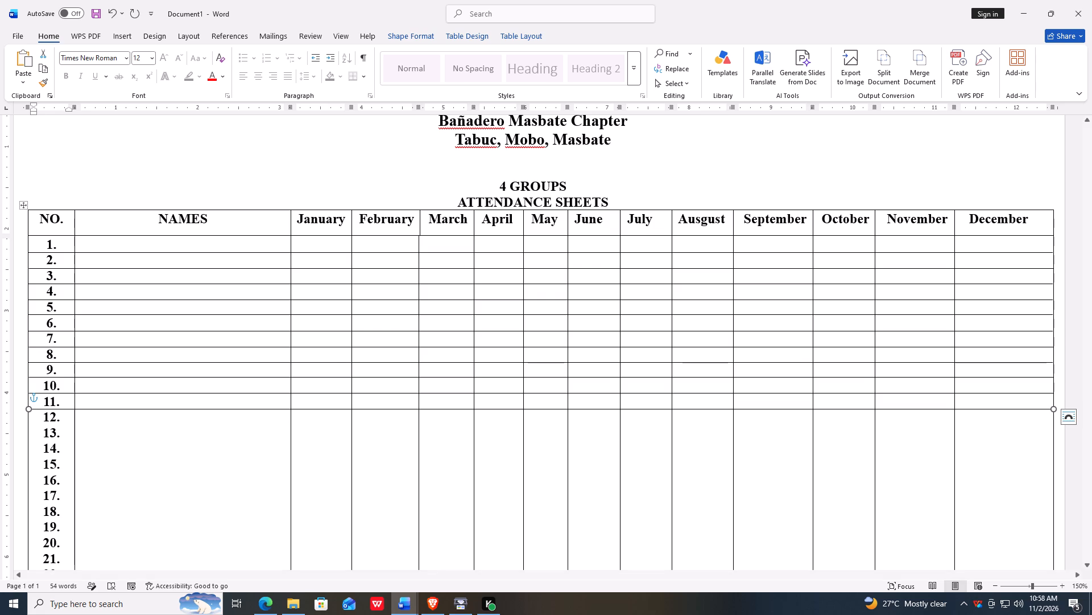
# Paste the copied line into the NAMES column and move it between entries 12 and 13, aligned with the table's side borders.
pyautogui.click(213, 465)
pyautogui.hotkey('ctrl', 'v')
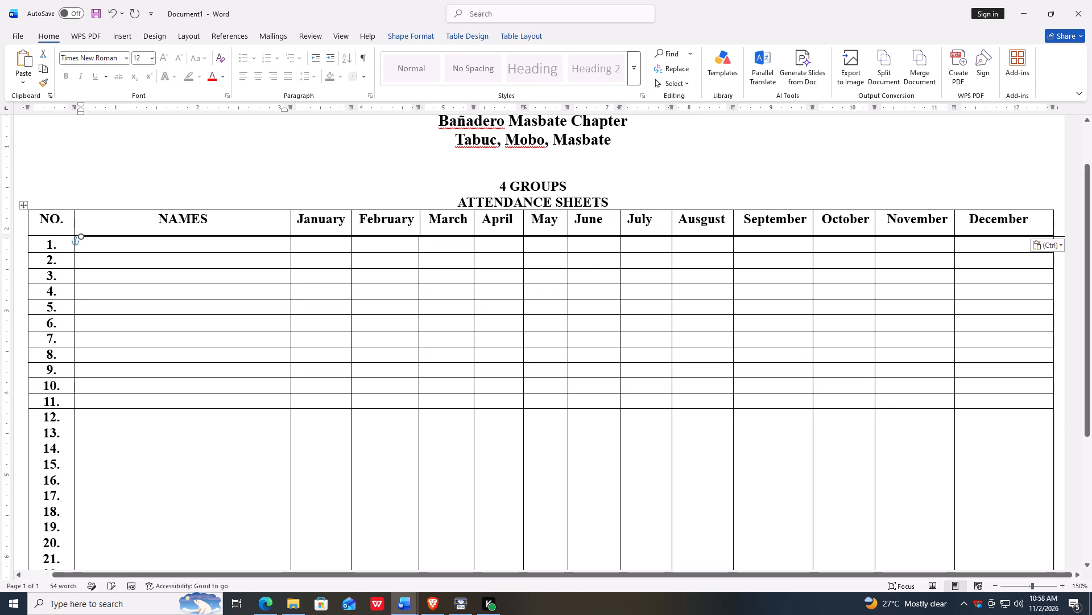
pyautogui.press('Down')
pyautogui.press('Down')
pyautogui.press('Down')
pyautogui.press('Down')
pyautogui.press('Down')
pyautogui.press('Down')
pyautogui.press('Down')
pyautogui.press('Down')
pyautogui.press('Down')
pyautogui.press('Down')
pyautogui.press('Down')
pyautogui.press('Down')
pyautogui.press('Down')
pyautogui.press('Down')
pyautogui.press('Down')
pyautogui.press('Down')
pyautogui.press('Down')
pyautogui.press('Down')
pyautogui.press('Down')
pyautogui.press('Down')
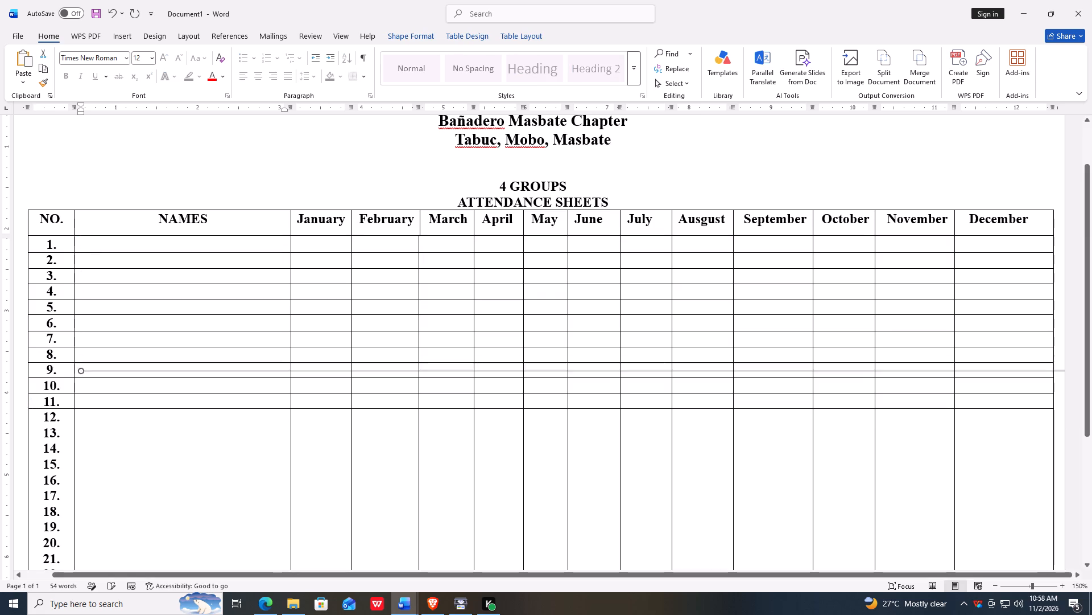
pyautogui.press('Down')
pyautogui.press('Down')
pyautogui.press('Down')
pyautogui.press('Down')
pyautogui.press('Down')
pyautogui.press('Down')
pyautogui.press('Down')
pyautogui.press('Down')
pyautogui.press('Down')
pyautogui.press('Down')
pyautogui.press('Down')
pyautogui.press('Left')
pyautogui.press('Left')
pyautogui.press('Left')
pyautogui.press('Left')
pyautogui.press('Left')
pyautogui.press('Left')
pyautogui.press('Left')
pyautogui.press('Left')
pyautogui.press('Left')
pyautogui.press('Left')
pyautogui.press('Left')
pyautogui.press('Left')
pyautogui.press('Left')
pyautogui.press('Left')
pyautogui.press('Left')
pyautogui.press('Left')
pyautogui.press('Left')
pyautogui.press('Left')
pyautogui.press('Left')
pyautogui.press('Left')
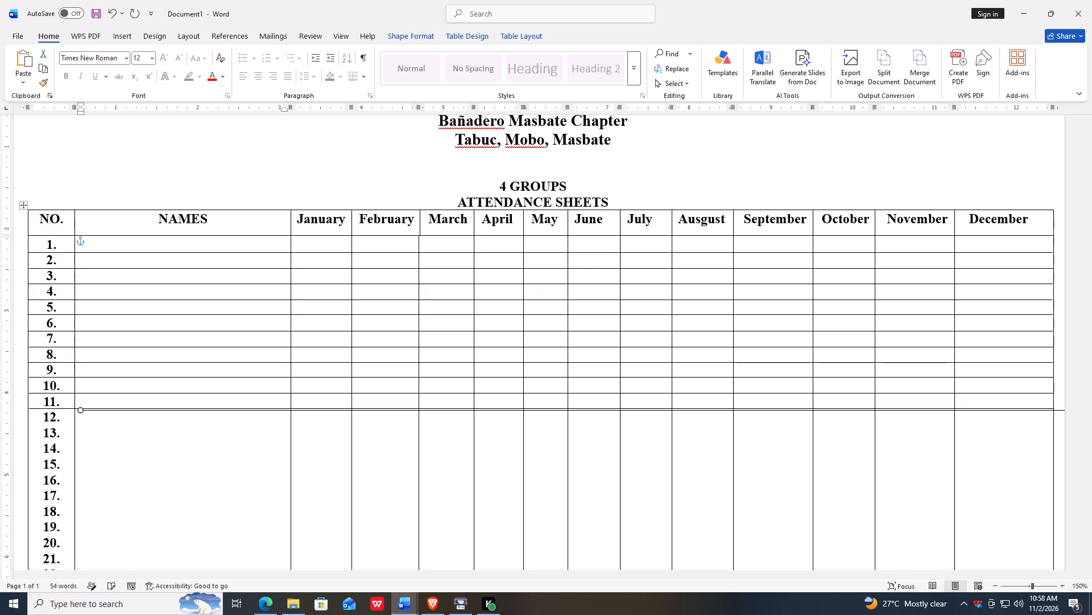
pyautogui.press('Down')
pyautogui.press('Down')
pyautogui.press('Down')
pyautogui.press('Down')
pyautogui.press('Down')
pyautogui.press('Down')
pyautogui.press('Down')
pyautogui.press('Down')
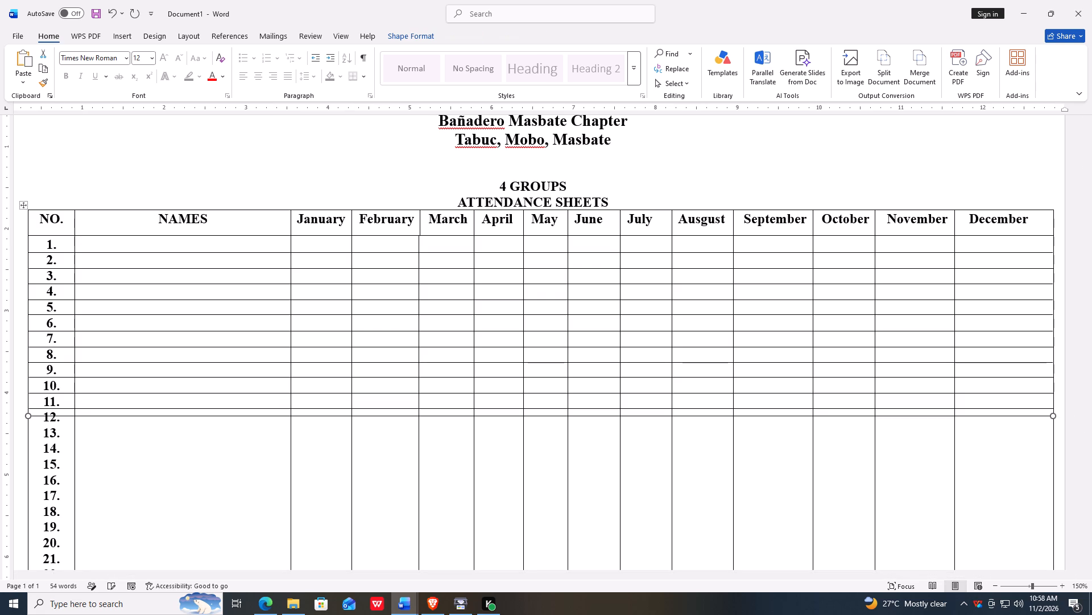
pyautogui.press('Down')
pyautogui.press('Down')
pyautogui.press('Down')
pyautogui.press('Down')
pyautogui.press('Down')
pyautogui.press('Down')
pyautogui.press('Down')
pyautogui.press('Down')
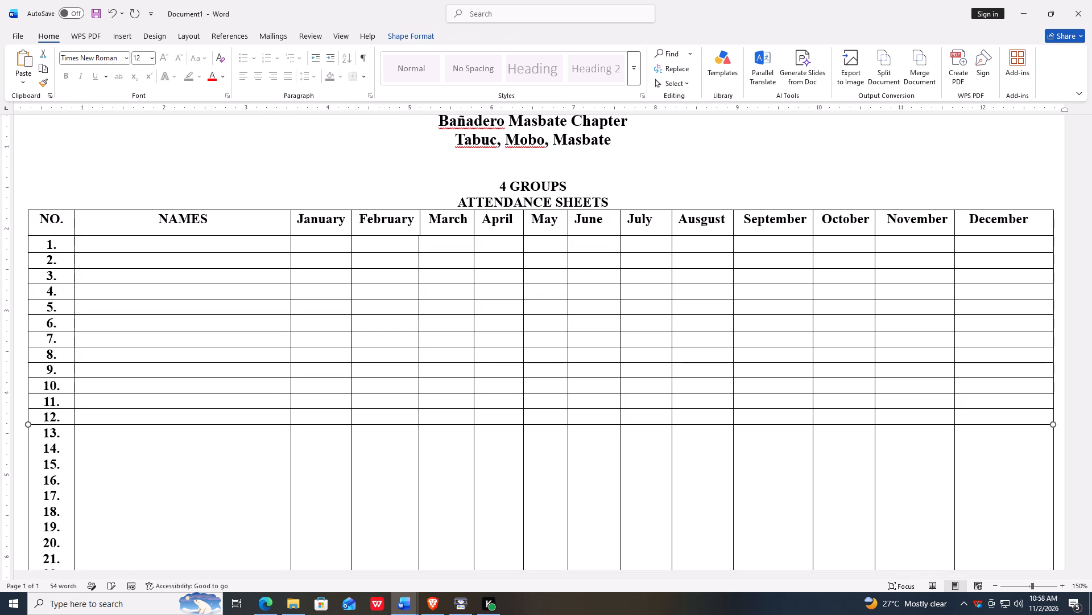
pyautogui.press('Down')
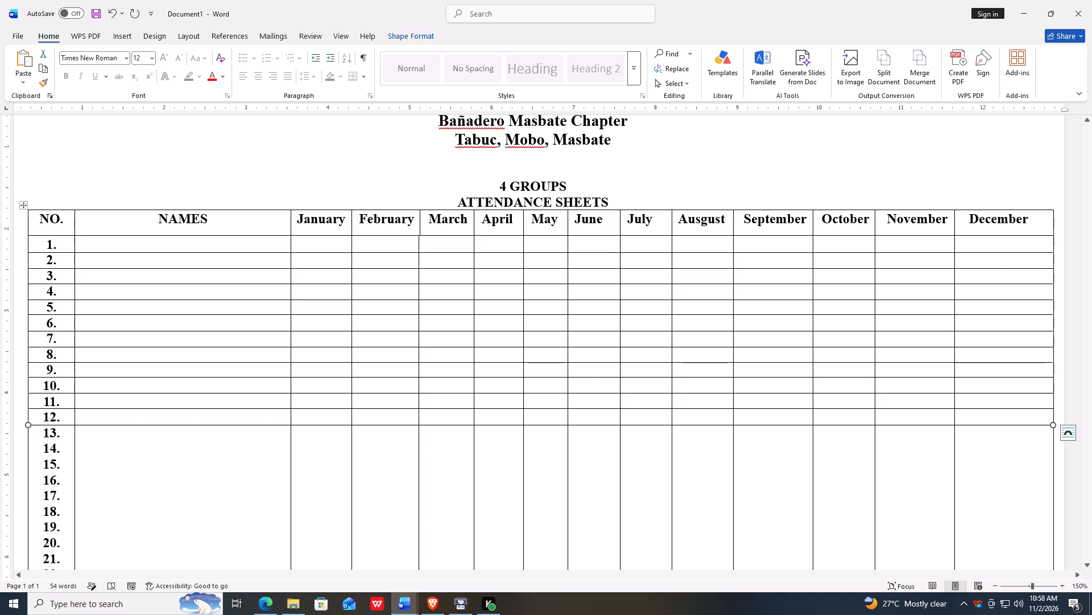
# Paste the copied line into the NAMES column and move it between entries 13 and 14, aligned with the table's side borders.
pyautogui.click(208, 473)
pyautogui.hotkey('ctrl', 'v')
pyautogui.press('Down')
pyautogui.press('Down')
pyautogui.press('Down')
pyautogui.press('Down')
pyautogui.press('Down')
pyautogui.press('Down')
pyautogui.press('Down')
pyautogui.press('Down')
pyautogui.press('Down')
pyautogui.press('Down')
pyautogui.press('Down')
pyautogui.press('Down')
pyautogui.press('Down')
pyautogui.press('Down')
pyautogui.press('Down')
pyautogui.press('Down')
pyautogui.press('Down')
pyautogui.press('Down')
pyautogui.press('Down')
pyautogui.press('Down')
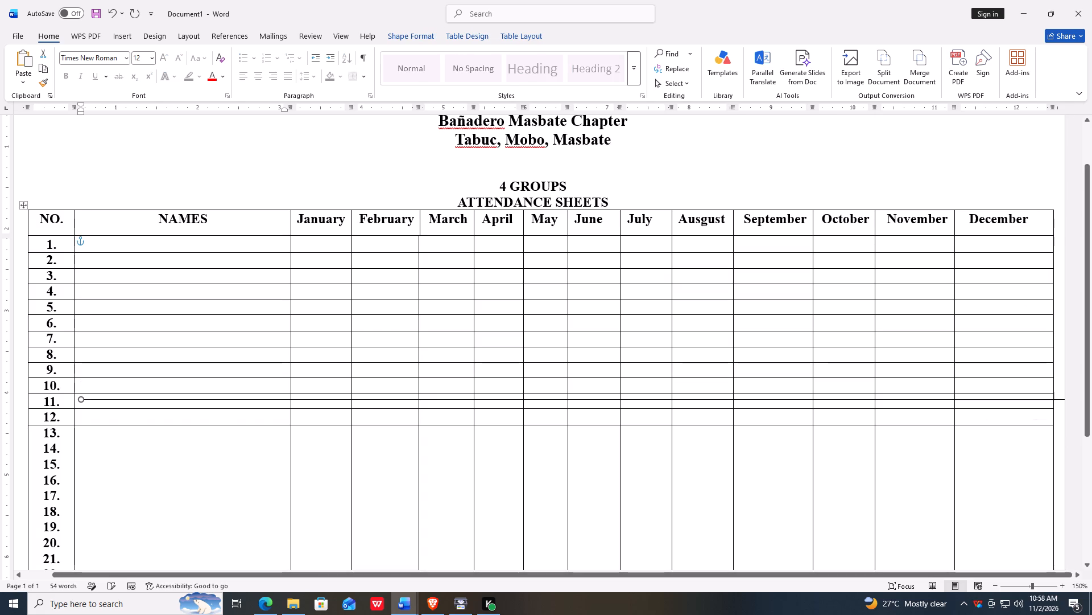
pyautogui.press('Left')
pyautogui.press('Left')
pyautogui.press('Left')
pyautogui.press('Left')
pyautogui.press('Left')
pyautogui.press('Left')
pyautogui.press('Left')
pyautogui.press('Left')
pyautogui.press('Left')
pyautogui.press('Left')
pyautogui.press('Left')
pyautogui.press('Left')
pyautogui.press('Left')
pyautogui.press('Left')
pyautogui.press('Left')
pyautogui.press('Left')
pyautogui.press('Left')
pyautogui.press('Left')
pyautogui.press('Down')
pyautogui.press('Down')
pyautogui.press('Down')
pyautogui.press('Down')
pyautogui.press('Down')
pyautogui.press('Down')
pyautogui.press('Down')
pyautogui.press('Down')
pyautogui.press('Down')
pyautogui.press('Down')
pyautogui.press('Down')
pyautogui.press('Down')
pyautogui.press('Down')
pyautogui.press('Down')
pyautogui.press('Down')
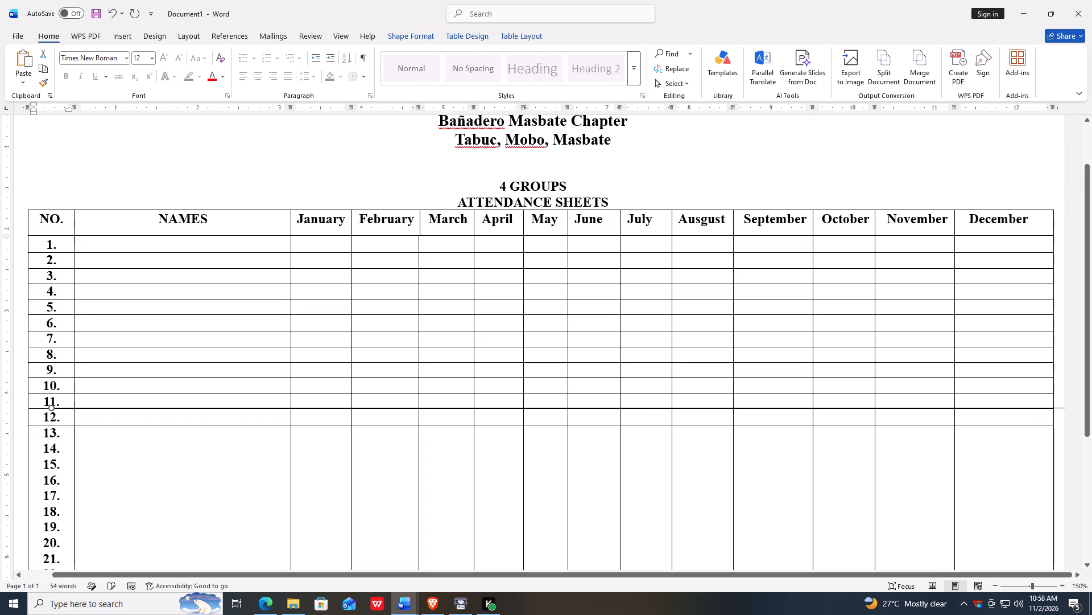
pyautogui.press('Left')
pyautogui.press('Down')
pyautogui.press('Down')
pyautogui.press('Down')
pyautogui.press('Down')
pyautogui.press('Down')
pyautogui.press('Down')
pyautogui.press('Down')
pyautogui.press('Down')
pyautogui.press('Down')
pyautogui.press('Down')
pyautogui.press('Down')
pyautogui.press('Down')
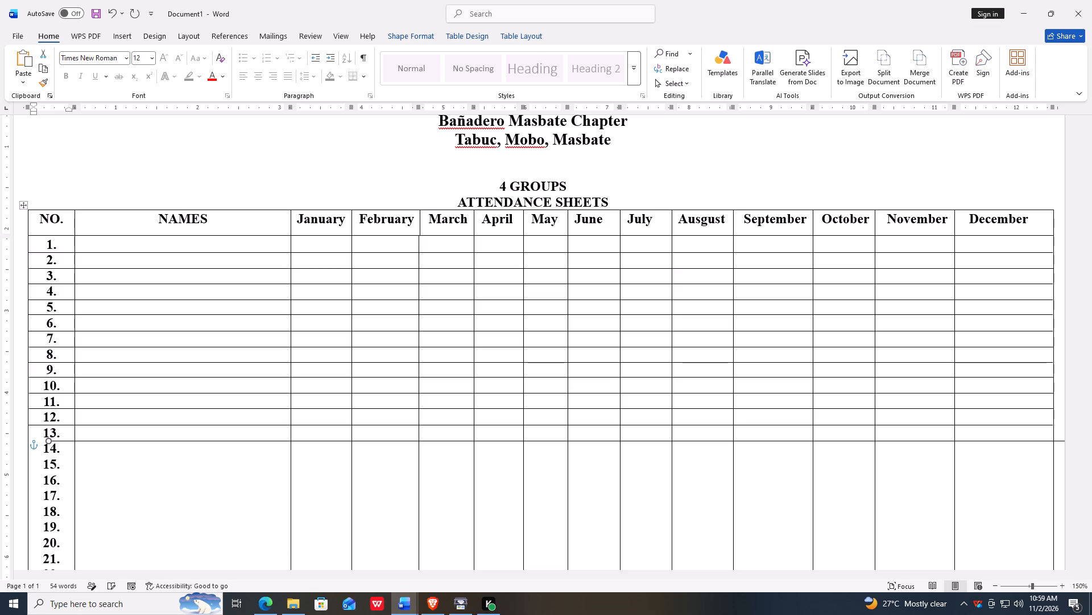
pyautogui.press('Left')
pyautogui.press('Left')
pyautogui.press('Left')
pyautogui.press('Left')
pyautogui.press('Left')
pyautogui.press('Left')
pyautogui.press('Left')
pyautogui.press('Left')
pyautogui.press('Left')
pyautogui.press('Left')
pyautogui.press('Left')
pyautogui.press('Left')
pyautogui.press('Left')
pyautogui.press('Left')
pyautogui.press('Left')
pyautogui.press('Left')
pyautogui.press('Left')
pyautogui.press('Left')
pyautogui.press('Right')
pyautogui.press('Right')
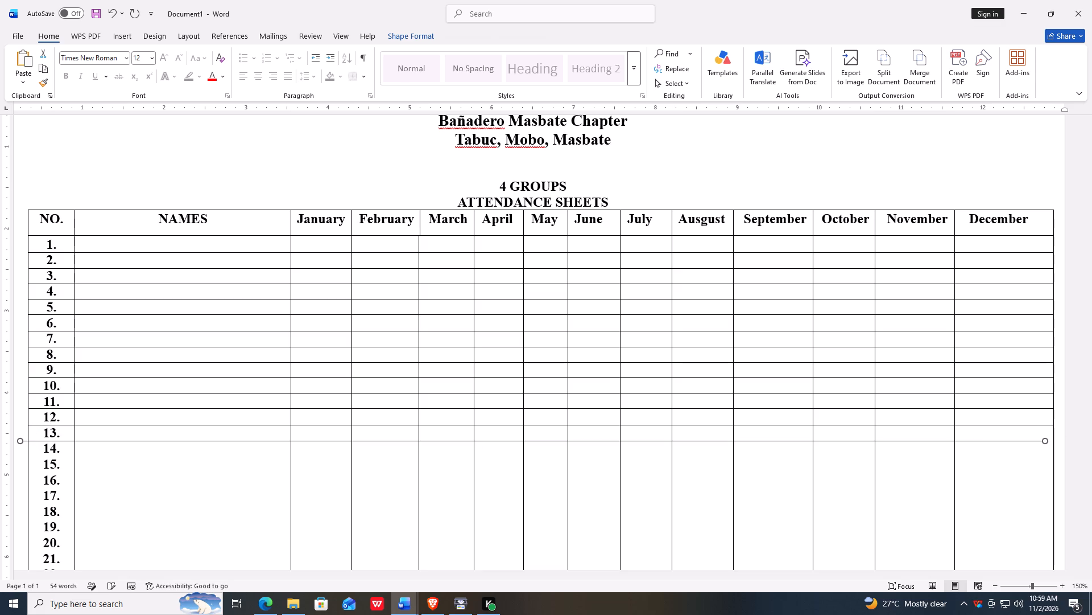
pyautogui.press('Right')
pyautogui.press('Right')
pyautogui.press('Right')
pyautogui.press('Right')
pyautogui.press('Right')
pyautogui.press('Right')
pyautogui.press('Right')
pyautogui.press('Right')
pyautogui.press('Right')
pyautogui.press('Right')
pyautogui.press('Right')
pyautogui.click(232, 475)
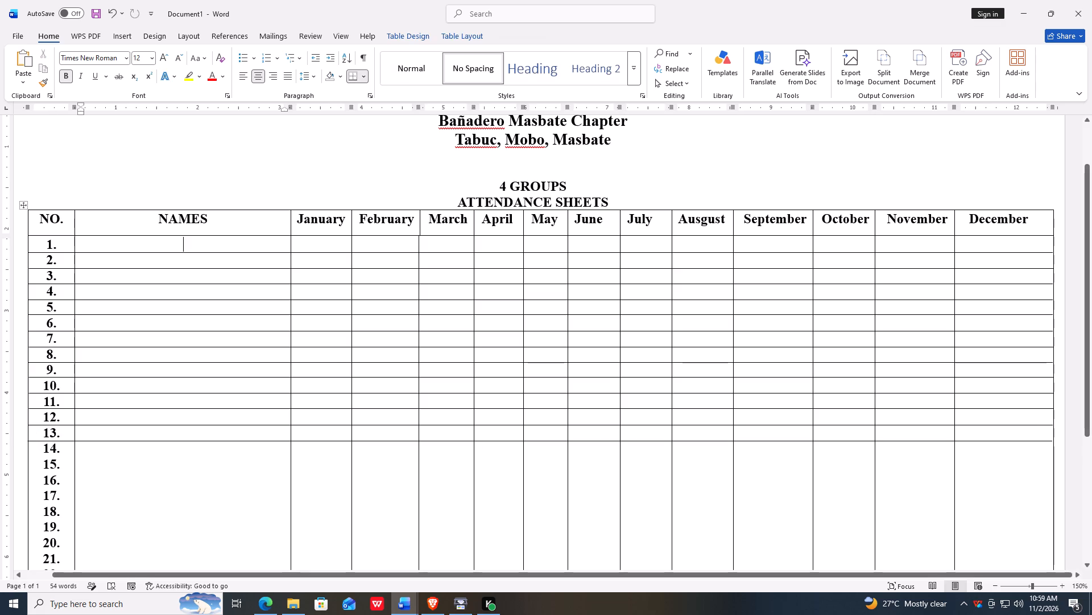
pyautogui.click(214, 441)
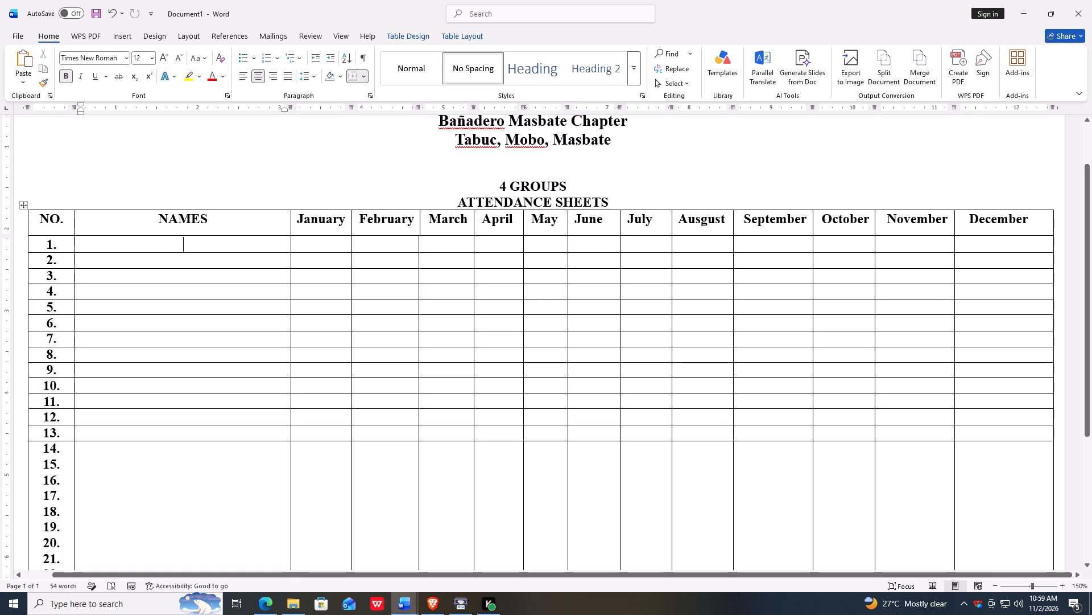
pyautogui.click(215, 441)
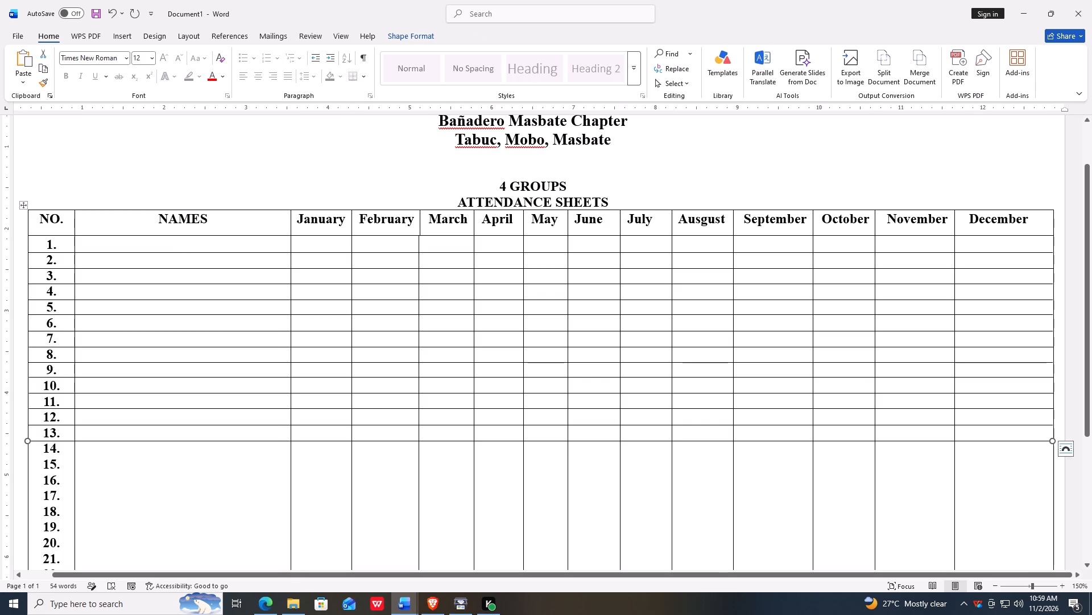
pyautogui.press('Right')
# Paste the copied line into the NAMES column and move it between entries 14 and 15, aligned with the table's side borders.
pyautogui.click(199, 471)
pyautogui.hotkey('ctrl', 'v')
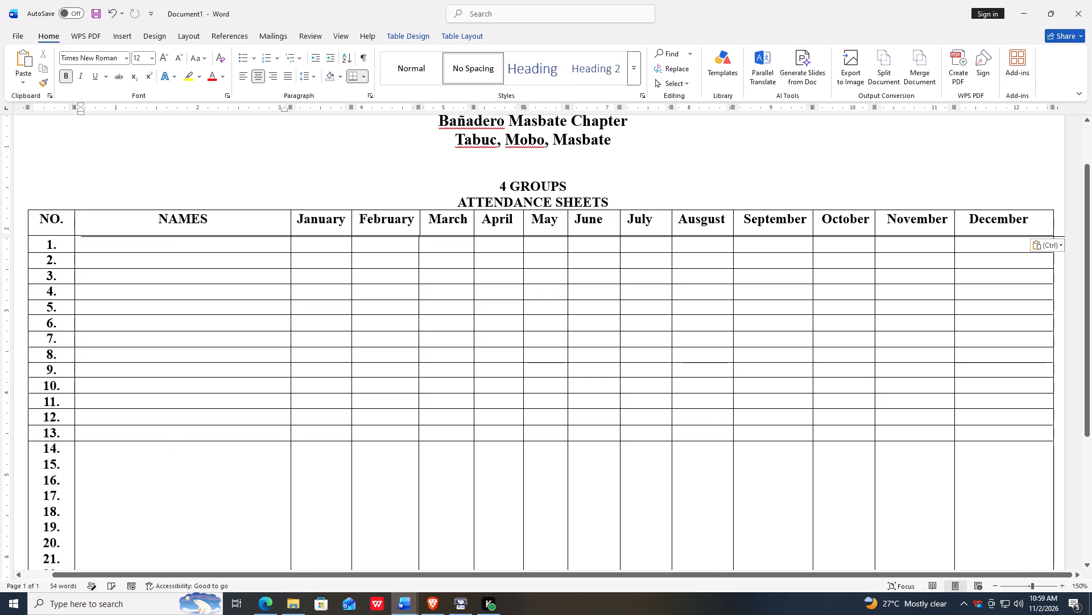
pyautogui.press('Down')
pyautogui.press('Down')
pyautogui.press('Down')
pyautogui.press('Down')
pyautogui.press('Down')
pyautogui.press('Down')
pyautogui.press('Down')
pyautogui.press('Down')
pyautogui.press('Down')
pyautogui.press('Down')
pyautogui.press('Down')
pyautogui.press('Down')
pyautogui.press('Down')
pyautogui.press('Down')
pyautogui.press('Down')
pyautogui.press('Down')
pyautogui.press('Down')
pyautogui.press('Down')
pyautogui.press('Down')
pyautogui.press('Down')
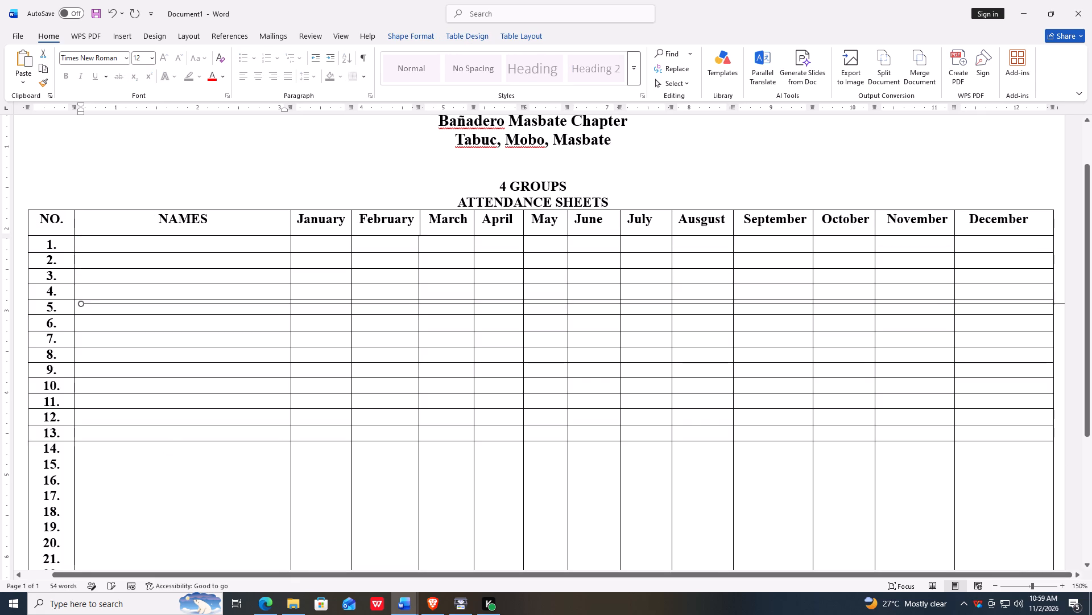
pyautogui.press('Left')
pyautogui.press('Left')
pyautogui.press('Left')
pyautogui.press('Left')
pyautogui.press('Left')
pyautogui.press('Left')
pyautogui.press('Left')
pyautogui.press('Left')
pyautogui.press('Left')
pyautogui.press('Left')
pyautogui.press('Left')
pyautogui.press('Left')
pyautogui.press('Left')
pyautogui.press('Left')
pyautogui.press('Left')
pyautogui.press('Left')
pyautogui.press('Left')
pyautogui.press('Left')
pyautogui.press('Left')
pyautogui.press('Left')
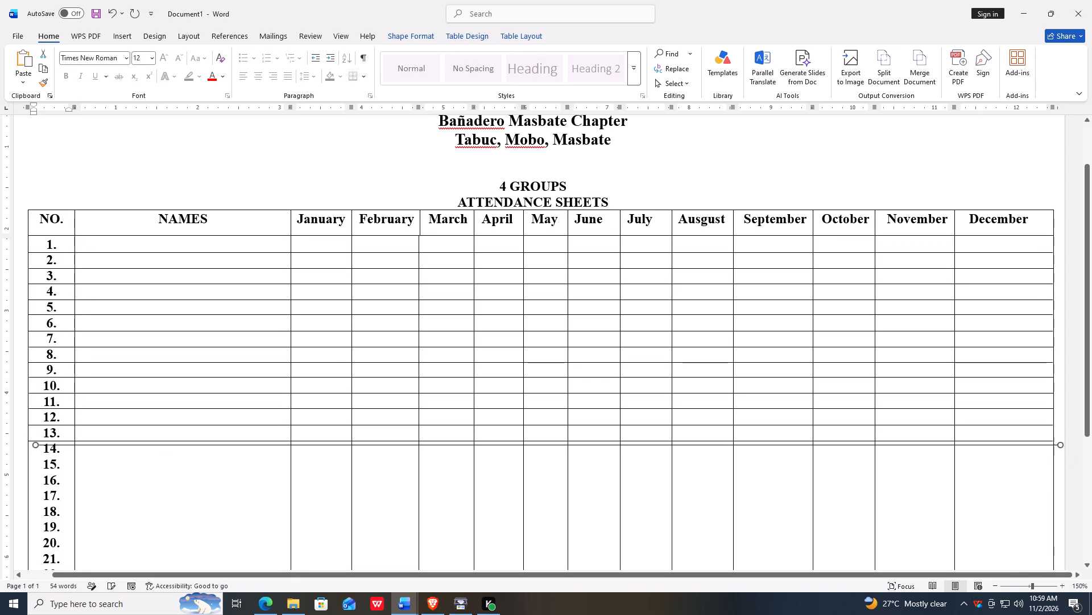
pyautogui.press('Down')
pyautogui.press('Down')
pyautogui.press('Down')
pyautogui.press('Down')
pyautogui.press('Down')
pyautogui.press('Down')
pyautogui.press('Down')
pyautogui.press('Down')
pyautogui.press('Down')
pyautogui.press('Down')
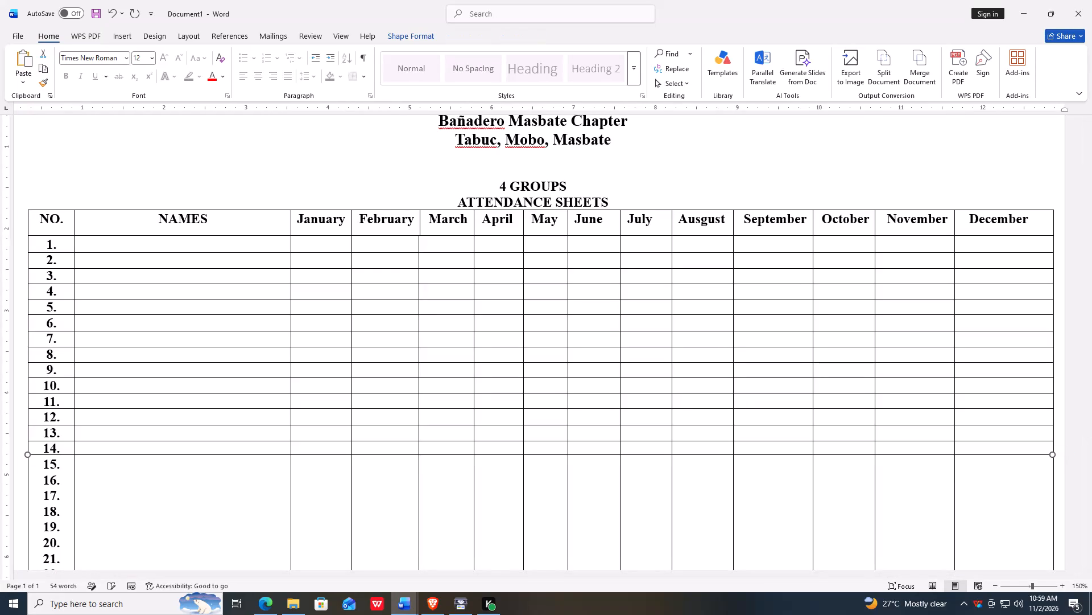
pyautogui.press('Down')
pyautogui.press('Down')
pyautogui.press('Right')
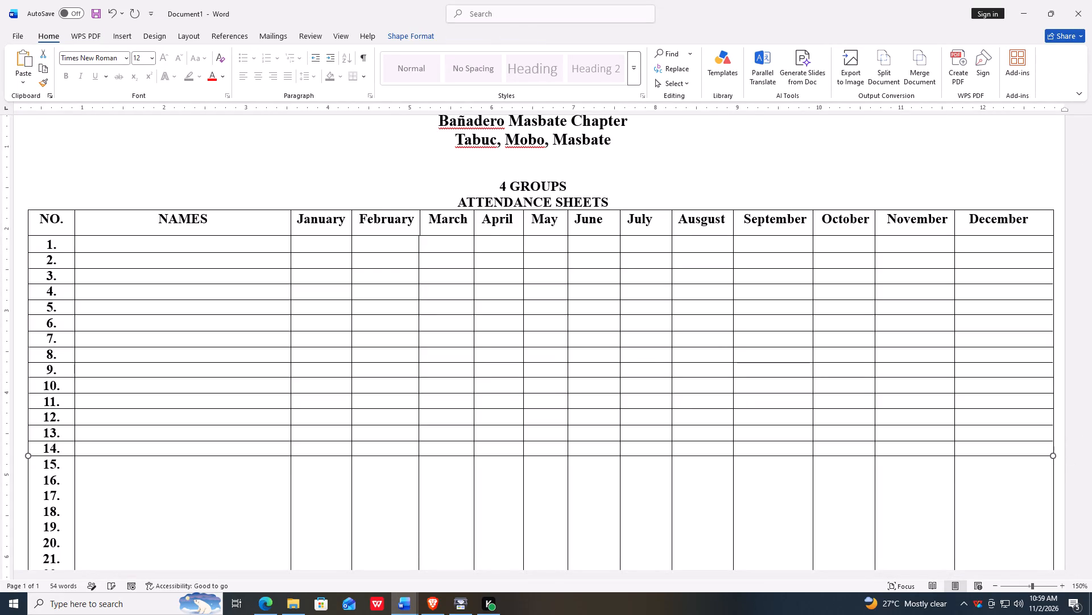
# Paste the copied line into the NAMES column and move it between entries 15 and 16, aligned with the table's side borders.
pyautogui.click(162, 473)
pyautogui.hotkey('ctrl', 'v')
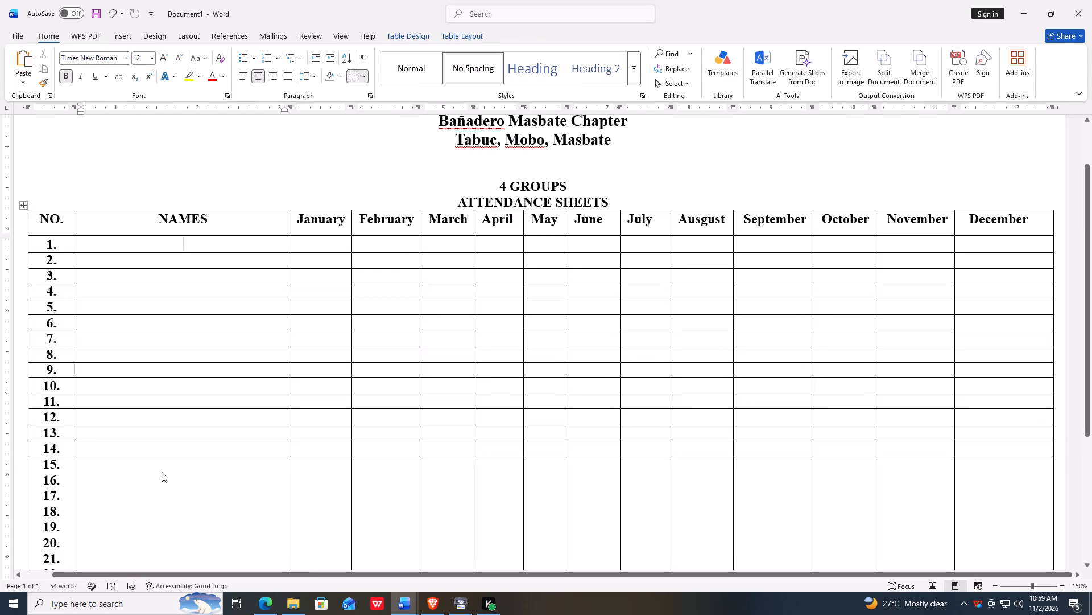
pyautogui.press('Down')
pyautogui.press('Down')
pyautogui.press('Down')
pyautogui.press('Down')
pyautogui.press('Down')
pyautogui.press('Down')
pyautogui.press('Down')
pyautogui.press('Down')
pyautogui.press('Down')
pyautogui.press('Down')
pyautogui.press('Down')
pyautogui.press('Down')
pyautogui.press('Down')
pyautogui.press('Down')
pyautogui.press('Down')
pyautogui.press('Down')
pyautogui.press('Down')
pyautogui.press('Down')
pyautogui.press('Down')
pyautogui.press('Down')
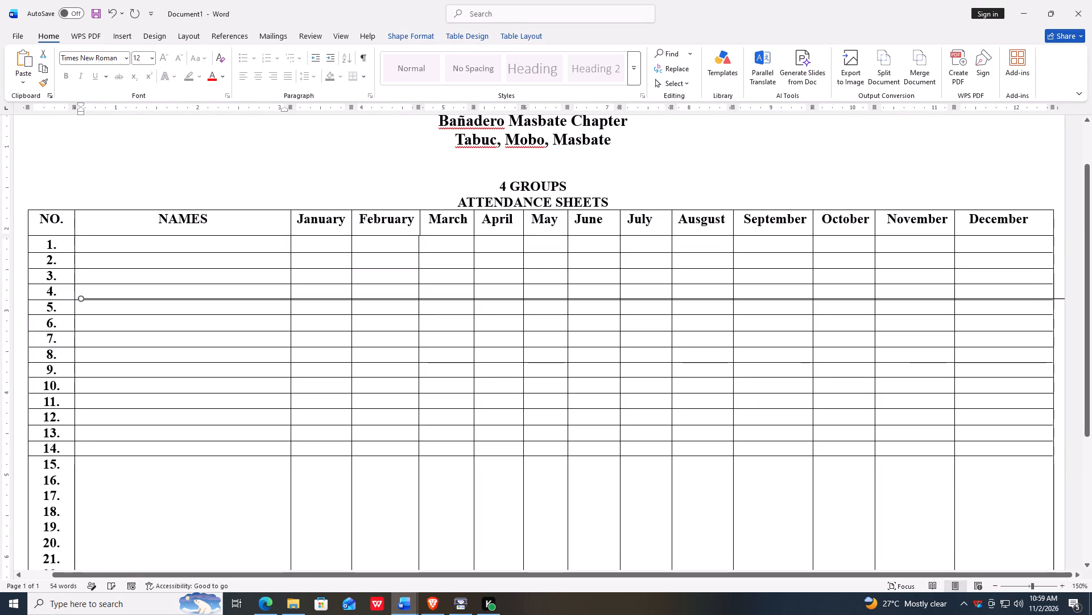
pyautogui.press('Left')
pyautogui.press('Left')
pyautogui.press('Left')
pyautogui.press('Left')
pyautogui.press('Left')
pyautogui.press('Left')
pyautogui.press('Left')
pyautogui.press('Left')
pyautogui.press('Left')
pyautogui.press('Left')
pyautogui.press('Left')
pyautogui.press('Left')
pyautogui.press('Left')
pyautogui.press('Left')
pyautogui.press('Left')
pyautogui.press('Left')
pyautogui.press('Left')
pyautogui.press('Left')
pyautogui.press('Left')
pyautogui.press('Left')
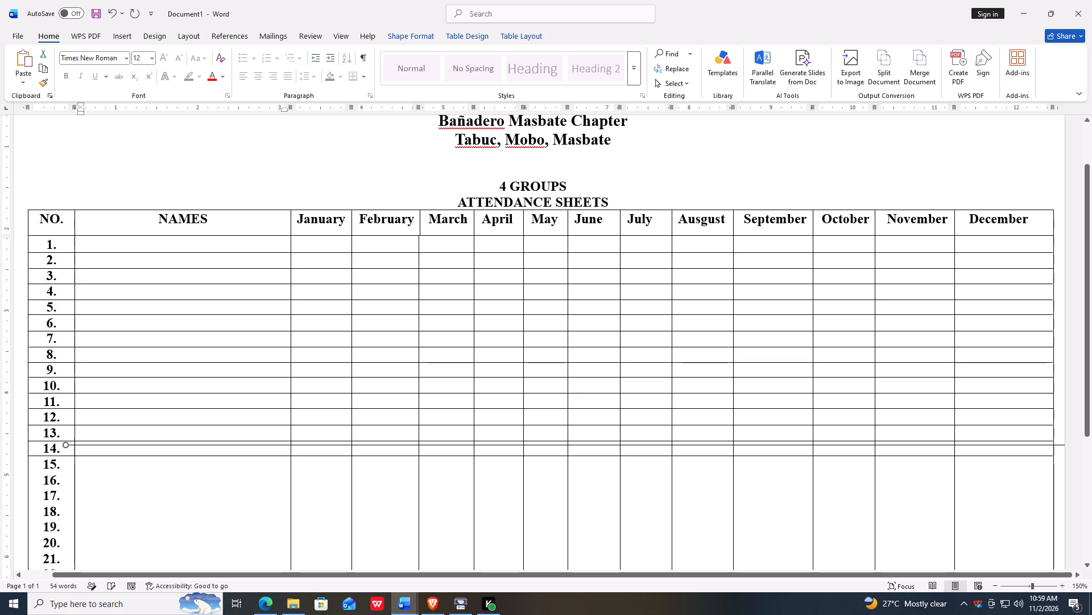
pyautogui.press('Down')
pyautogui.press('Down')
pyautogui.press('Down')
pyautogui.press('Down')
pyautogui.press('Down')
pyautogui.press('Down')
pyautogui.press('Down')
pyautogui.press('Down')
pyautogui.press('Down')
pyautogui.press('Down')
pyautogui.press('Down')
pyautogui.press('Down')
pyautogui.press('Down')
pyautogui.press('Down')
pyautogui.press('Down')
pyautogui.press('Down')
pyautogui.press('Down')
pyautogui.press('Left')
pyautogui.press('Up')
pyautogui.press('Up')
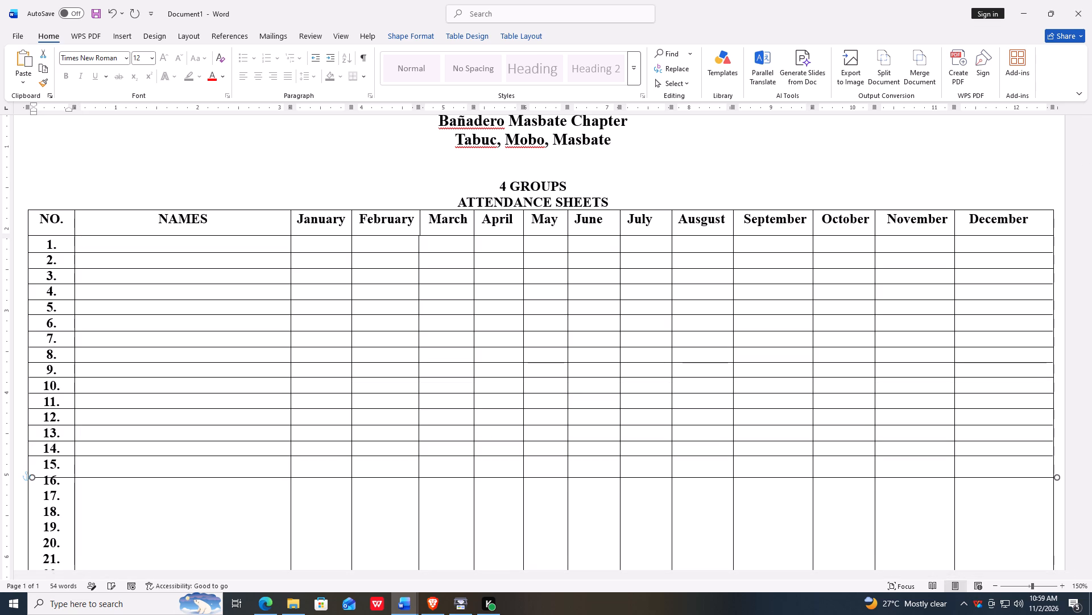
pyautogui.press('Up')
pyautogui.press('Up')
pyautogui.press('Up')
pyautogui.press('Up')
pyautogui.press('Up')
pyautogui.press('Up')
pyautogui.press('Up')
pyautogui.press('Up')
pyautogui.press('Up')
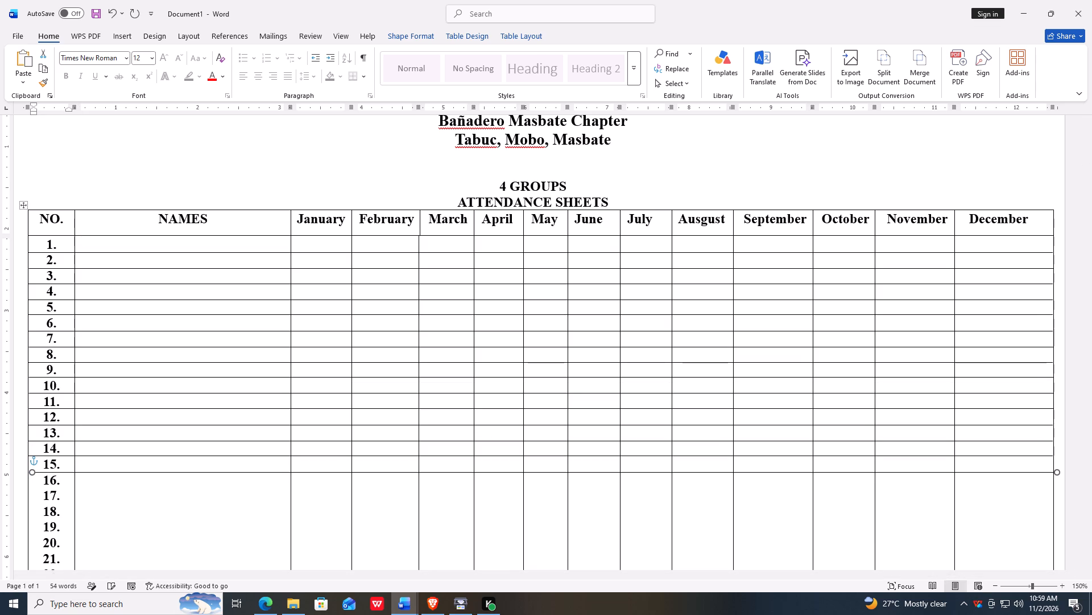
pyautogui.press('Left')
pyautogui.press('Left')
pyautogui.press('Left')
pyautogui.press('Left')
pyautogui.press('Left')
pyautogui.press('Left')
pyautogui.press('Left')
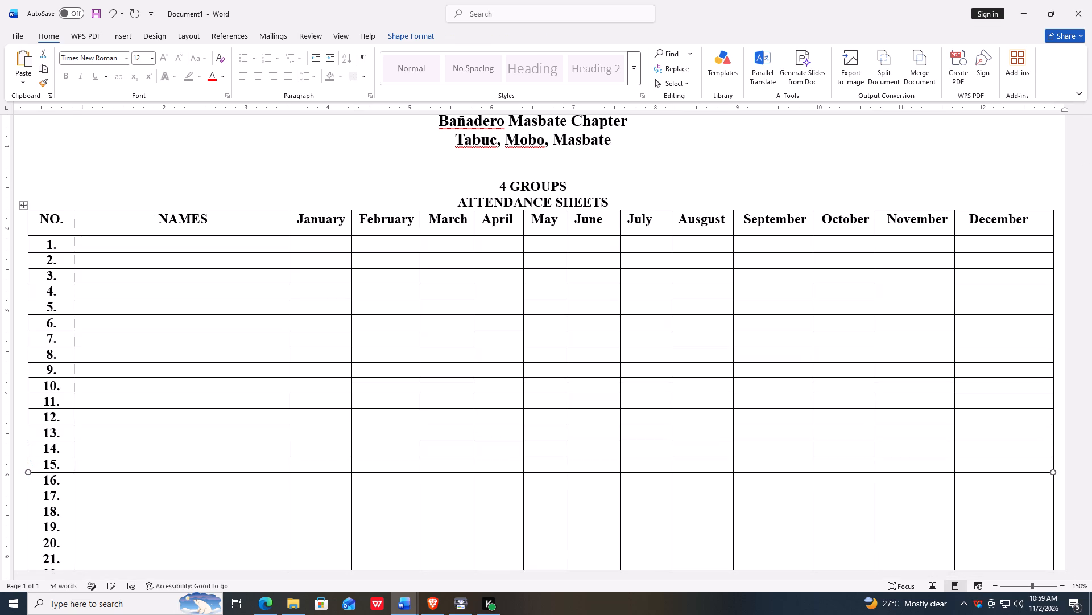
pyautogui.press('Right')
# Paste the copied line into the NAMES column and move it between entries 16 and 17, aligned with the table's side borders.
pyautogui.click(153, 491)
pyautogui.hotkey('ctrl', 'v')
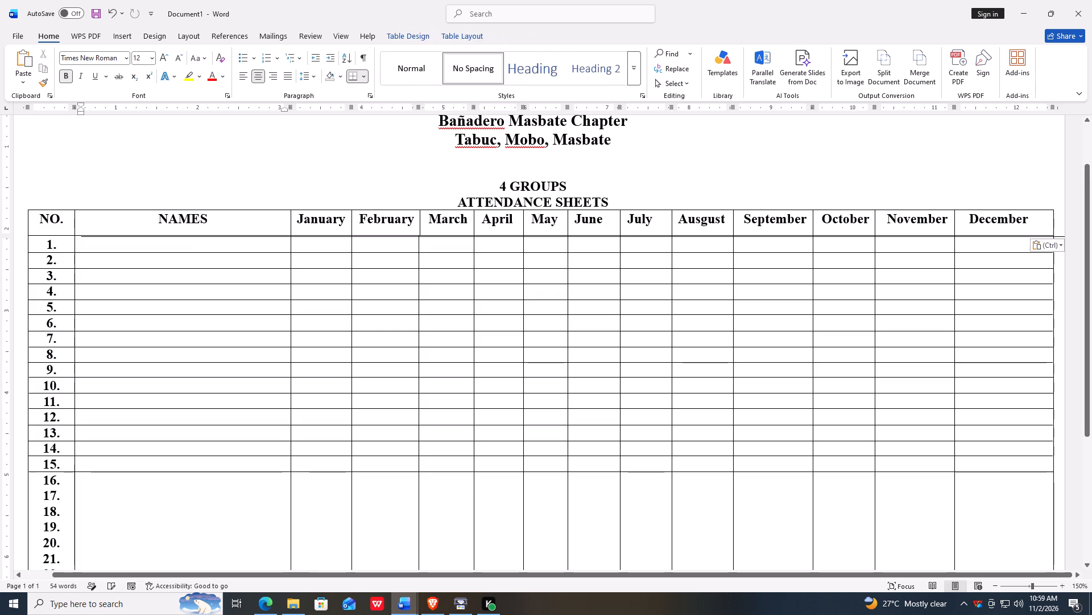
pyautogui.press('Down')
pyautogui.press('Down')
pyautogui.press('Down')
pyautogui.press('Down')
pyautogui.press('Down')
pyautogui.press('Down')
pyautogui.press('Down')
pyautogui.press('Down')
pyautogui.press('Down')
pyautogui.press('Down')
pyautogui.press('Down')
pyautogui.press('Down')
pyautogui.press('Down')
pyautogui.press('Down')
pyautogui.press('Down')
pyautogui.press('Down')
pyautogui.press('Down')
pyautogui.press('Down')
pyautogui.press('Down')
pyautogui.press('Down')
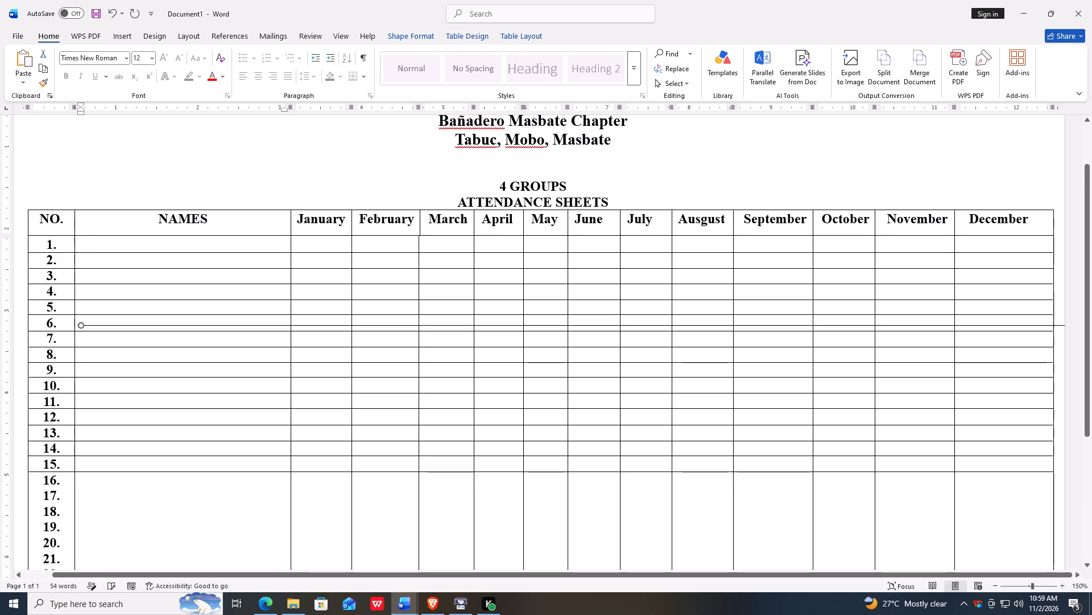
pyautogui.press('Down')
pyautogui.press('Down')
pyautogui.press('Down')
pyautogui.press('Down')
pyautogui.press('Down')
pyautogui.press('Down')
pyautogui.press('Down')
pyautogui.press('Down')
pyautogui.press('Down')
pyautogui.press('Down')
pyautogui.press('Down')
pyautogui.press('Down')
pyautogui.press('Down')
pyautogui.press('Down')
pyautogui.press('Down')
pyautogui.press('Down')
pyautogui.press('Down')
pyautogui.press('Down')
pyautogui.press('Down')
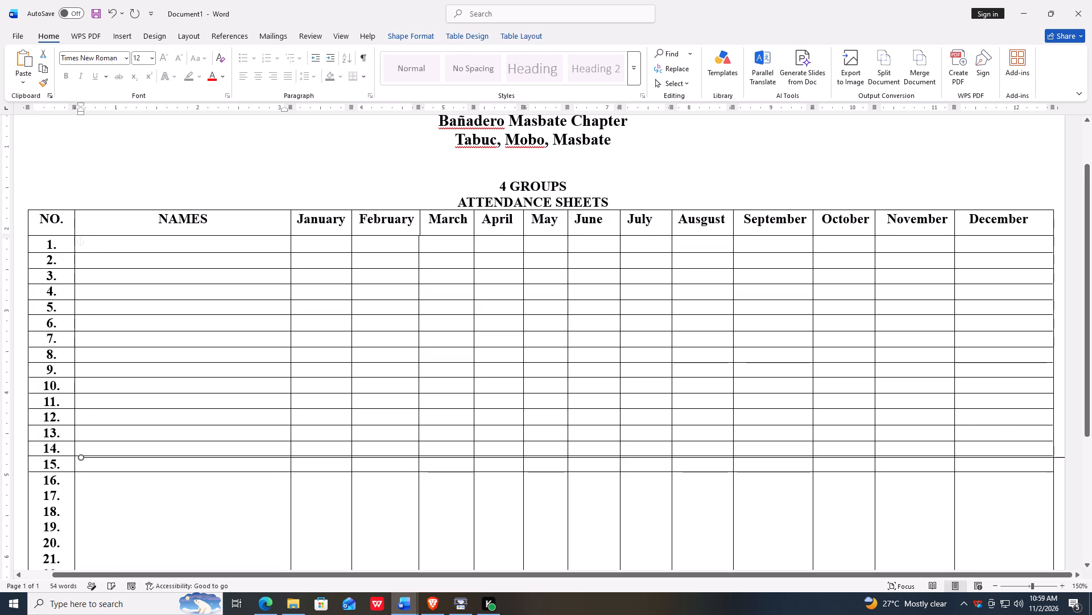
pyautogui.press('Left')
pyautogui.press('Left')
pyautogui.press('Left')
pyautogui.press('Left')
pyautogui.press('Left')
pyautogui.press('Left')
pyautogui.press('Left')
pyautogui.press('Left')
pyautogui.press('Left')
pyautogui.press('Left')
pyautogui.press('Left')
pyautogui.press('Left')
pyautogui.press('Left')
pyautogui.press('Left')
pyautogui.press('Left')
pyautogui.press('Left')
pyautogui.press('Left')
pyautogui.press('Left')
pyautogui.press('Left')
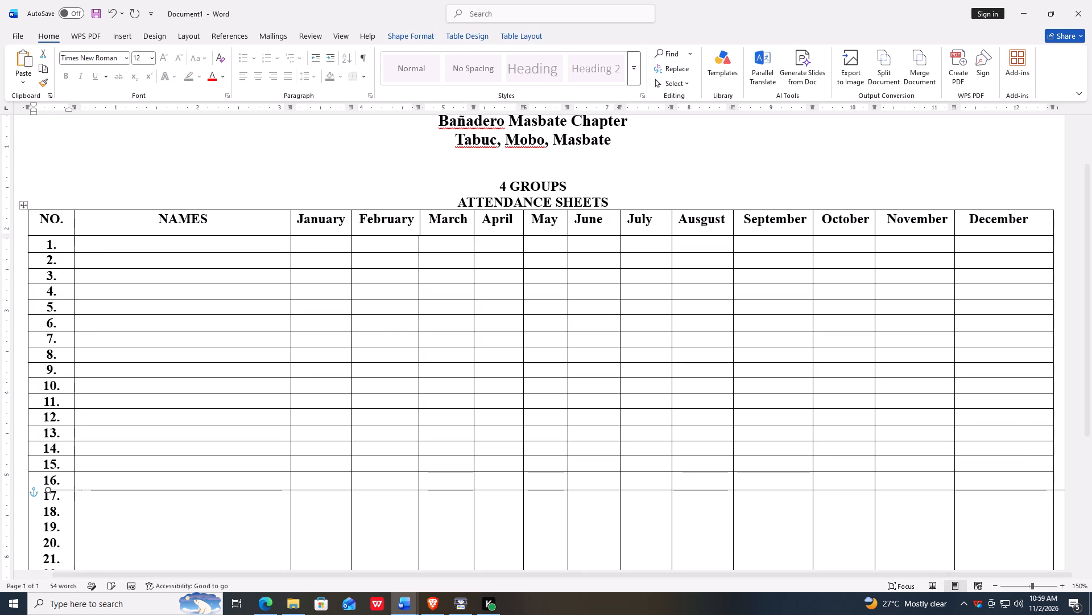
pyautogui.press('Up')
pyautogui.press('Up')
pyautogui.press('Up')
pyautogui.press('Left')
pyautogui.press('Left')
pyautogui.press('Left')
pyautogui.press('Left')
pyautogui.press('Left')
pyautogui.press('Left')
pyautogui.press('Left')
pyautogui.press('Left')
pyautogui.press('Left')
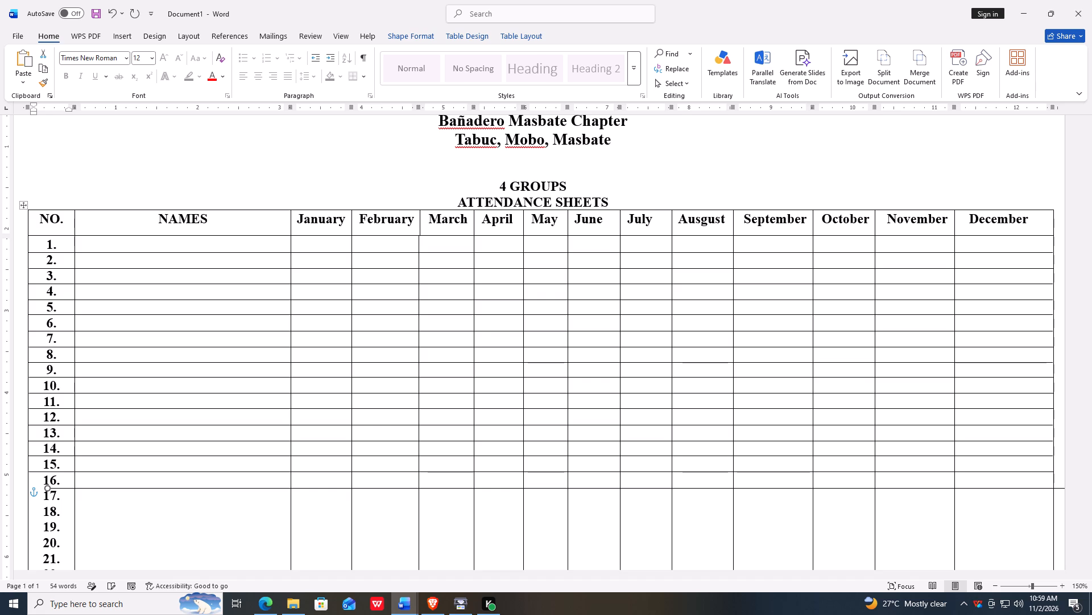
pyautogui.press('Up')
pyautogui.press('Left')
pyautogui.press('Down')
pyautogui.press('Left')
pyautogui.press('Left')
pyautogui.press('Left')
pyautogui.press('Left')
pyautogui.press('Left')
pyautogui.press('Left')
pyautogui.press('Left')
pyautogui.press('Left')
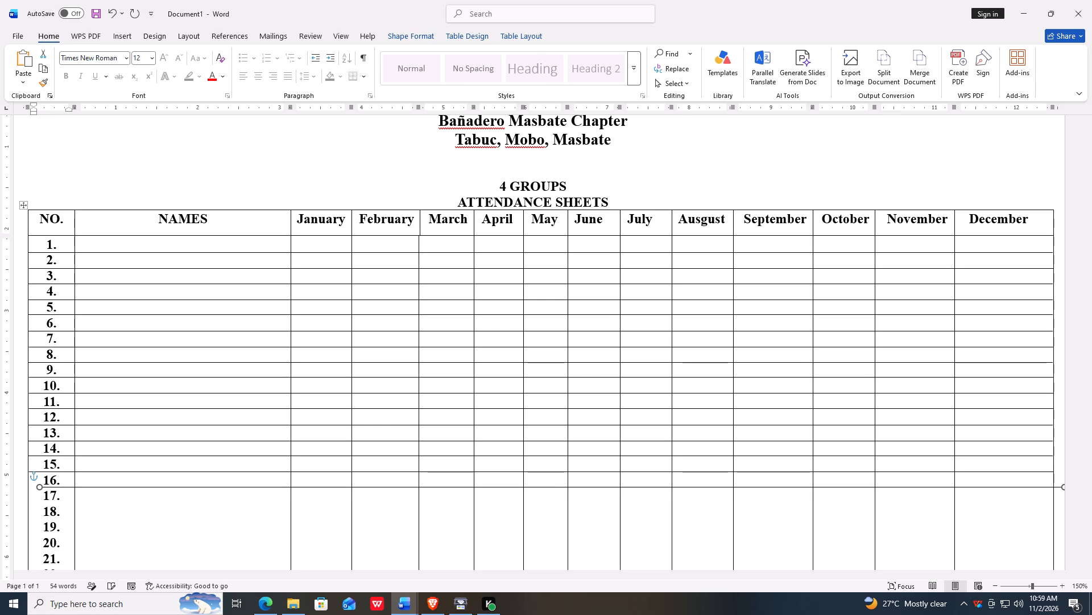
pyautogui.press('Left')
pyautogui.press('Left')
pyautogui.press('Left')
pyautogui.press('Left')
pyautogui.press('Left')
pyautogui.press('Left')
pyautogui.press('Left')
pyautogui.press('Left')
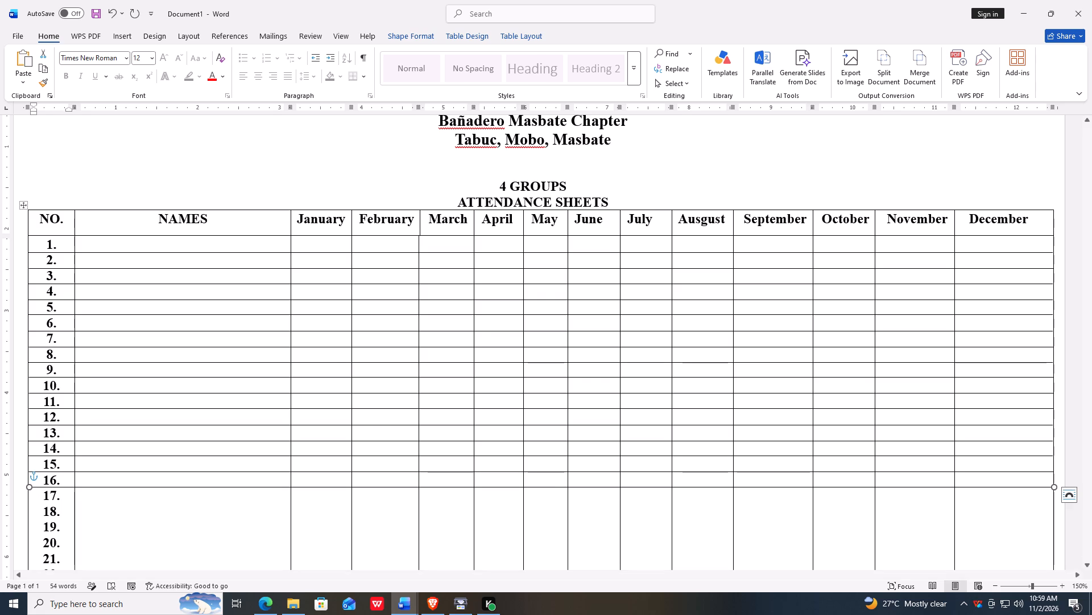
# Paste the copied line into the NAMES column and move it between entries 17 and 18, aligned with the table's side borders.
pyautogui.click(154, 523)
pyautogui.scroll(-3, 150, 521)
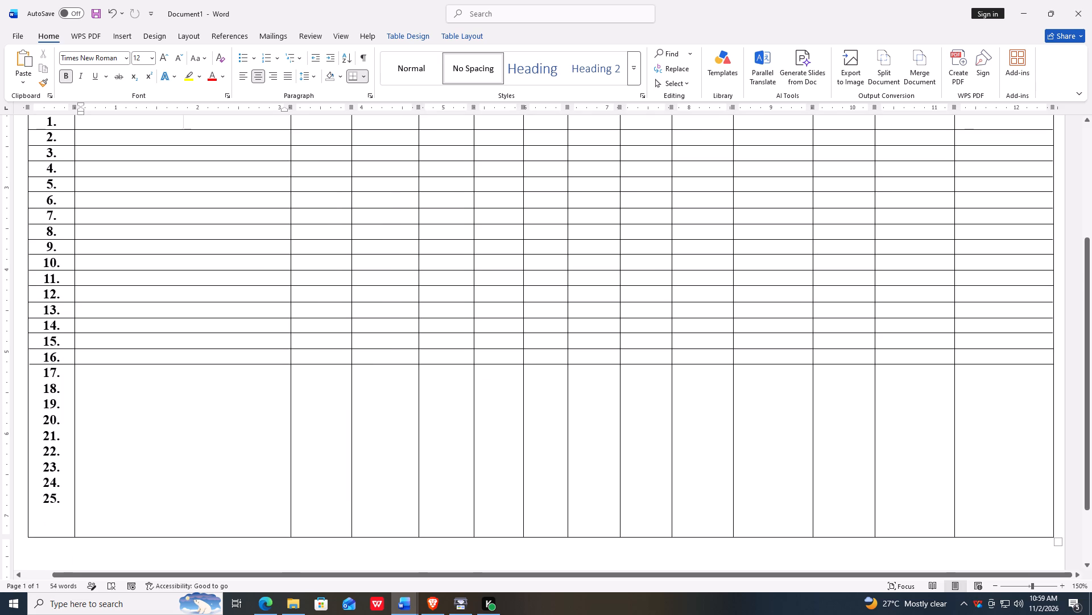
pyautogui.hotkey('ctrl', 'v')
pyautogui.press('Down')
pyautogui.press('Down')
pyautogui.press('Down')
pyautogui.press('Down')
pyautogui.press('Down')
pyautogui.press('Down')
pyautogui.press('Down')
pyautogui.press('Down')
pyautogui.press('Down')
pyautogui.press('Down')
pyautogui.press('Down')
pyautogui.press('Down')
pyautogui.press('Down')
pyautogui.press('Down')
pyautogui.press('Down')
pyautogui.press('Down')
pyautogui.press('Down')
pyautogui.press('Down')
pyautogui.press('Down')
pyautogui.press('Down')
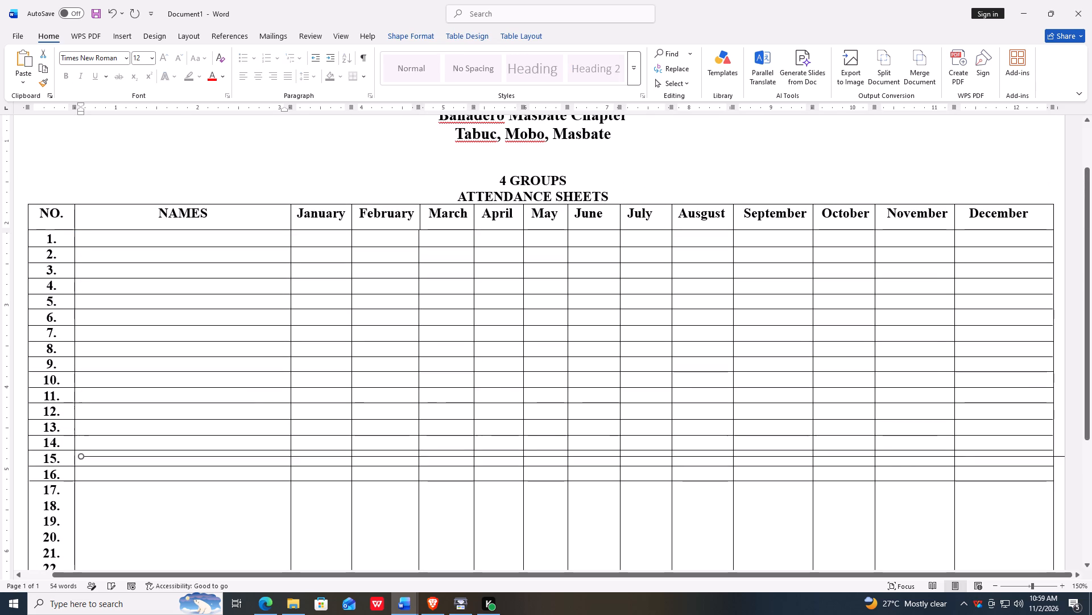
pyautogui.press('Left')
pyautogui.press('Left')
pyautogui.press('Left')
pyautogui.press('Left')
pyautogui.press('Left')
pyautogui.press('Left')
pyautogui.press('Left')
pyautogui.press('Left')
pyautogui.press('Left')
pyautogui.press('Left')
pyautogui.press('Left')
pyautogui.press('Left')
pyautogui.press('Left')
pyautogui.press('Left')
pyautogui.press('Left')
pyautogui.press('Left')
pyautogui.press('Left')
pyautogui.press('Left')
pyautogui.press('Left')
pyautogui.press('Left')
pyautogui.press('Up')
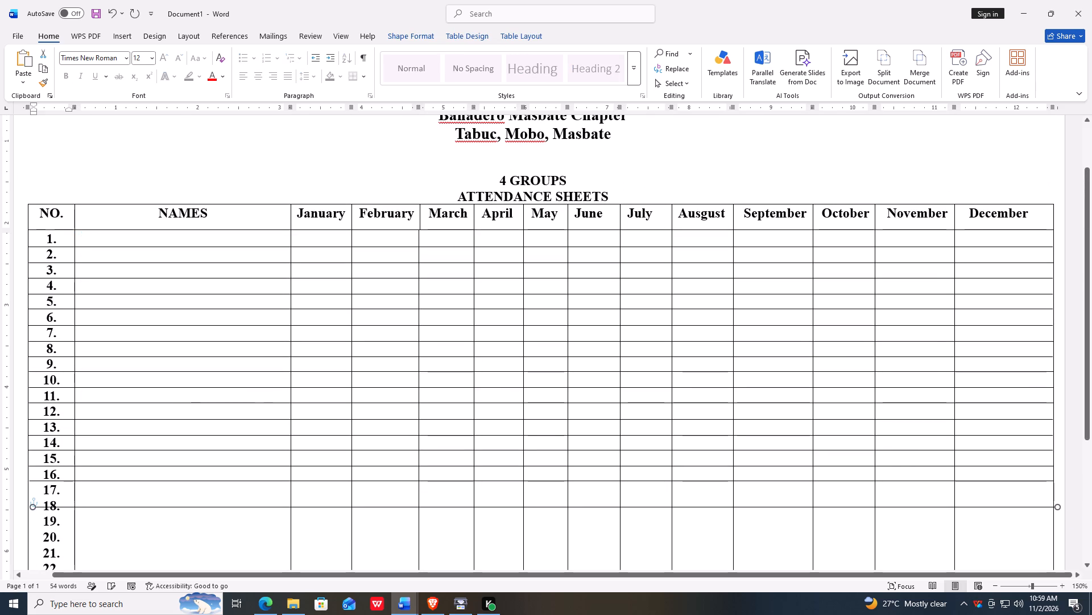
pyautogui.press('Up')
pyautogui.press('Up')
pyautogui.press('Up')
pyautogui.press('Up')
pyautogui.press('Up')
pyautogui.press('Up')
pyautogui.press('Up')
pyautogui.press('Up')
pyautogui.press('Up')
pyautogui.press('Up')
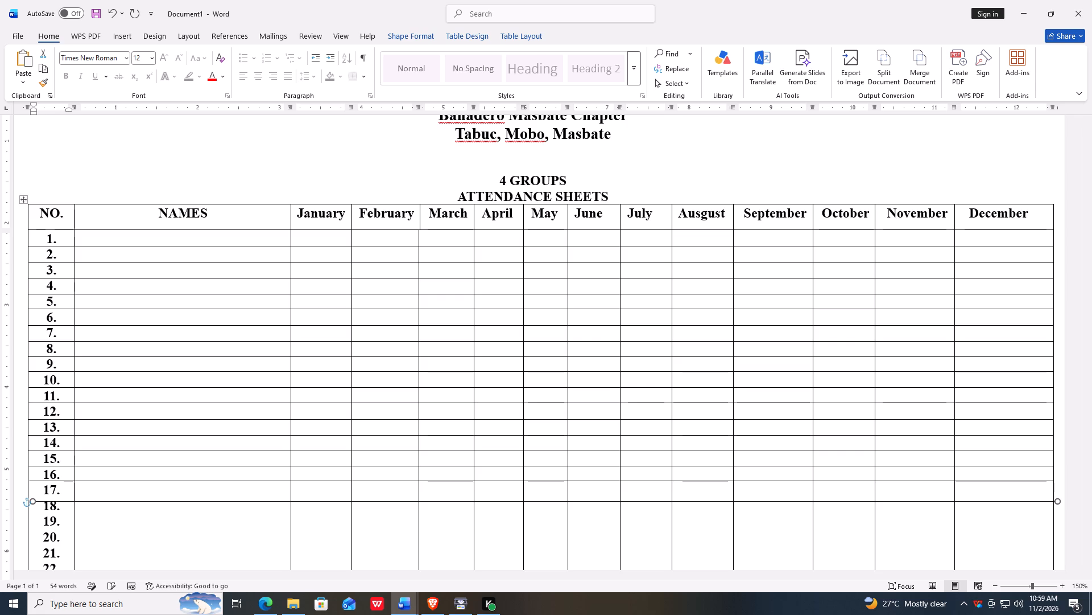
pyautogui.press('Up')
pyautogui.press('Up')
pyautogui.press('Up')
pyautogui.press('Up')
pyautogui.press('Up')
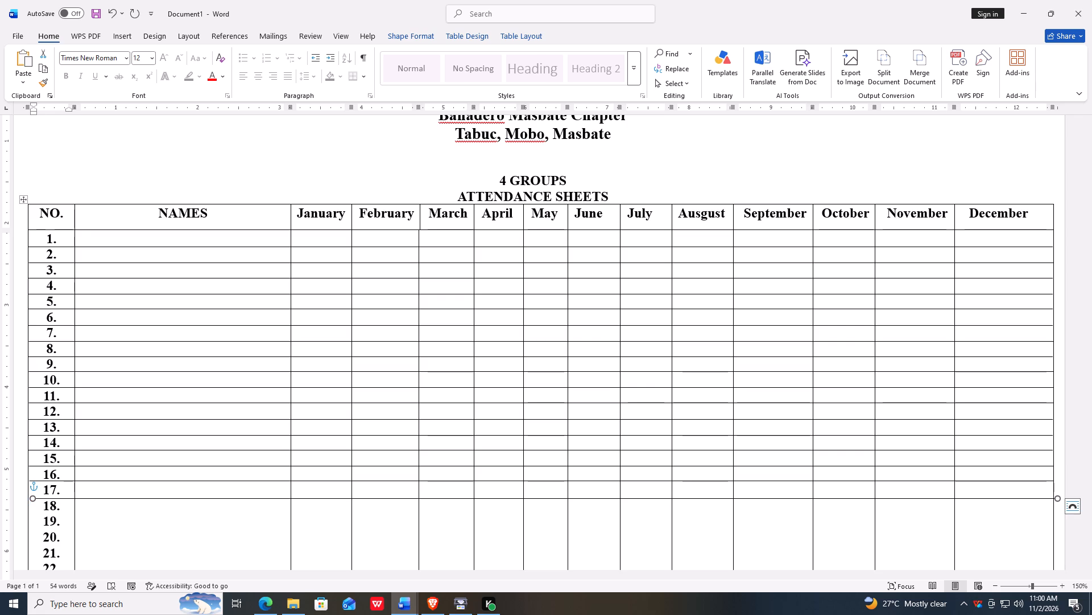
pyautogui.press('Up')
pyautogui.press('Left')
pyautogui.press('Left')
pyautogui.press('Left')
pyautogui.press('Left')
pyautogui.press('Left')
pyautogui.press('Left')
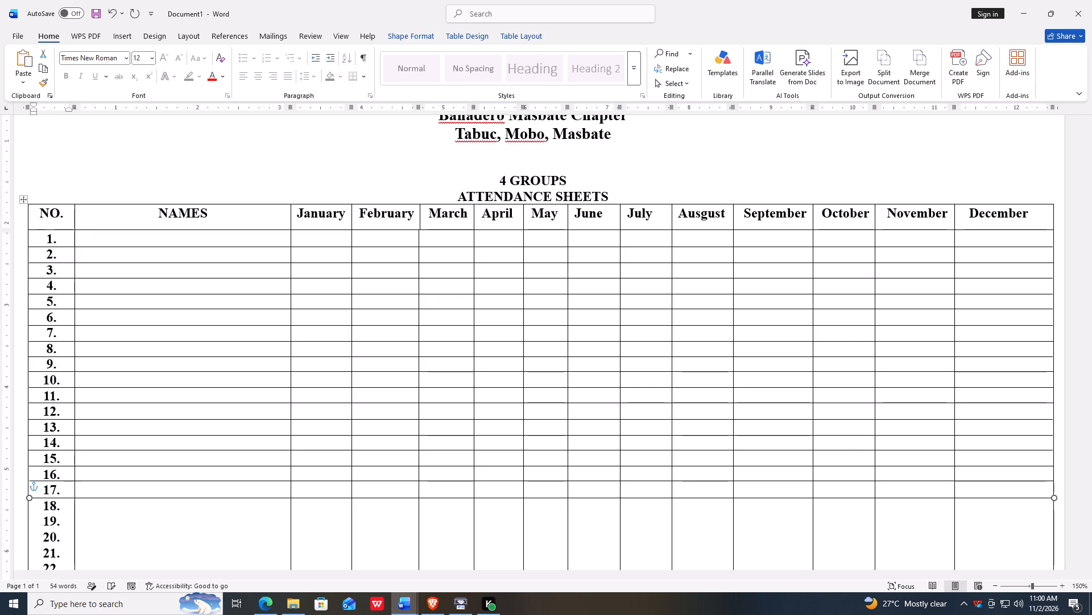
pyautogui.press('Left')
pyautogui.click(210, 534)
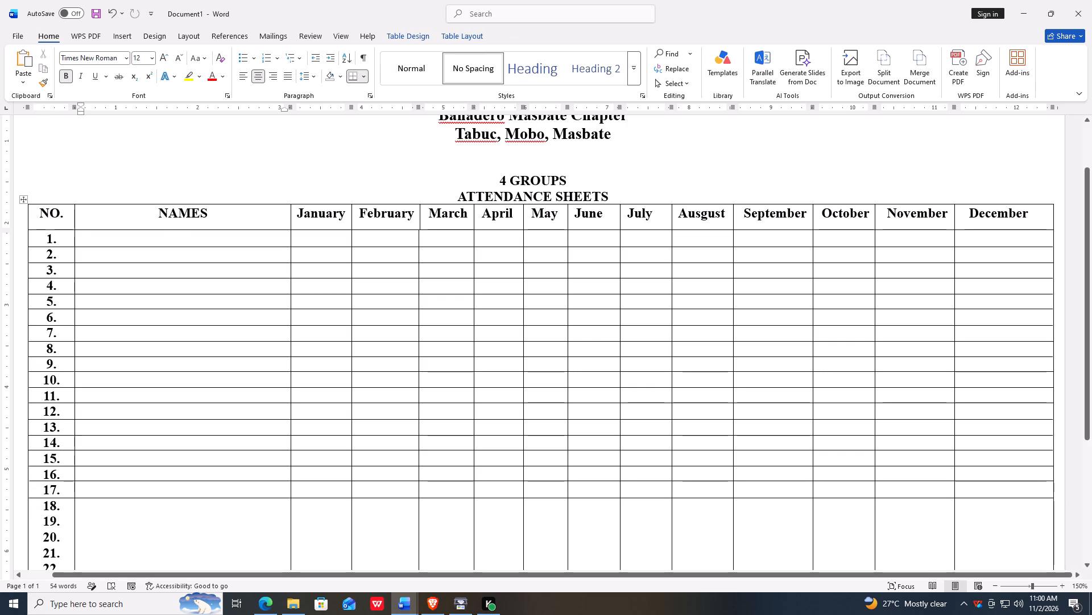
# Paste the copied line into the NAMES column and move it between entries 18 and 19, aligned with the table's side borders.
pyautogui.hotkey('ctrl', 'v')
pyautogui.press('Down')
pyautogui.press('Down')
pyautogui.press('Down')
pyautogui.press('Down')
pyautogui.press('Down')
pyautogui.press('Down')
pyautogui.press('Down')
pyautogui.press('Down')
pyautogui.press('Down')
pyautogui.press('Down')
pyautogui.press('Down')
pyautogui.press('Down')
pyautogui.press('Down')
pyautogui.press('Down')
pyautogui.press('Down')
pyautogui.press('Down')
pyautogui.press('Down')
pyautogui.press('Down')
pyautogui.press('Down')
pyautogui.press('Down')
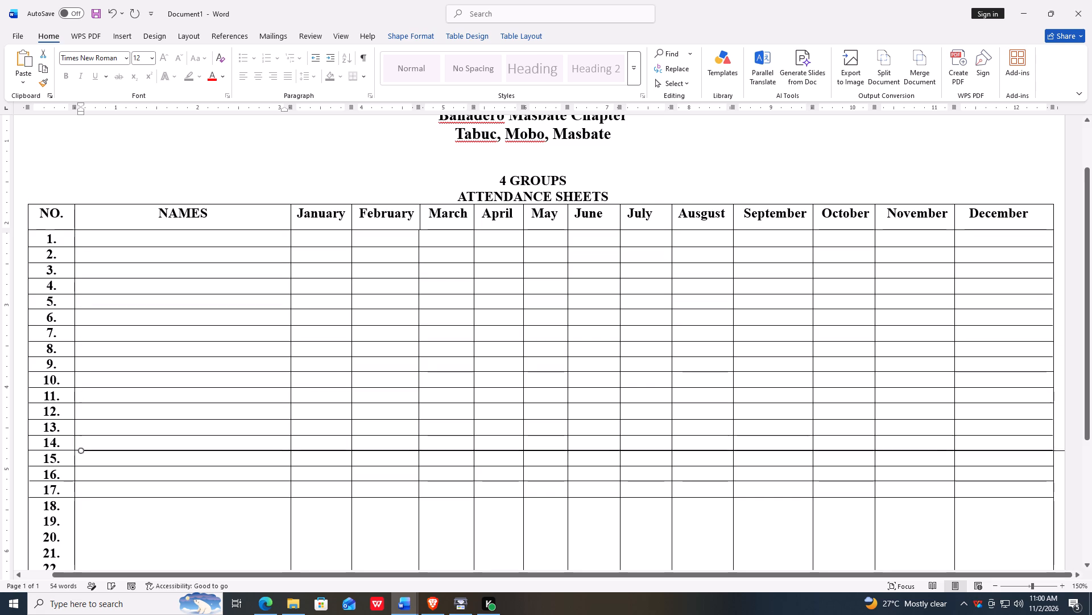
pyautogui.press('Left')
pyautogui.press('Left')
pyautogui.press('Left')
pyautogui.press('Left')
pyautogui.press('Left')
pyautogui.press('Left')
pyautogui.press('Left')
pyautogui.press('Left')
pyautogui.press('Left')
pyautogui.press('Left')
pyautogui.press('Left')
pyautogui.press('Left')
pyautogui.press('Left')
pyautogui.press('Left')
pyautogui.press('Left')
pyautogui.press('Left')
pyautogui.press('Left')
pyautogui.press('Left')
pyautogui.press('Left')
pyautogui.press('Left')
pyautogui.press('Up')
pyautogui.press('Up')
pyautogui.press('Up')
pyautogui.press('Up')
pyautogui.press('Up')
pyautogui.press('Up')
pyautogui.press('Up')
pyautogui.press('Up')
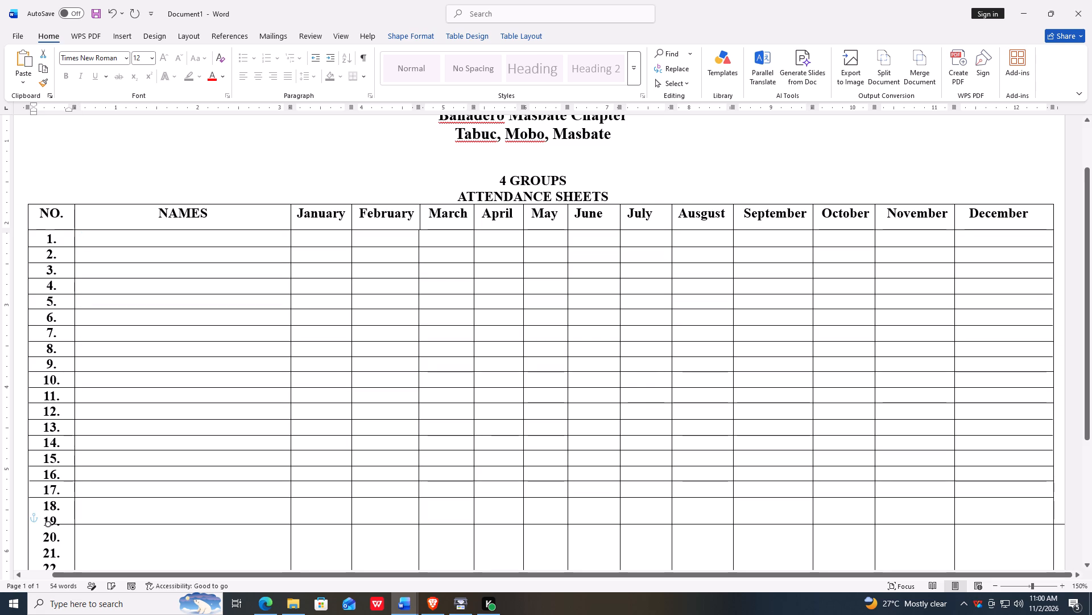
pyautogui.press('Up')
pyautogui.press('Up')
pyautogui.press('Up')
pyautogui.press('Up')
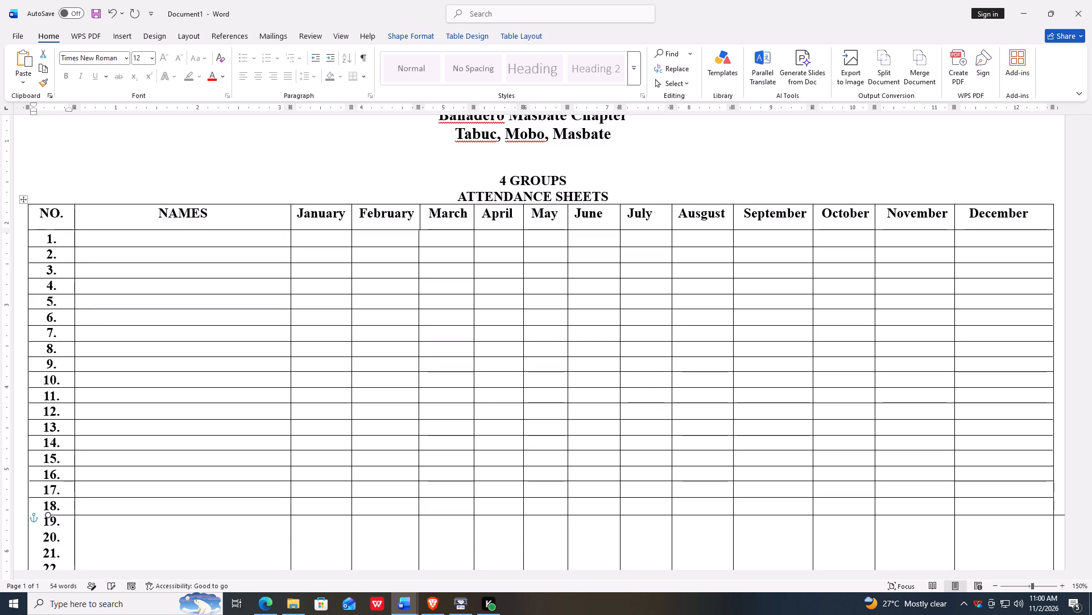
pyautogui.press('Up')
pyautogui.press('Left')
pyautogui.press('Left')
pyautogui.press('Left')
pyautogui.press('Left')
pyautogui.press('Left')
pyautogui.press('Left')
pyautogui.press('Left')
pyautogui.press('Left')
pyautogui.press('Left')
pyautogui.press('Left')
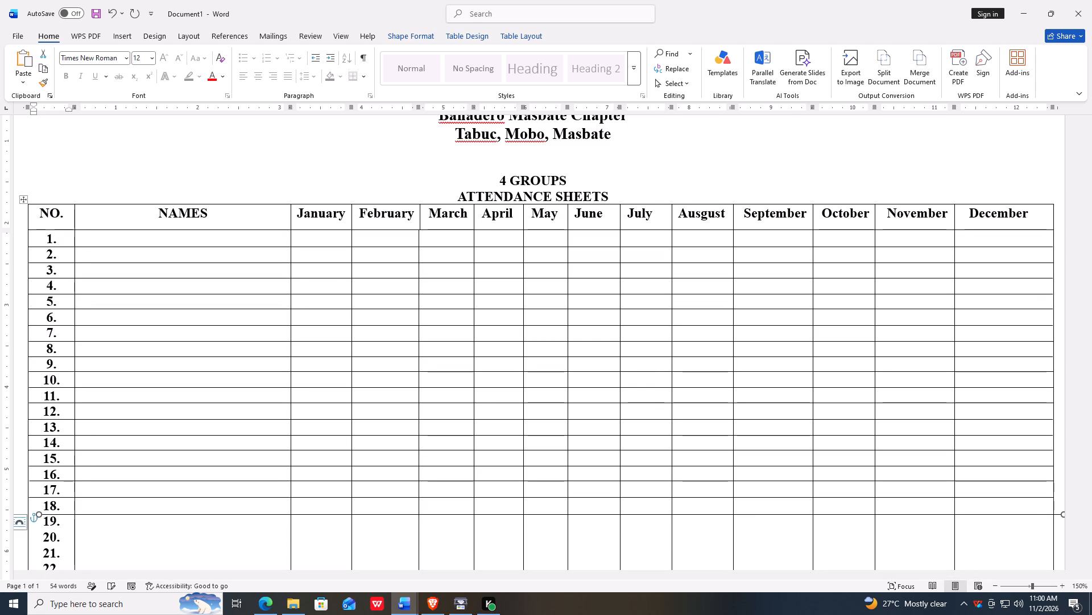
pyautogui.press('Left')
pyautogui.press('Left')
pyautogui.press('Left')
pyautogui.press('Left')
pyautogui.press('Left')
pyautogui.press('Left')
pyautogui.press('Left')
pyautogui.press('Left')
pyautogui.press('Left')
pyautogui.press('Left')
pyautogui.press('Left')
pyautogui.press('Left')
pyautogui.press('Left')
pyautogui.press('Left')
pyautogui.press('Left')
pyautogui.press('Left')
pyautogui.press('Left')
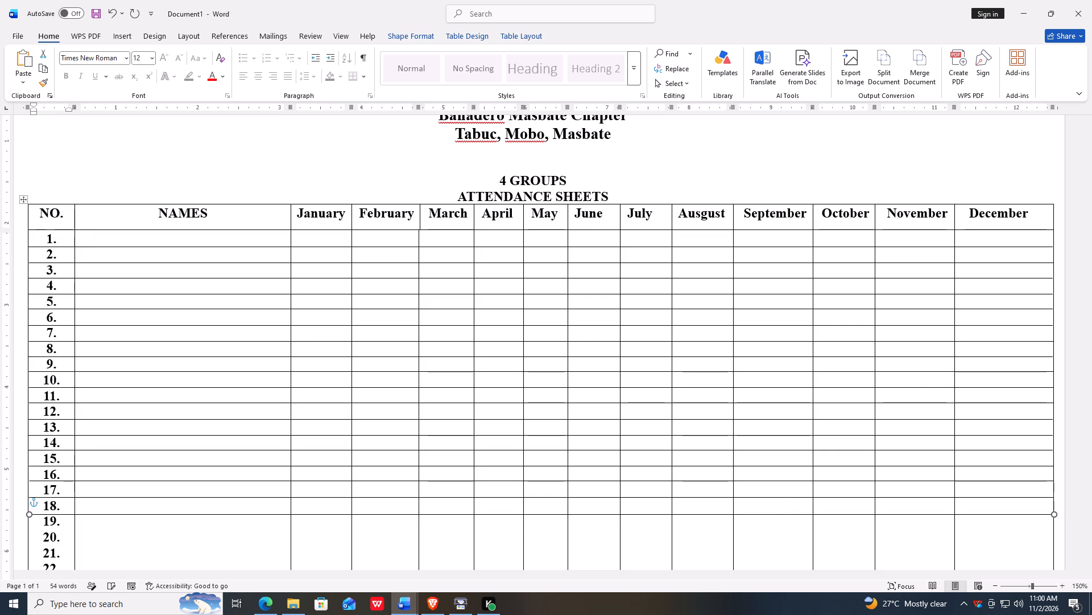
pyautogui.press('Left')
pyautogui.click(189, 538)
# Paste the copied line into the NAMES column and move it between entries 19 and 20, aligned with the table's side borders.
pyautogui.scroll(-2, 189, 538)
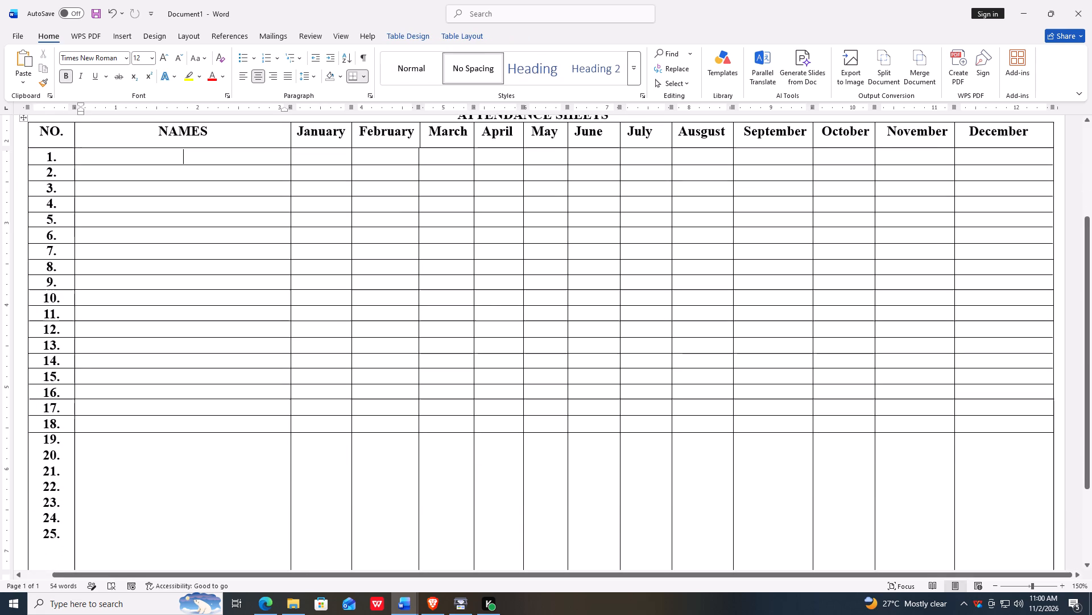
pyautogui.hotkey('ctrl', 'v')
pyautogui.press('Down')
pyautogui.press('Down')
pyautogui.press('Down')
pyautogui.press('Down')
pyautogui.press('Down')
pyautogui.press('Down')
pyautogui.press('Down')
pyautogui.press('Down')
pyautogui.press('Down')
pyautogui.press('Down')
pyautogui.press('Down')
pyautogui.press('Down')
pyautogui.press('Down')
pyautogui.press('Down')
pyautogui.press('Down')
pyautogui.press('Down')
pyautogui.press('Down')
pyautogui.press('Down')
pyautogui.press('Down')
pyautogui.press('Down')
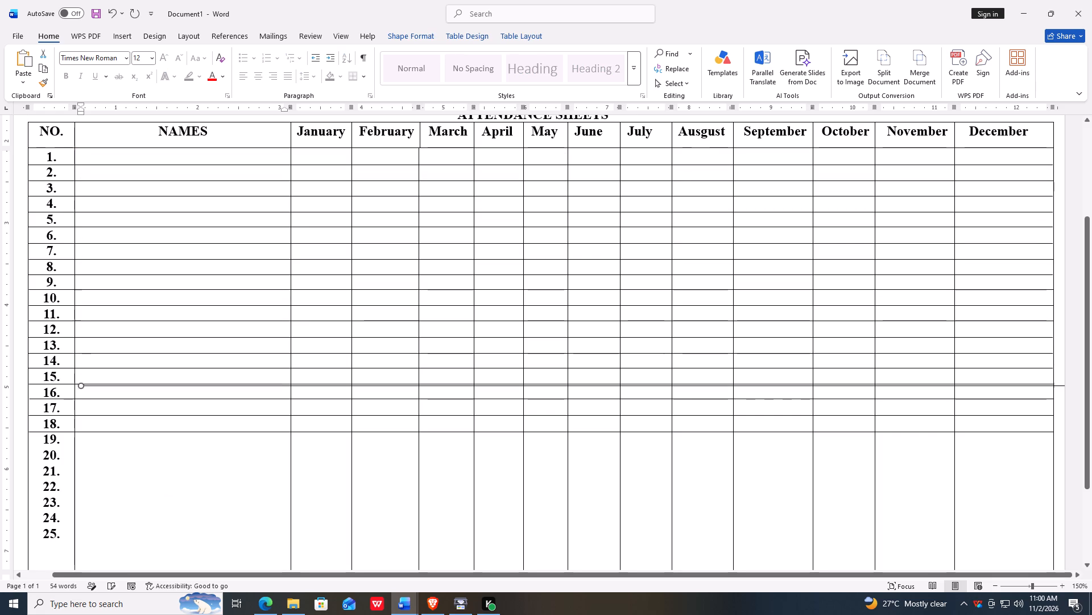
pyautogui.press('Left')
pyautogui.press('Left')
pyautogui.press('Left')
pyautogui.press('Left')
pyautogui.press('Left')
pyautogui.press('Left')
pyautogui.press('Left')
pyautogui.press('Left')
pyautogui.press('Left')
pyautogui.press('Left')
pyautogui.press('Left')
pyautogui.press('Left')
pyautogui.press('Left')
pyautogui.press('Left')
pyautogui.press('Left')
pyautogui.press('Left')
pyautogui.press('Left')
pyautogui.press('Left')
pyautogui.press('Left')
pyautogui.press('Left')
pyautogui.press('Down')
pyautogui.press('Down')
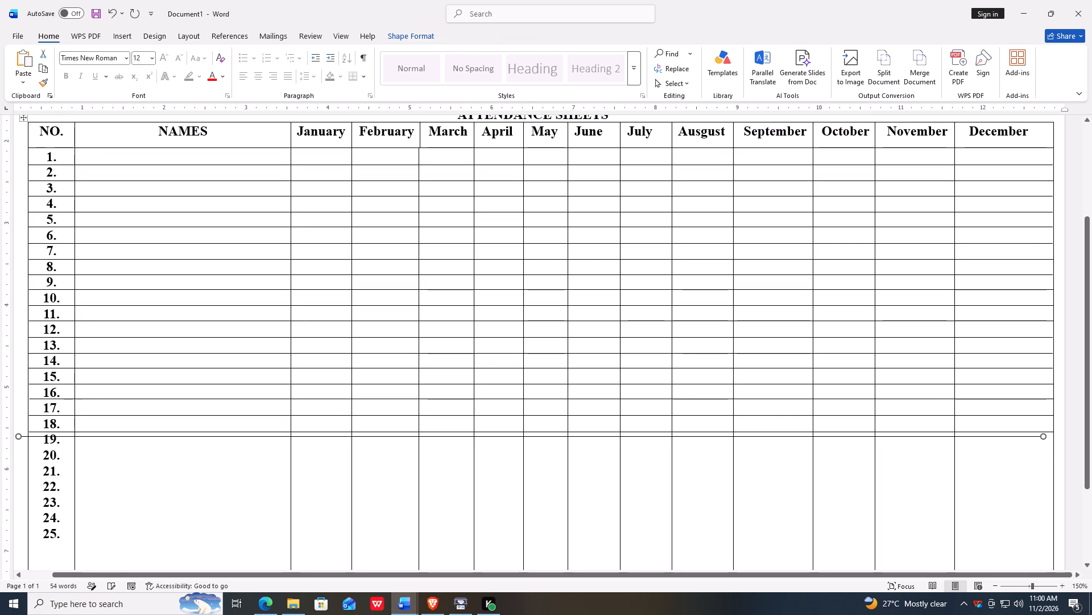
pyautogui.press('Down')
pyautogui.press('Down')
pyautogui.press('Down')
pyautogui.press('Down')
pyautogui.press('Down')
pyautogui.press('Down')
pyautogui.press('Down')
pyautogui.press('Down')
pyautogui.press('Down')
pyautogui.press('Down')
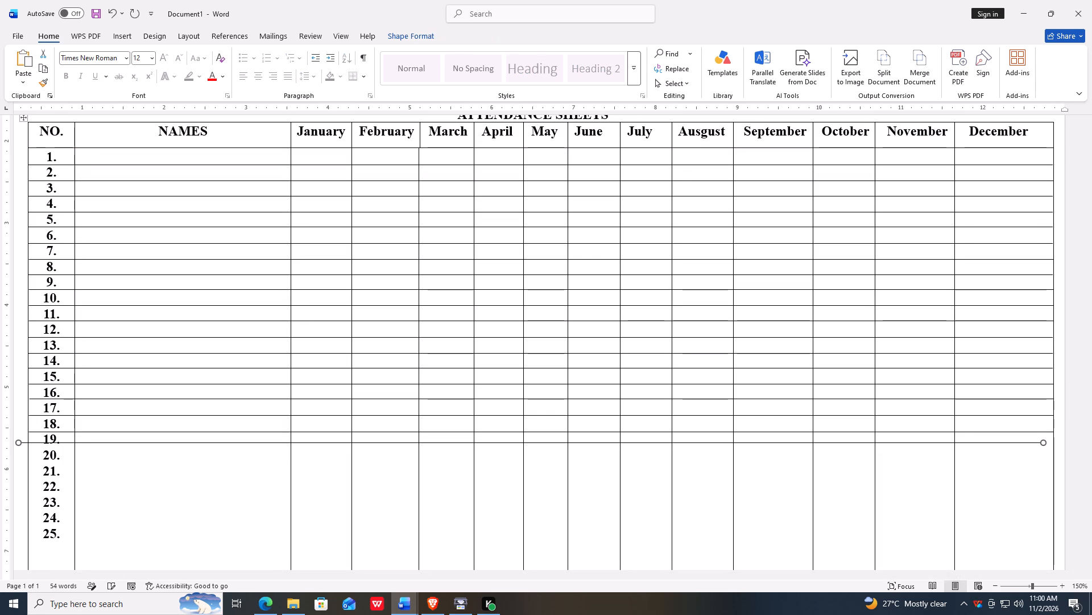
pyautogui.press('Down')
pyautogui.press('Down')
pyautogui.press('Down')
pyautogui.press('Down')
pyautogui.press('Down')
pyautogui.press('Down')
pyautogui.press('Down')
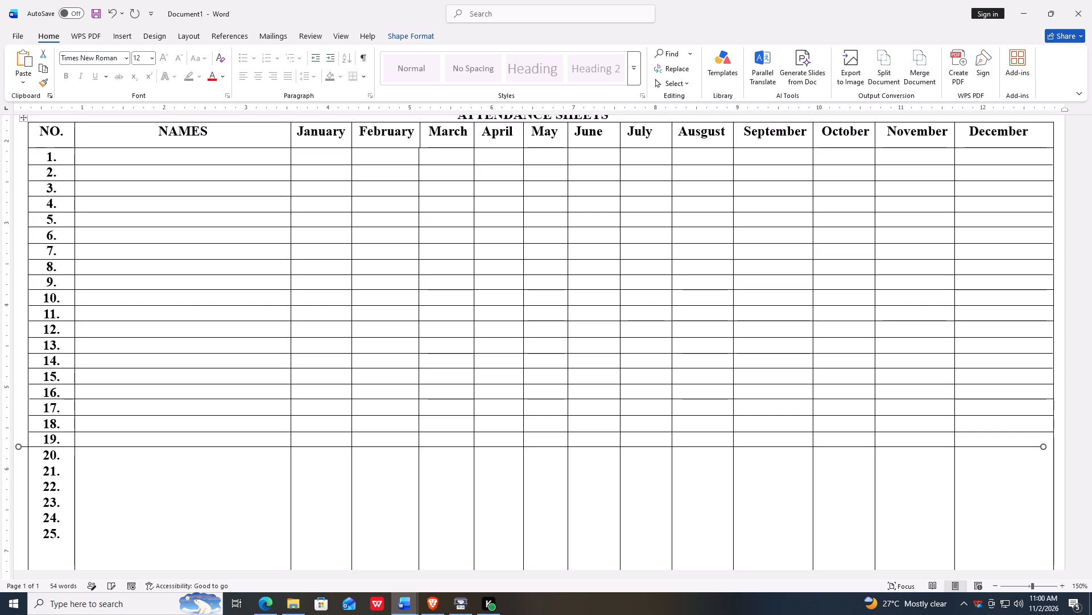
pyautogui.press('Right')
pyautogui.press('Right')
pyautogui.press('Right')
pyautogui.press('Right')
pyautogui.press('Right')
pyautogui.press('Right')
pyautogui.press('Right')
pyautogui.press('Right')
pyautogui.press('Right')
pyautogui.press('Right')
pyautogui.press('Left')
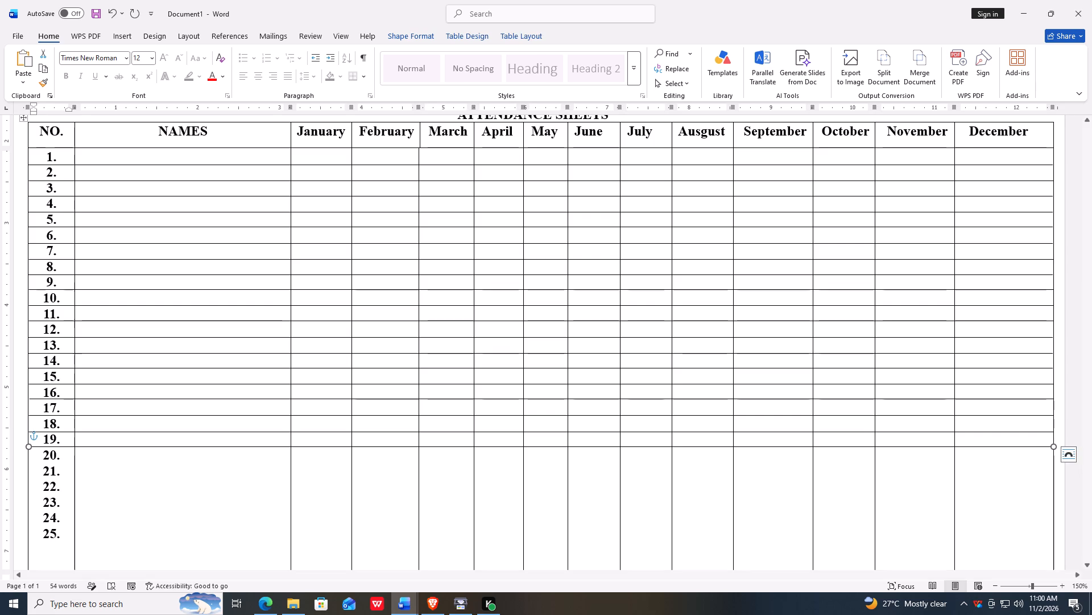
pyautogui.click(178, 509)
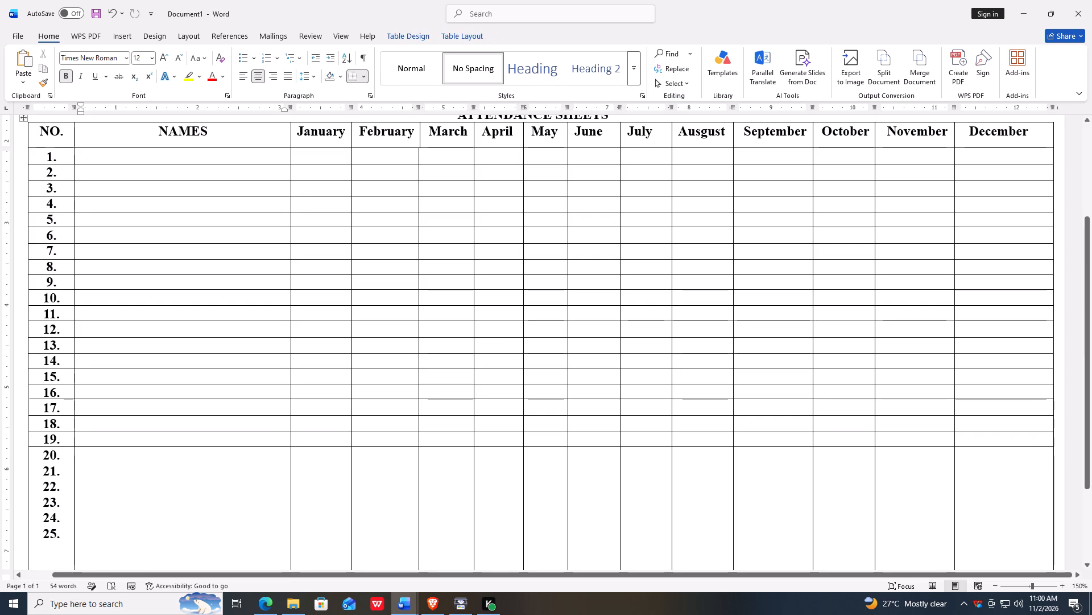
# Paste the copied line into the NAMES column and move it between entries 20 and 21, aligned with the table's side borders.
pyautogui.hotkey('ctrl', 'v')
pyautogui.press('Down')
pyautogui.press('Down')
pyautogui.press('Down')
pyautogui.press('Down')
pyautogui.press('Down')
pyautogui.press('Down')
pyautogui.press('Down')
pyautogui.press('Down')
pyautogui.press('Down')
pyautogui.press('Down')
pyautogui.press('Down')
pyautogui.press('Down')
pyautogui.press('Down')
pyautogui.press('Down')
pyautogui.press('Down')
pyautogui.press('Down')
pyautogui.press('Down')
pyautogui.press('Down')
pyautogui.press('Down')
pyautogui.press('Down')
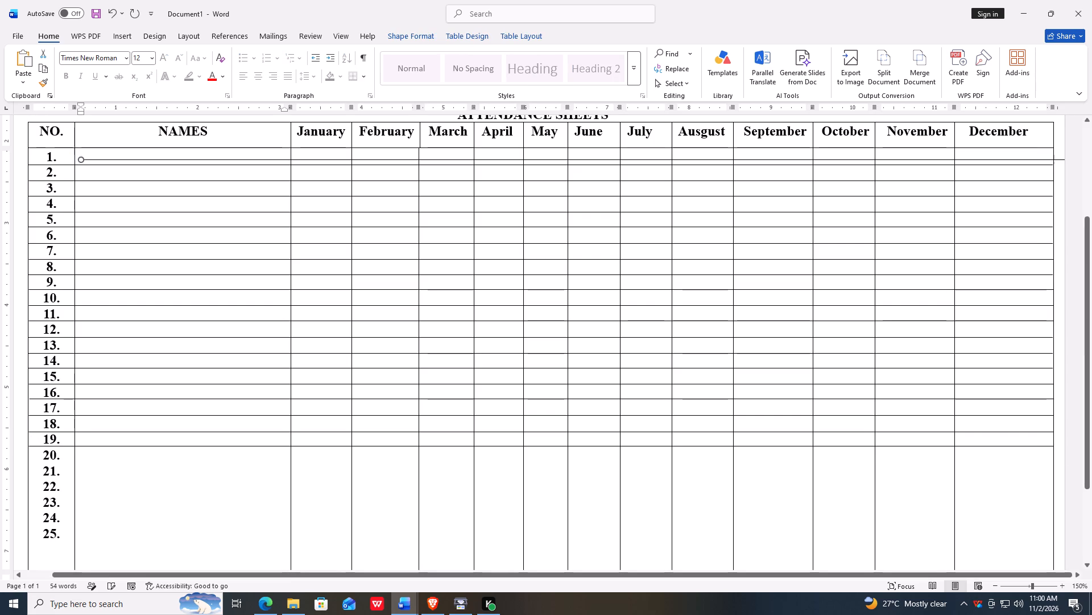
pyautogui.press('Left')
pyautogui.press('Left')
pyautogui.press('Left')
pyautogui.press('Left')
pyautogui.press('Left')
pyautogui.press('Left')
pyautogui.press('Left')
pyautogui.press('Left')
pyautogui.press('Left')
pyautogui.press('Left')
pyautogui.press('Left')
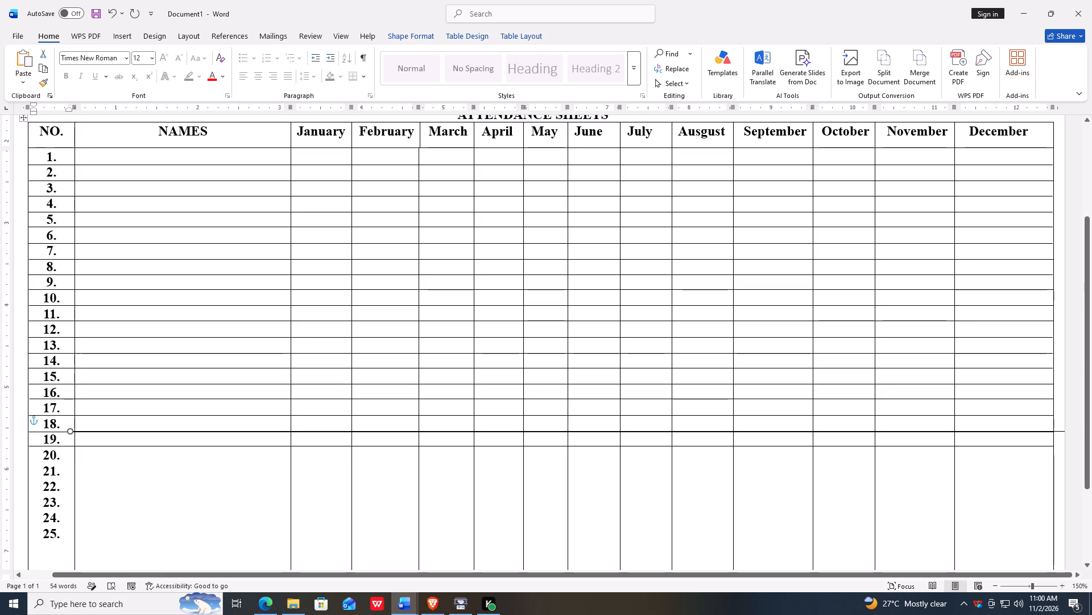
pyautogui.press('Down')
pyautogui.press('Down')
pyautogui.press('Down')
pyautogui.press('Down')
pyautogui.press('Down')
pyautogui.press('Down')
pyautogui.press('Down')
pyautogui.press('Down')
pyautogui.press('Down')
pyautogui.press('Down')
pyautogui.press('Down')
pyautogui.press('Down')
pyautogui.press('Down')
pyautogui.press('Down')
pyautogui.press('Down')
pyautogui.press('Down')
pyautogui.press('Down')
pyautogui.press('Down')
pyautogui.press('Left')
pyautogui.press('Left')
pyautogui.press('Left')
pyautogui.press('Left')
pyautogui.press('Left')
pyautogui.press('Left')
pyautogui.press('Left')
pyautogui.press('Left')
pyautogui.press('Left')
pyautogui.press('Left')
pyautogui.press('Left')
pyautogui.press('Left')
pyautogui.press('Left')
pyautogui.press('Left')
pyautogui.press('Left')
pyautogui.press('Left')
pyautogui.press('Left')
pyautogui.press('Left')
pyautogui.press('Left')
pyautogui.press('Left')
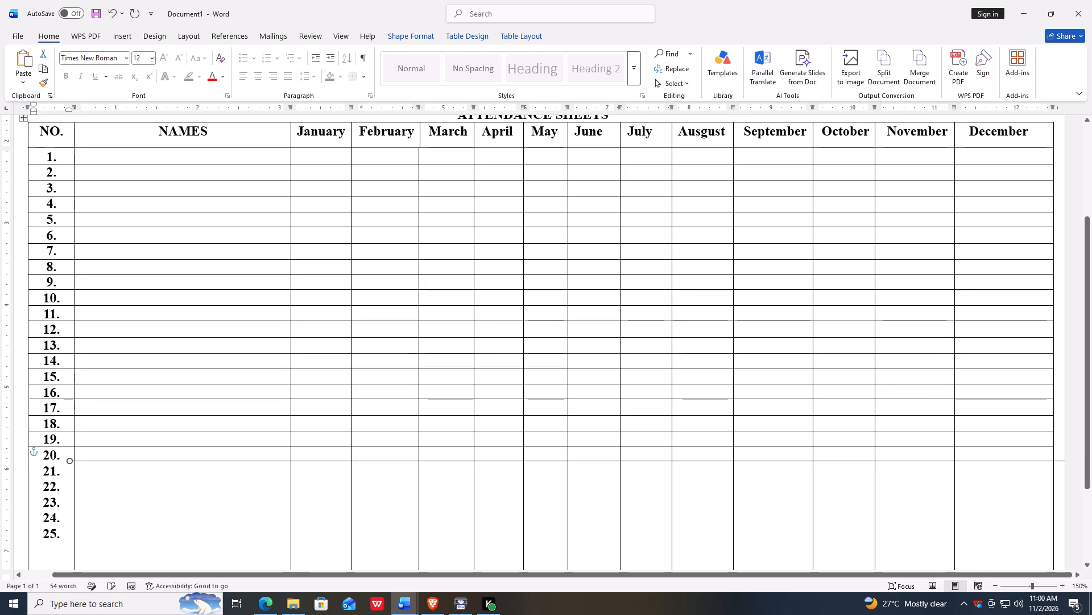
pyautogui.press('Down')
pyautogui.press('Down')
pyautogui.press('Up')
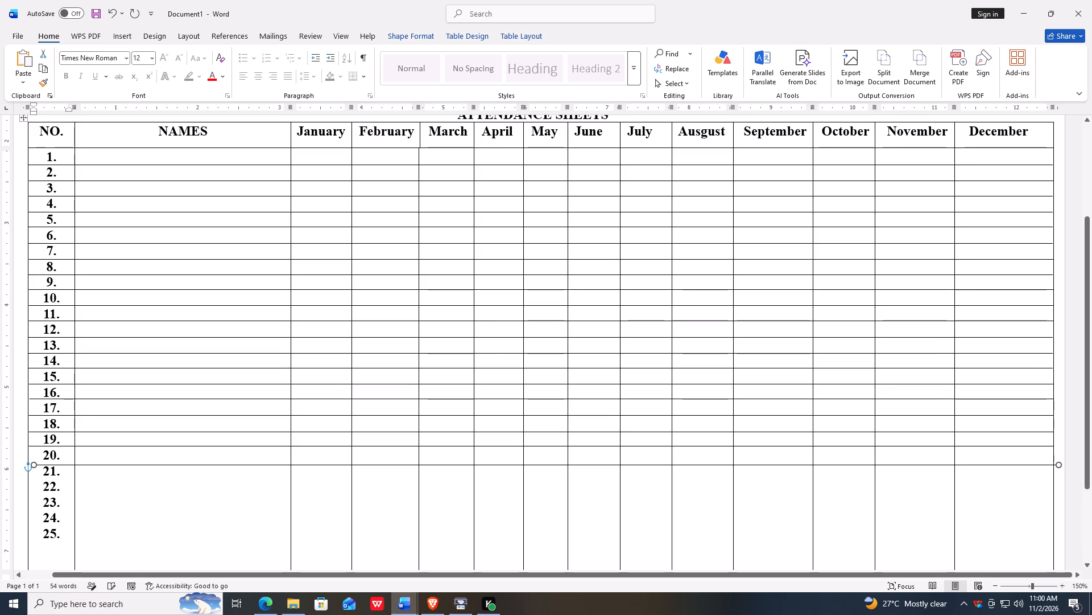
pyautogui.press('Up')
pyautogui.press('Up')
pyautogui.press('Up')
pyautogui.press('Up')
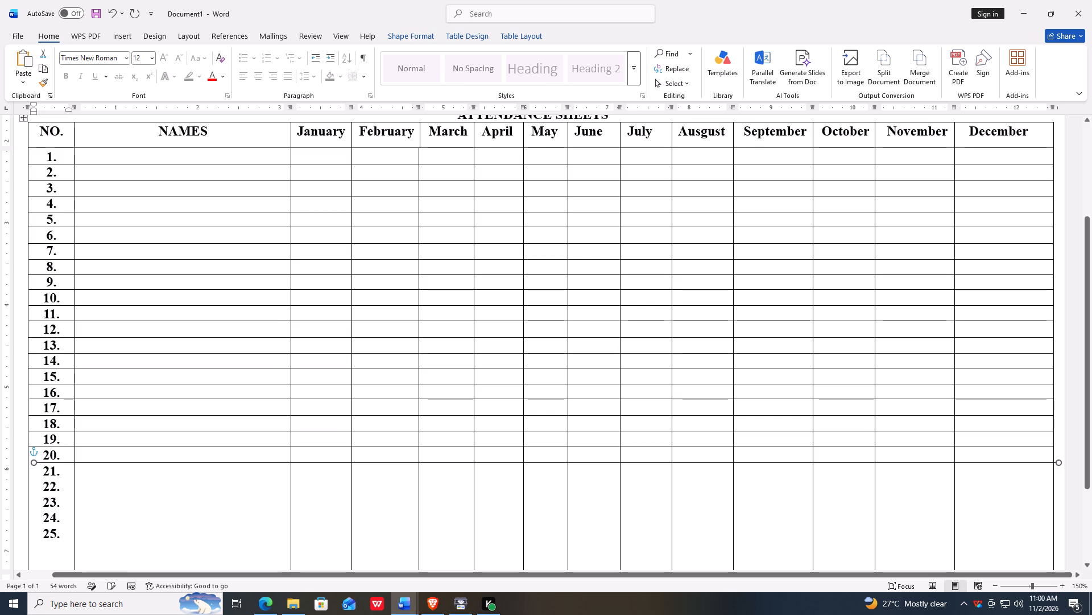
pyautogui.press('Up')
pyautogui.press('Left')
pyautogui.press('Left')
pyautogui.press('Left')
pyautogui.press('Left')
pyautogui.press('Left')
pyautogui.press('Left')
pyautogui.press('Left')
pyautogui.press('Left')
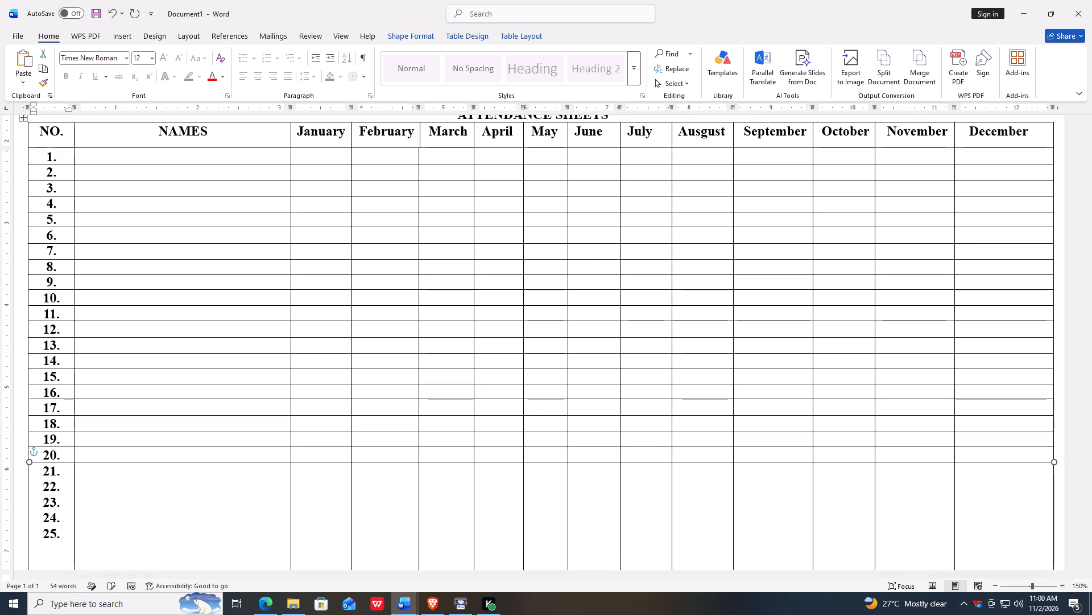
pyautogui.press('Left')
# Paste the copied line into the NAMES column and move it between entries 21 and 22, aligned with the table's side borders.
pyautogui.click(125, 503)
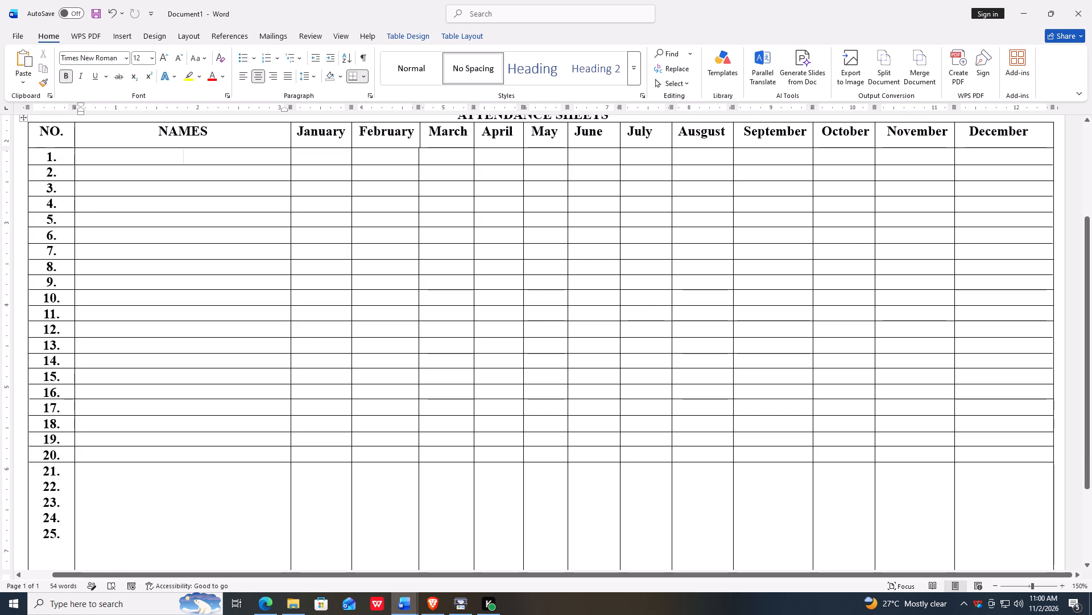
pyautogui.hotkey('ctrl', 'v')
pyautogui.press('Down')
pyautogui.press('Down')
pyautogui.press('Down')
pyautogui.press('Down')
pyautogui.press('Down')
pyautogui.press('Down')
pyautogui.press('Down')
pyautogui.press('Down')
pyautogui.press('Down')
pyautogui.press('Down')
pyautogui.press('Down')
pyautogui.press('Down')
pyautogui.press('Down')
pyautogui.press('Down')
pyautogui.press('Down')
pyautogui.press('Down')
pyautogui.press('Down')
pyautogui.press('Down')
pyautogui.press('Down')
pyautogui.press('Down')
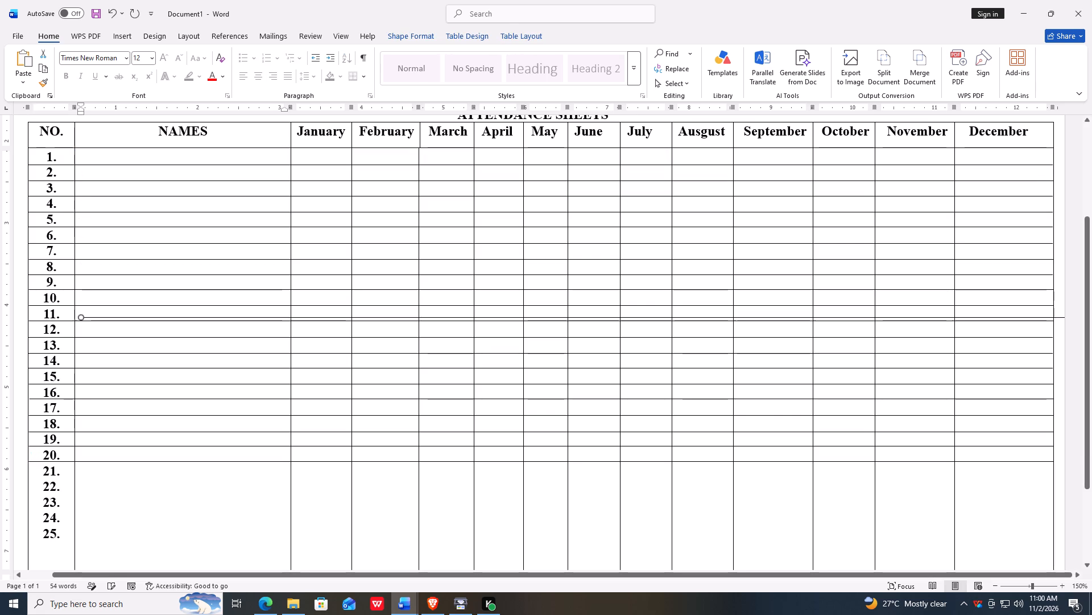
pyautogui.press('Left')
pyautogui.press('Left')
pyautogui.press('Left')
pyautogui.press('Left')
pyautogui.press('Left')
pyautogui.press('Left')
pyautogui.press('Left')
pyautogui.press('Left')
pyautogui.press('Left')
pyautogui.press('Left')
pyautogui.press('Left')
pyautogui.press('Left')
pyautogui.press('Left')
pyautogui.press('Left')
pyautogui.press('Left')
pyautogui.press('Left')
pyautogui.press('Left')
pyautogui.press('Left')
pyautogui.press('Left')
pyautogui.press('Left')
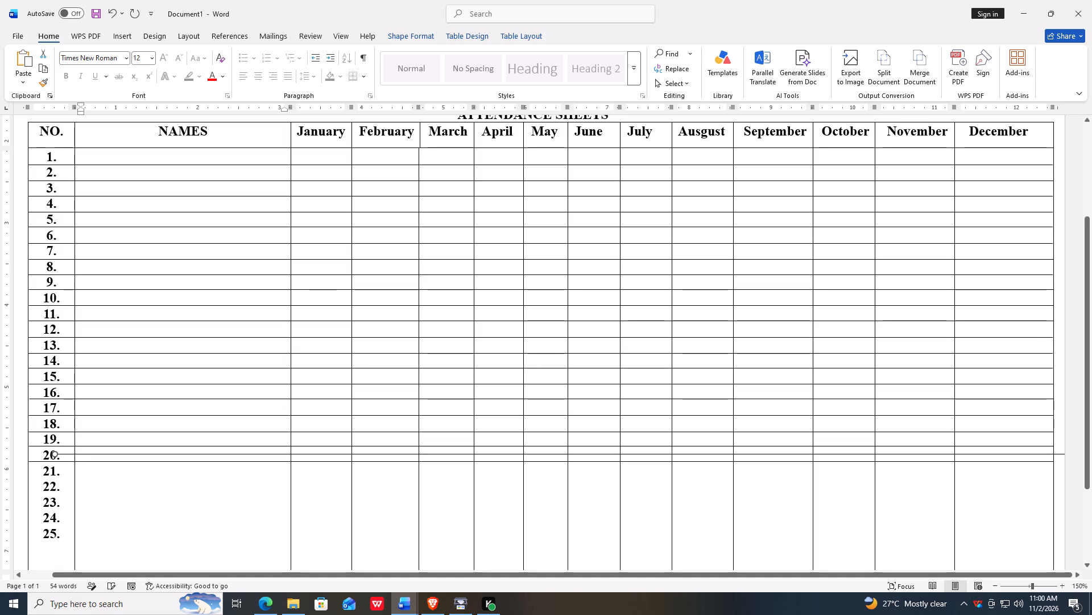
pyautogui.press('Down')
pyautogui.press('Down')
pyautogui.press('Down')
pyautogui.press('Down')
pyautogui.press('Down')
pyautogui.press('Down')
pyautogui.press('Down')
pyautogui.press('Down')
pyautogui.press('Down')
pyautogui.press('Down')
pyautogui.press('Down')
pyautogui.press('Down')
pyautogui.press('Down')
pyautogui.press('Down')
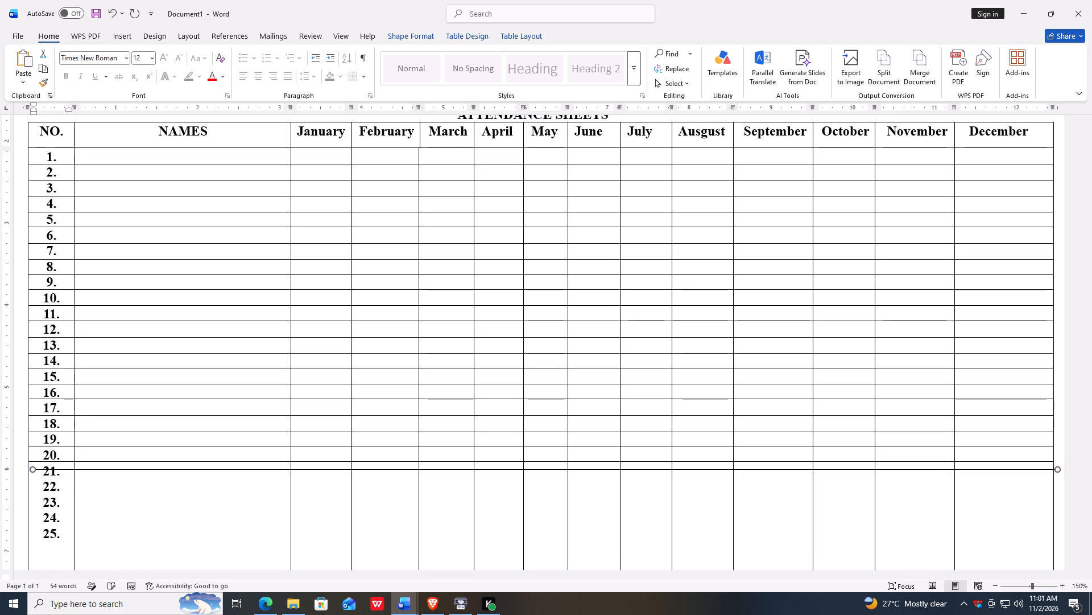
pyautogui.press('Down')
pyautogui.press('Down')
pyautogui.press('Down')
pyautogui.press('Down')
pyautogui.press('Down')
pyautogui.press('Down')
pyautogui.press('Down')
pyautogui.press('Down')
pyautogui.press('Down')
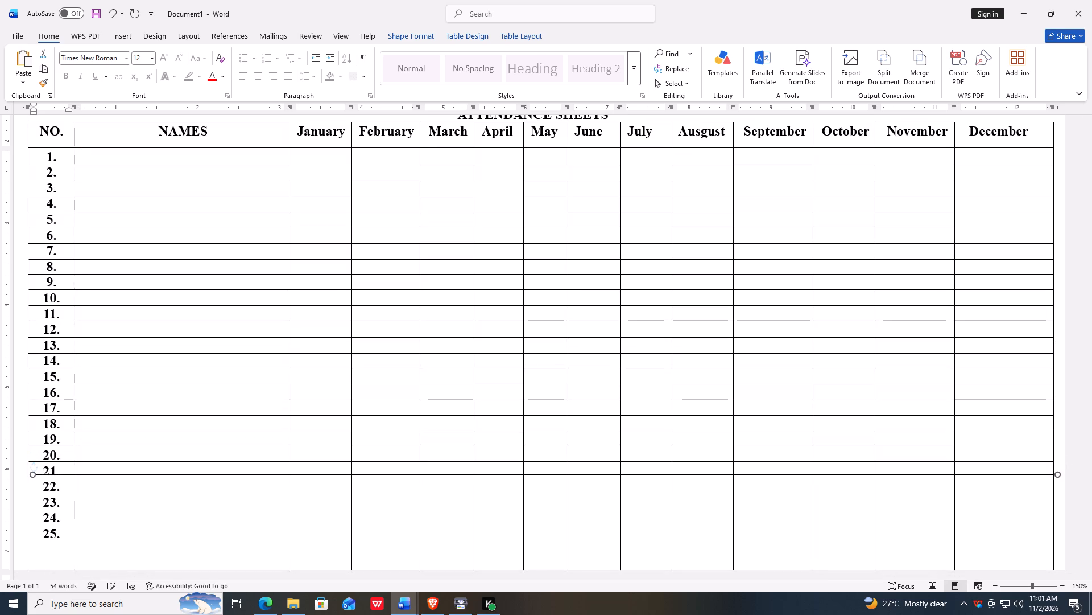
pyautogui.press('Down')
pyautogui.press('Down')
pyautogui.press('Down')
pyautogui.press('Down')
pyautogui.press('Down')
pyautogui.press('Left')
pyautogui.press('Left')
pyautogui.press('Left')
pyautogui.press('Left')
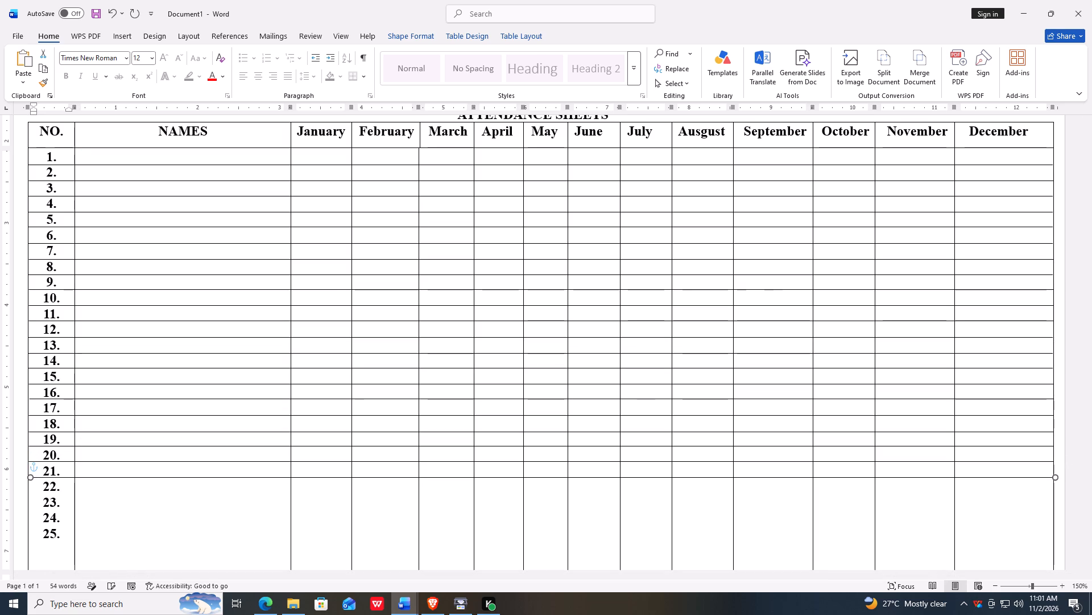
pyautogui.press('Left')
pyautogui.press('Left')
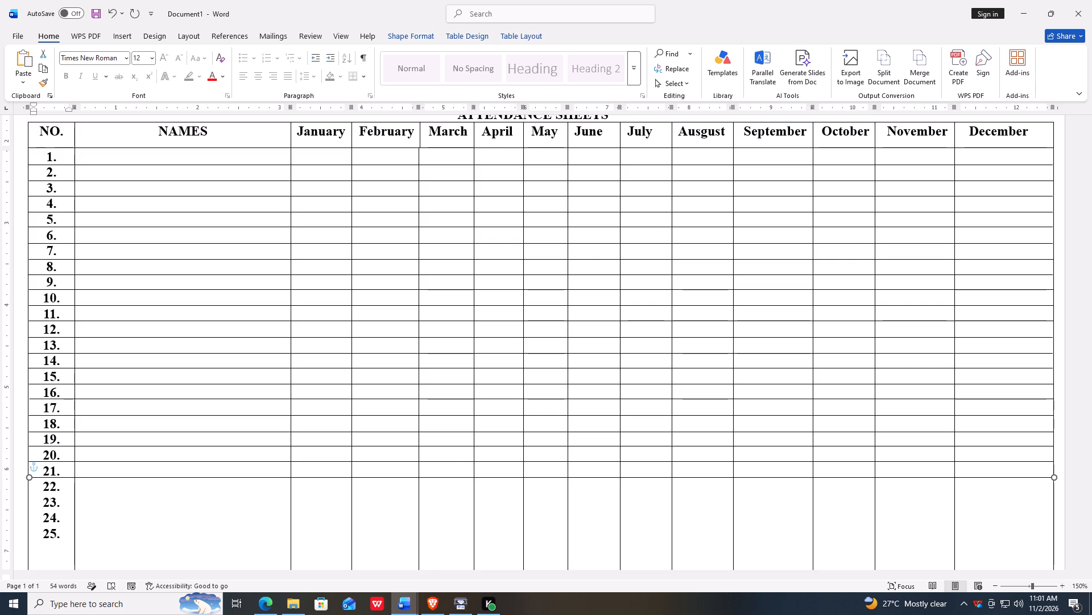
pyautogui.press('Left')
# Paste the copied line into the NAMES column and move it between entries 22 and 23, aligned with the table's side borders.
pyautogui.click(140, 508)
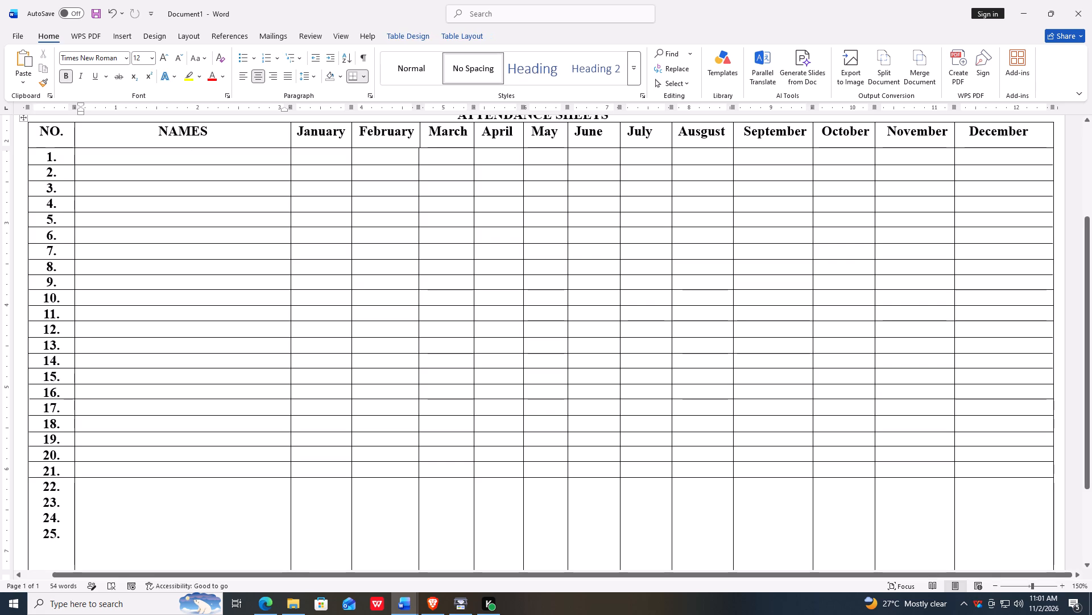
pyautogui.hotkey('ctrl', 'v')
pyautogui.press('Down')
pyautogui.press('Down')
pyautogui.press('Down')
pyautogui.press('Down')
pyautogui.press('Down')
pyautogui.press('Down')
pyautogui.press('Down')
pyautogui.press('Down')
pyautogui.press('Down')
pyautogui.press('Down')
pyautogui.press('Down')
pyautogui.press('Down')
pyautogui.press('Down')
pyautogui.press('Down')
pyautogui.press('Down')
pyautogui.press('Down')
pyautogui.press('Down')
pyautogui.press('Down')
pyautogui.press('Down')
pyautogui.press('Down')
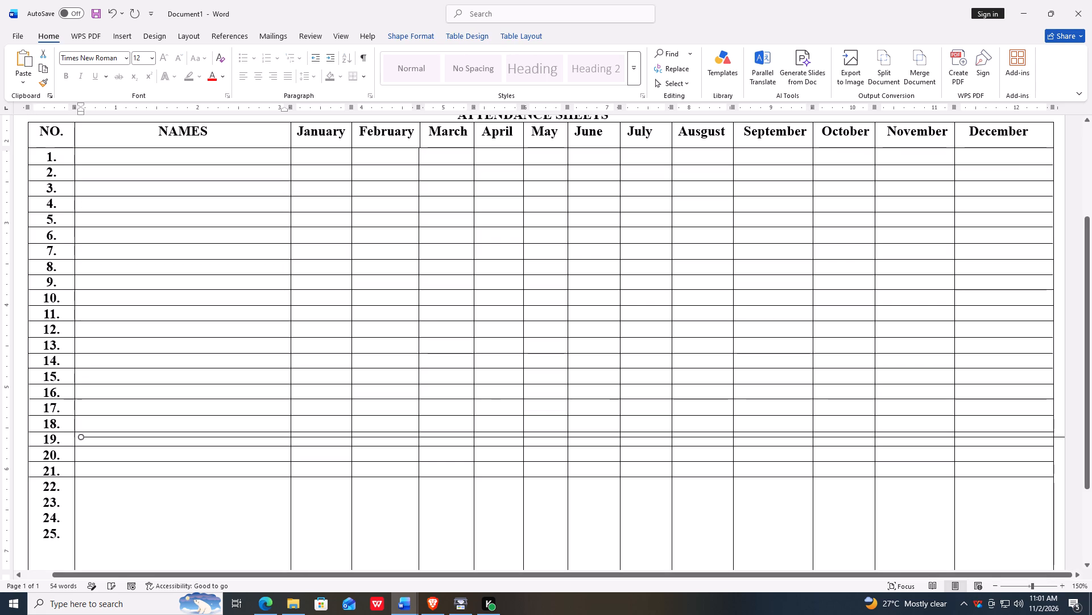
pyautogui.press('Up')
pyautogui.press('Up')
pyautogui.press('Up')
pyautogui.press('Up')
pyautogui.press('Up')
pyautogui.press('Up')
pyautogui.press('Up')
pyautogui.press('Up')
pyautogui.press('Up')
pyautogui.press('Up')
pyautogui.press('Up')
pyautogui.press('Up')
pyautogui.press('Up')
pyautogui.press('Up')
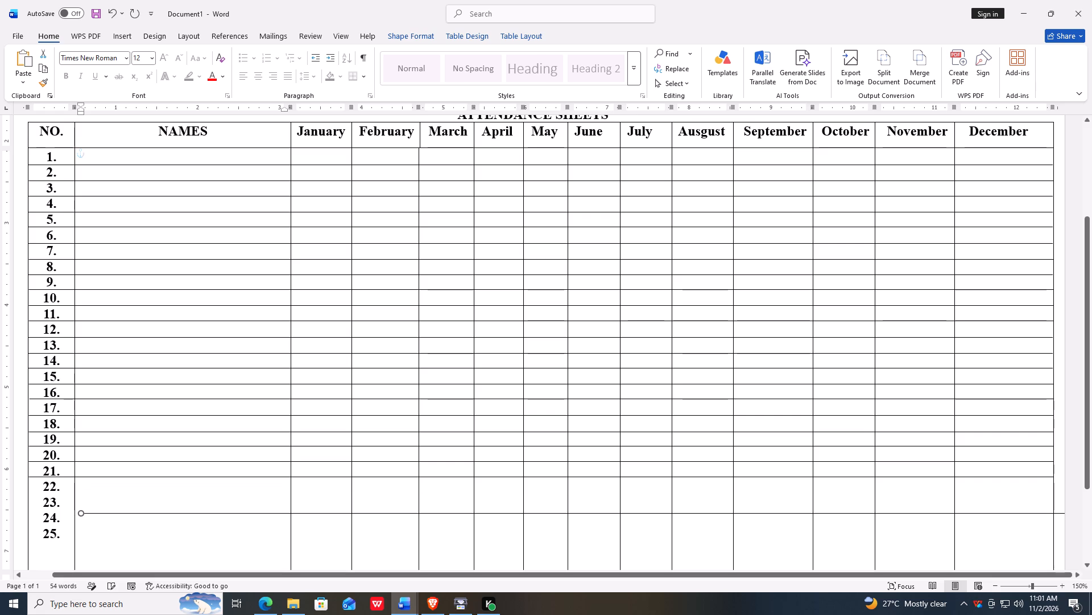
pyautogui.press('Up')
pyautogui.press('Up')
pyautogui.press('Up')
pyautogui.press('Up')
pyautogui.press('Up')
pyautogui.press('Up')
pyautogui.press('Left')
pyautogui.press('Left')
pyautogui.press('Left')
pyautogui.press('Left')
pyautogui.press('Left')
pyautogui.press('Left')
pyautogui.press('Left')
pyautogui.press('Left')
pyautogui.press('Left')
pyautogui.press('Left')
pyautogui.press('Left')
pyautogui.press('Left')
pyautogui.press('Left')
pyautogui.press('Left')
pyautogui.press('Left')
pyautogui.press('Left')
pyautogui.press('Left')
pyautogui.press('Left')
pyautogui.press('Left')
pyautogui.press('Left')
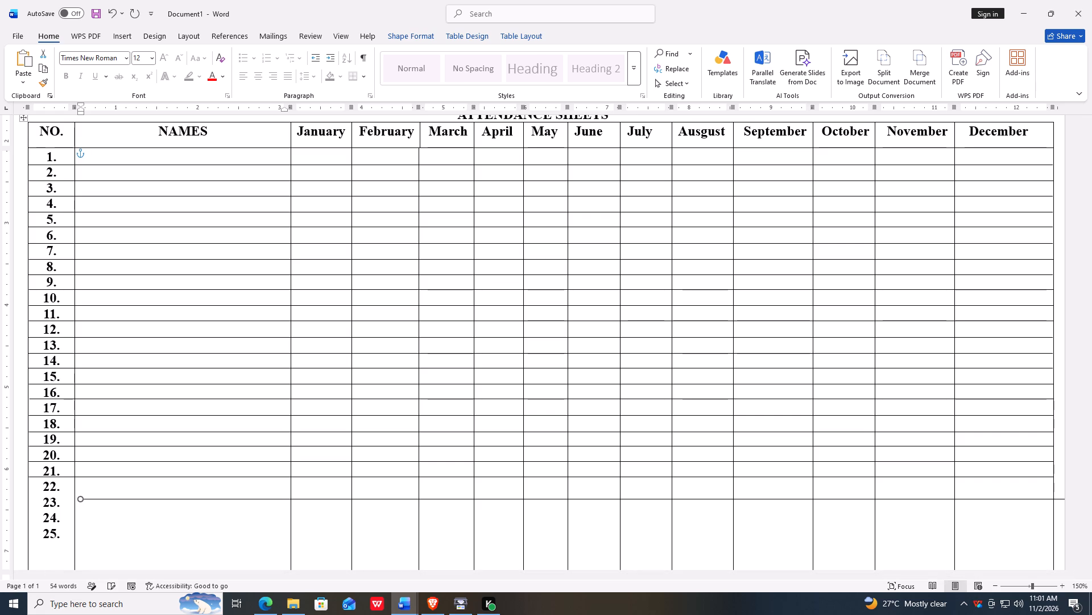
pyautogui.press('Up')
pyautogui.press('Up')
pyautogui.press('Up')
pyautogui.press('Up')
pyautogui.press('Up')
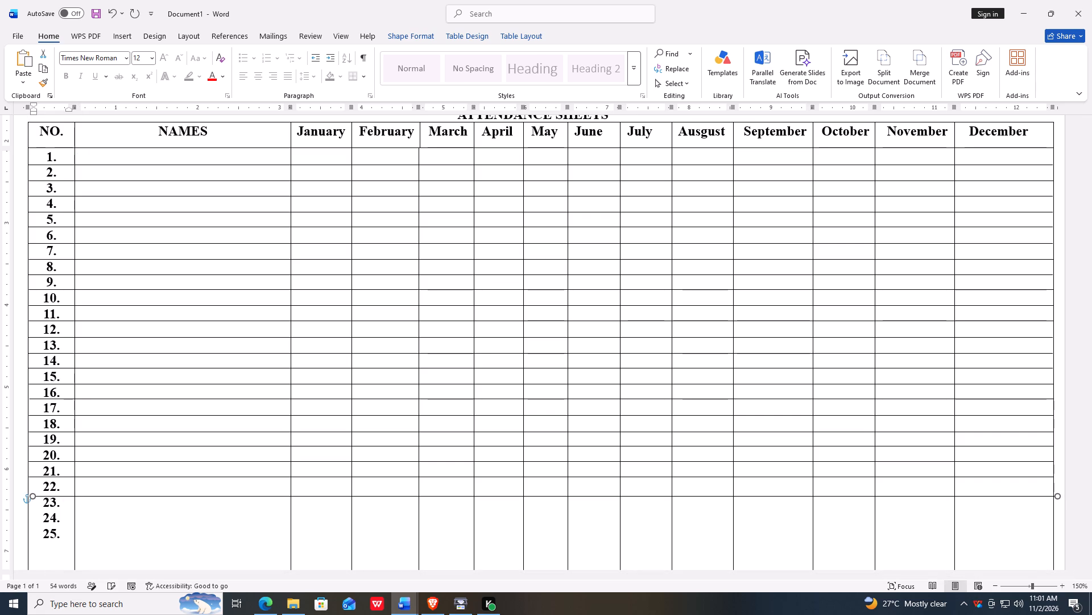
pyautogui.press('Up')
pyautogui.press('Up')
pyautogui.press('Up')
pyautogui.press('Up')
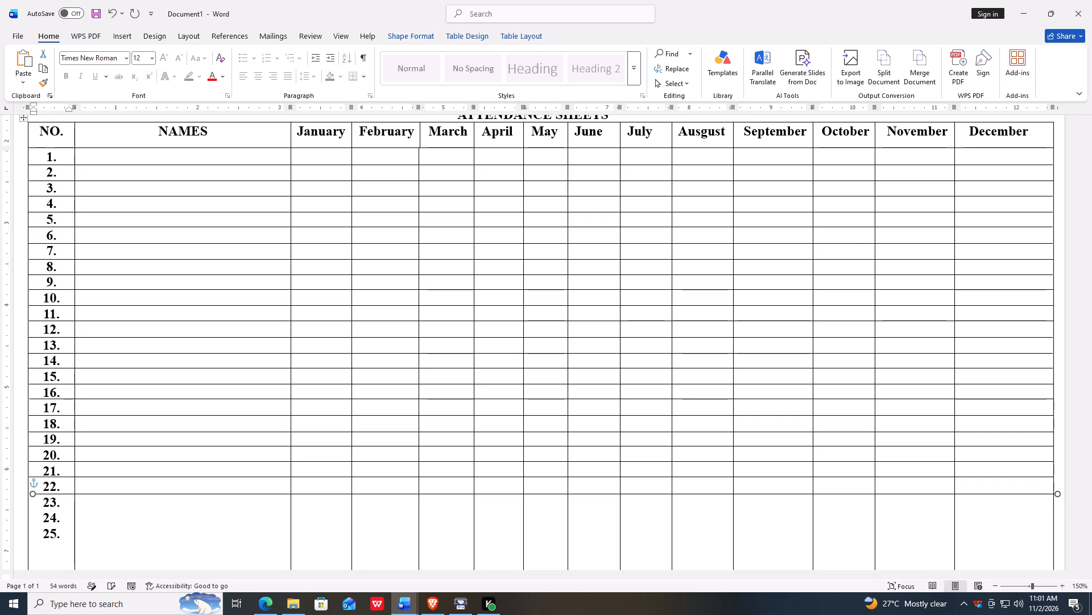
pyautogui.press('Left')
pyautogui.press('Left')
pyautogui.press('Left')
pyautogui.press('Left')
pyautogui.press('Left')
pyautogui.press('Left')
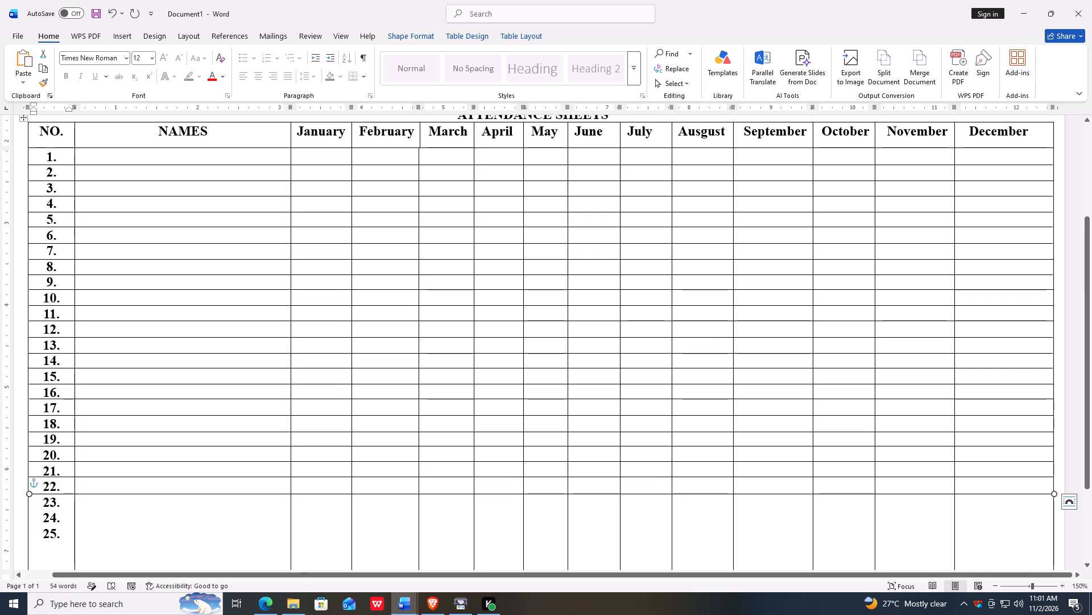
pyautogui.press('Left')
# Paste the copied line into the NAMES column and move it between entries 23 and 24, aligned with the table's side borders.
pyautogui.click(131, 530)
pyautogui.scroll(-4, 131, 523)
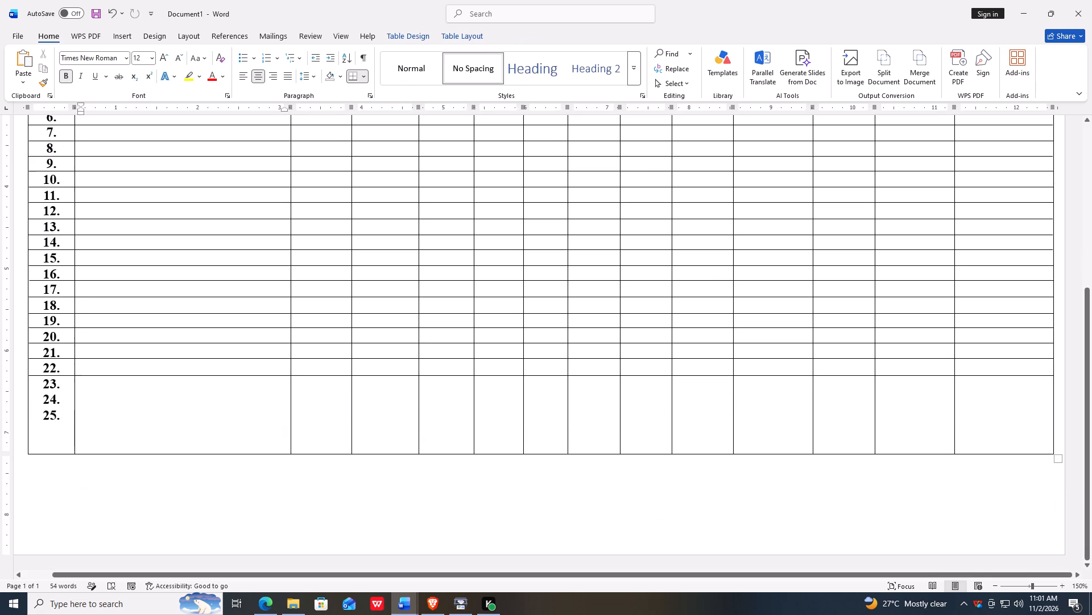
pyautogui.hotkey('ctrl', 'v')
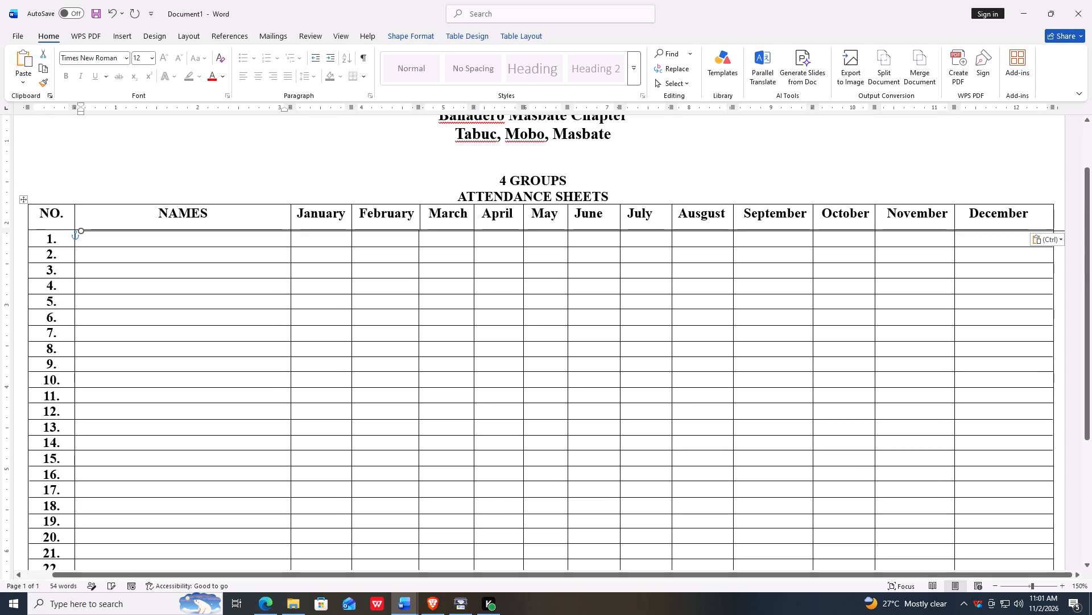
pyautogui.press('Down')
pyautogui.press('Down')
pyautogui.press('Down')
pyautogui.press('Down')
pyautogui.press('Down')
pyautogui.press('Down')
pyautogui.press('Down')
pyautogui.press('Down')
pyautogui.press('Down')
pyautogui.press('Down')
pyautogui.press('Down')
pyautogui.press('Down')
pyautogui.press('Down')
pyautogui.press('Down')
pyautogui.press('Down')
pyautogui.press('Down')
pyautogui.press('Down')
pyautogui.press('Down')
pyautogui.press('Down')
pyautogui.press('Down')
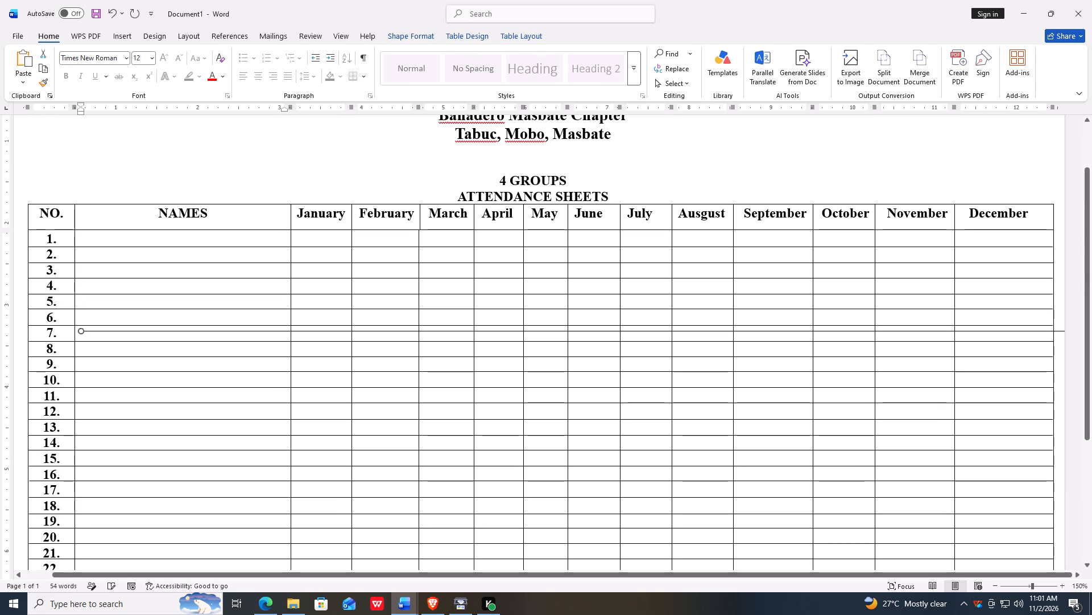
pyautogui.scroll(-7, 111, 473)
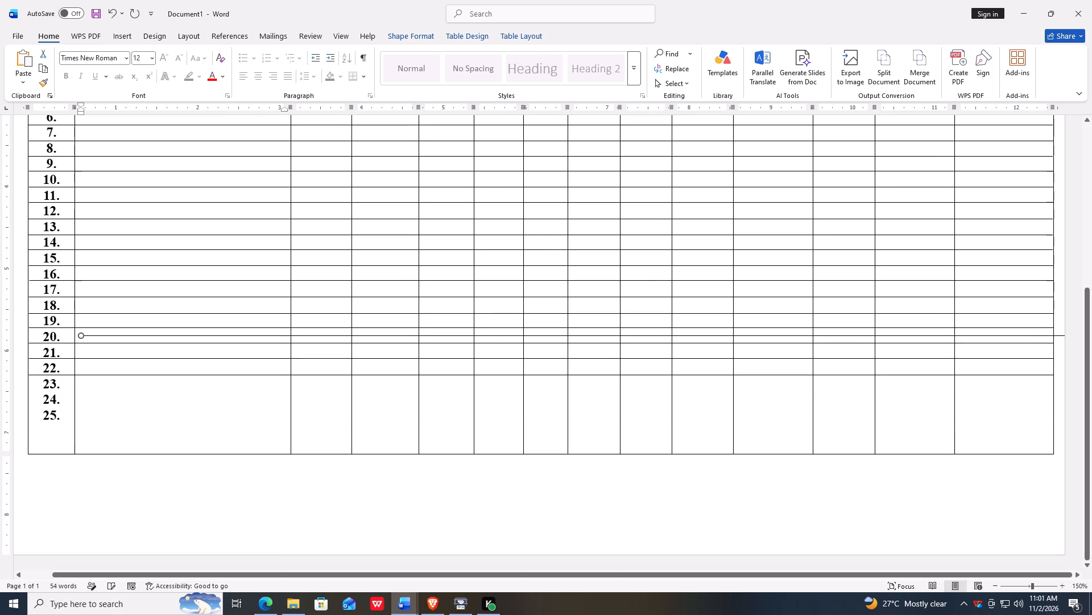
pyautogui.press('Down')
pyautogui.press('Down')
pyautogui.press('Down')
pyautogui.press('Down')
pyautogui.press('Down')
pyautogui.press('Down')
pyautogui.press('Down')
pyautogui.press('Down')
pyautogui.press('Down')
pyautogui.press('Down')
pyautogui.press('Down')
pyautogui.press('Down')
pyautogui.press('Down')
pyautogui.press('Down')
pyautogui.press('Down')
pyautogui.press('Down')
pyautogui.press('Down')
pyautogui.press('Down')
pyautogui.press('Down')
pyautogui.press('Down')
pyautogui.press('Down')
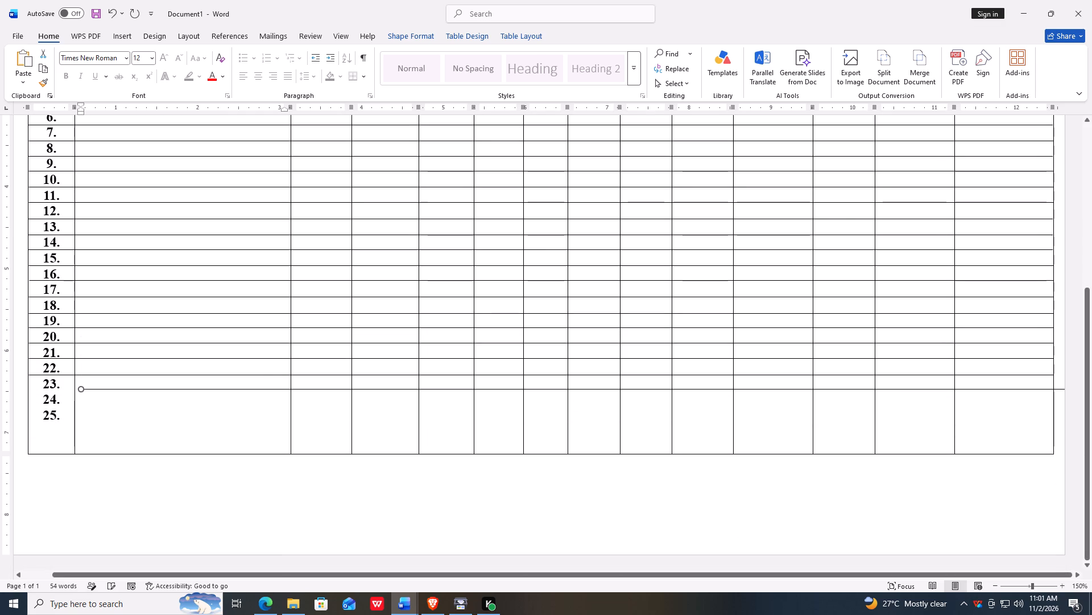
pyautogui.press('Down')
pyautogui.press('Down')
pyautogui.press('Down')
pyautogui.press('Left')
pyautogui.press('Left')
pyautogui.press('Left')
pyautogui.press('Left')
pyautogui.press('Left')
pyautogui.press('Left')
pyautogui.press('Left')
pyautogui.press('Left')
pyautogui.press('Left')
pyautogui.press('Left')
pyautogui.press('Left')
pyautogui.press('Left')
pyautogui.press('Left')
pyautogui.press('Left')
pyautogui.press('Left')
pyautogui.press('Left')
pyautogui.press('Left')
pyautogui.press('Left')
pyautogui.press('Left')
pyautogui.press('Left')
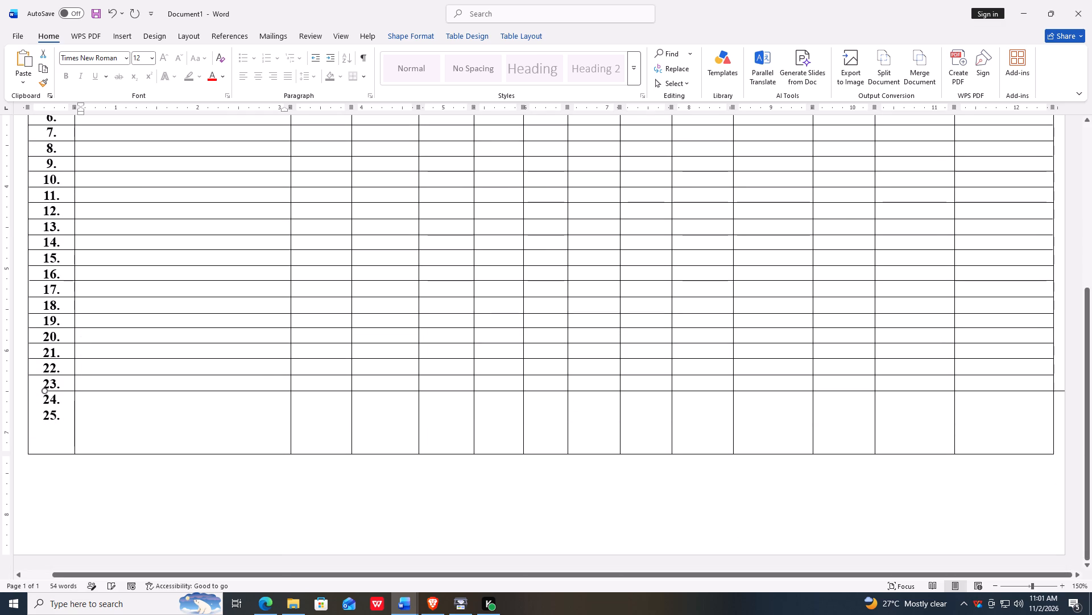
pyautogui.press('Right')
pyautogui.press('Down')
pyautogui.press('Down')
pyautogui.press('Up')
pyautogui.press('Down')
pyautogui.press('Left')
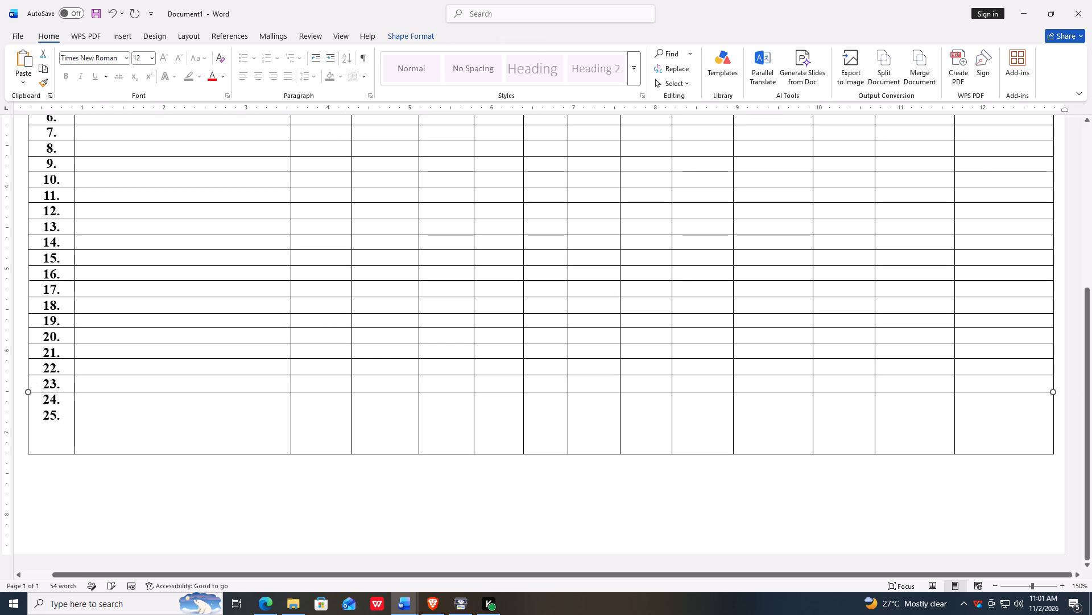
pyautogui.press('Right')
# Paste the copied line below the table and move it between entries 24 and 25, aligned with the table's side borders.
pyautogui.click(104, 462)
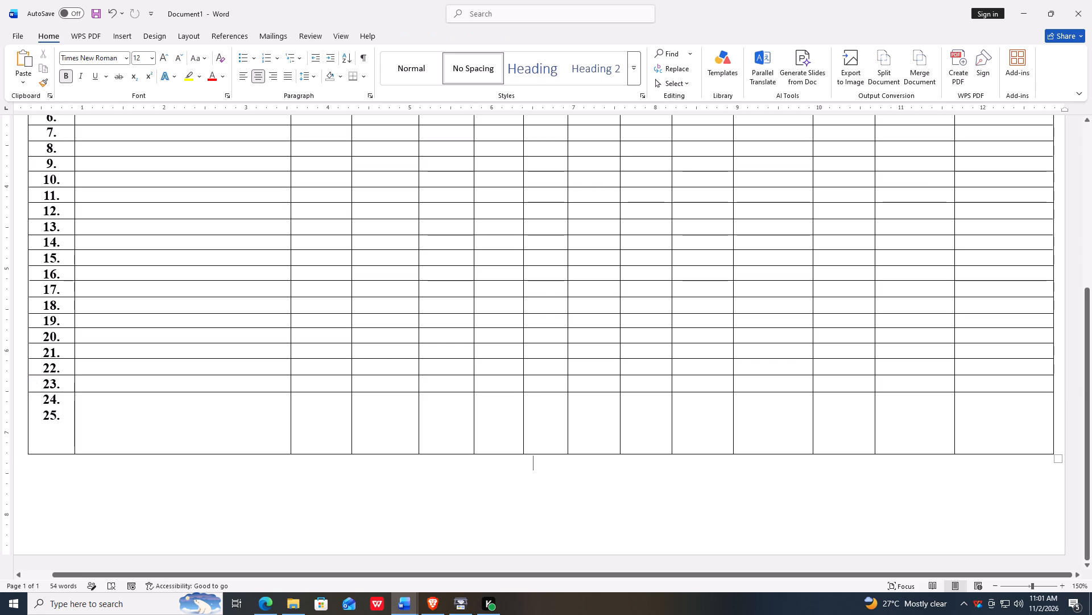
pyautogui.hotkey('ctrl', 'v')
pyautogui.press('Down')
pyautogui.press('Down')
pyautogui.press('Down')
pyautogui.press('Down')
pyautogui.press('Down')
pyautogui.press('Down')
pyautogui.press('Down')
pyautogui.press('Down')
pyautogui.press('Down')
pyautogui.press('Down')
pyautogui.press('Down')
pyautogui.press('Down')
pyautogui.press('Down')
pyautogui.press('Down')
pyautogui.press('Down')
pyautogui.press('Down')
pyautogui.press('Down')
pyautogui.press('Down')
pyautogui.press('Down')
pyautogui.press('Down')
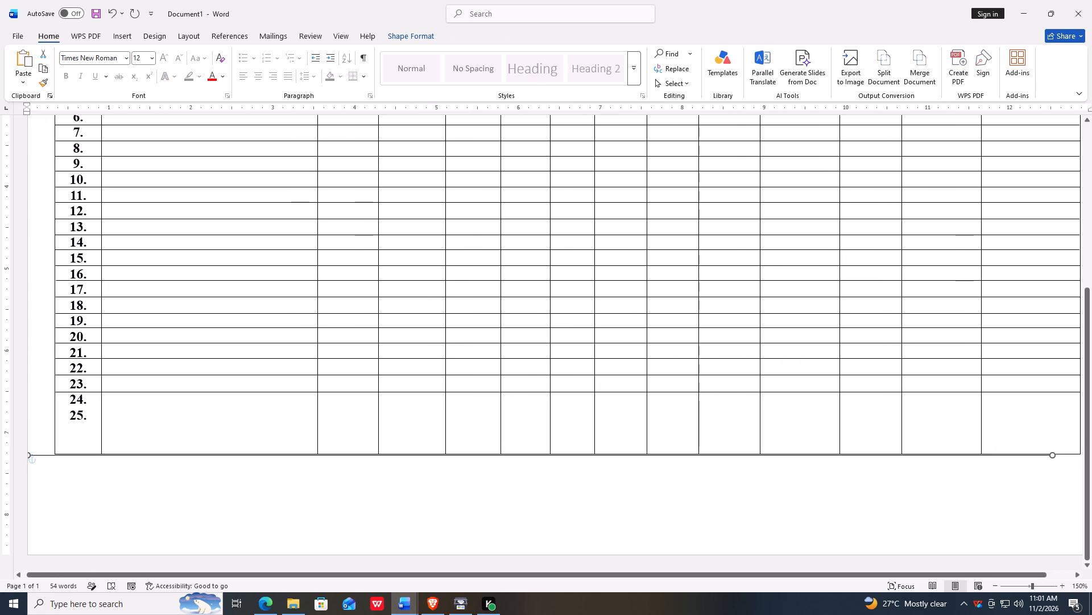
pyautogui.press('Up')
pyautogui.press('Up')
pyautogui.press('Up')
pyautogui.press('Up')
pyautogui.press('Up')
pyautogui.press('Up')
pyautogui.press('Up')
pyautogui.press('Up')
pyautogui.press('Up')
pyautogui.press('Up')
pyautogui.press('Up')
pyautogui.press('Up')
pyautogui.press('Up')
pyautogui.press('Up')
pyautogui.press('Up')
pyautogui.press('Up')
pyautogui.press('Up')
pyautogui.press('Up')
pyautogui.press('Up')
pyautogui.press('Up')
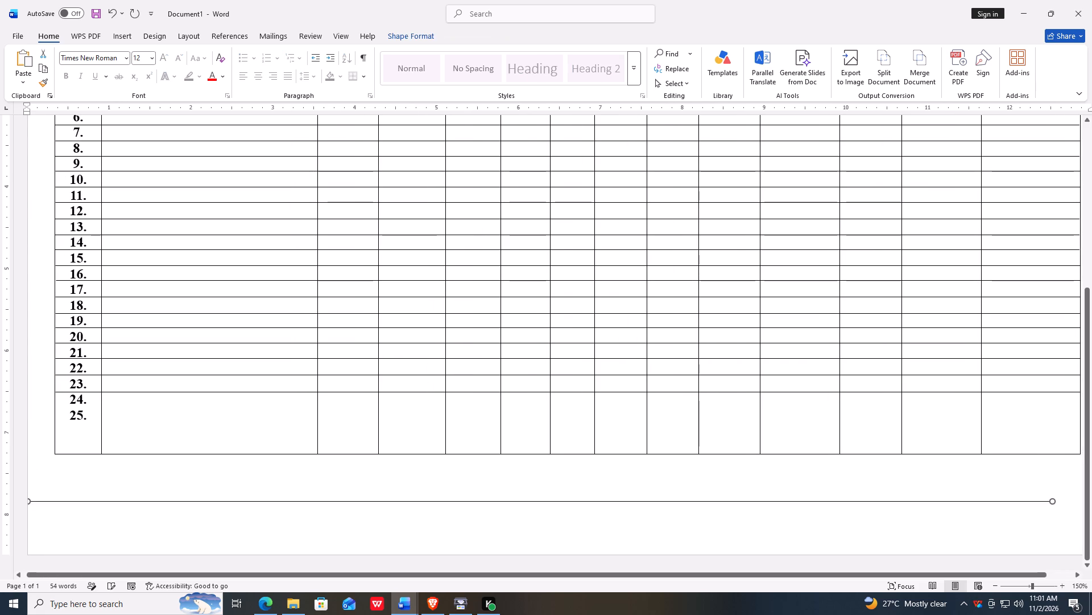
pyautogui.press('Right')
pyautogui.press('Right')
pyautogui.press('Right')
pyautogui.press('Right')
pyautogui.press('Right')
pyautogui.press('Right')
pyautogui.press('Right')
pyautogui.press('Right')
pyautogui.press('Right')
pyautogui.press('Right')
pyautogui.press('Right')
pyautogui.press('Right')
pyautogui.press('Right')
pyautogui.press('Up')
pyautogui.press('Up')
pyautogui.press('Up')
pyautogui.press('Up')
pyautogui.press('Up')
pyautogui.press('Up')
pyautogui.press('Up')
pyautogui.press('Up')
pyautogui.press('Up')
pyautogui.press('Up')
pyautogui.press('Up')
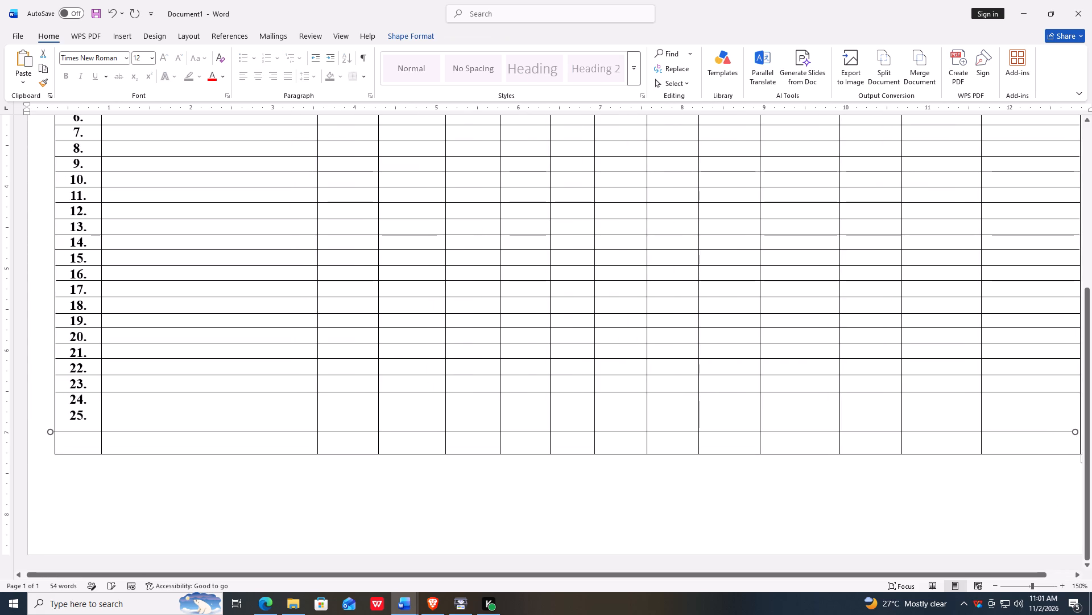
pyautogui.press('Right')
pyautogui.press('Up')
pyautogui.press('Up')
pyautogui.press('Up')
pyautogui.press('Up')
pyautogui.press('Up')
pyautogui.press('Up')
pyautogui.press('Up')
pyautogui.press('Up')
pyautogui.press('Up')
pyautogui.press('Up')
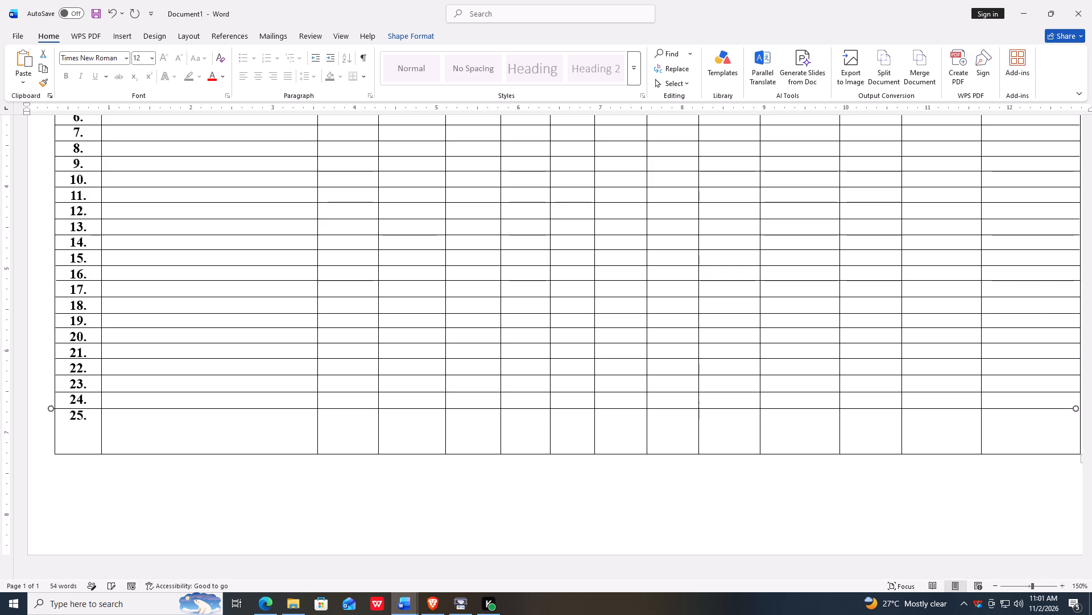
pyautogui.press('Right')
pyautogui.press('Right')
pyautogui.press('Right')
pyautogui.press('Right')
pyautogui.press('Right')
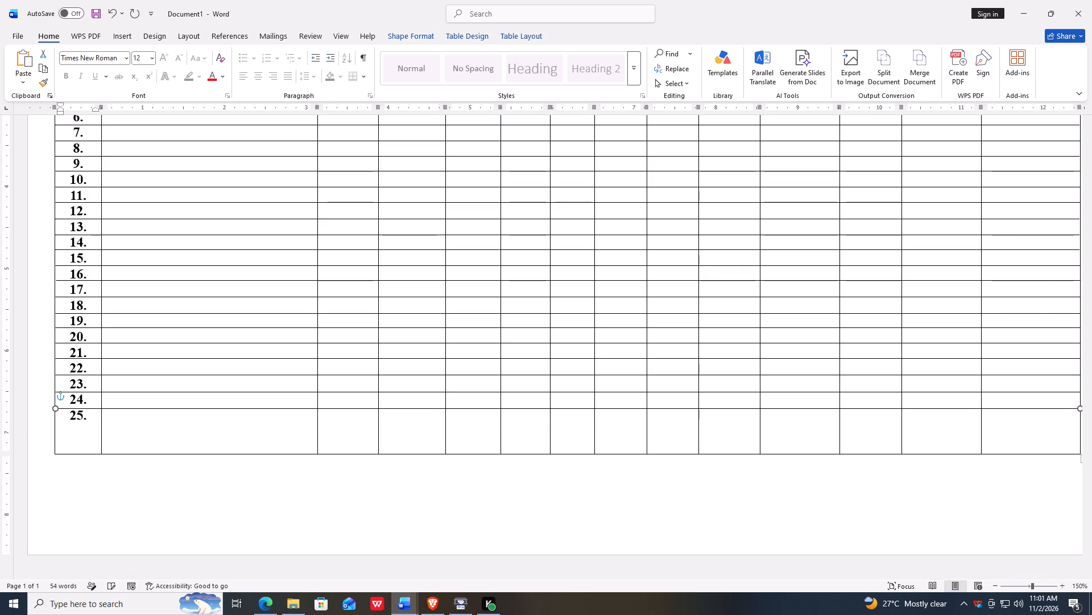
# Nudge the selected line slightly up so it sits between entries 24 and 25.
pyautogui.press('Up')
pyautogui.press('Up')
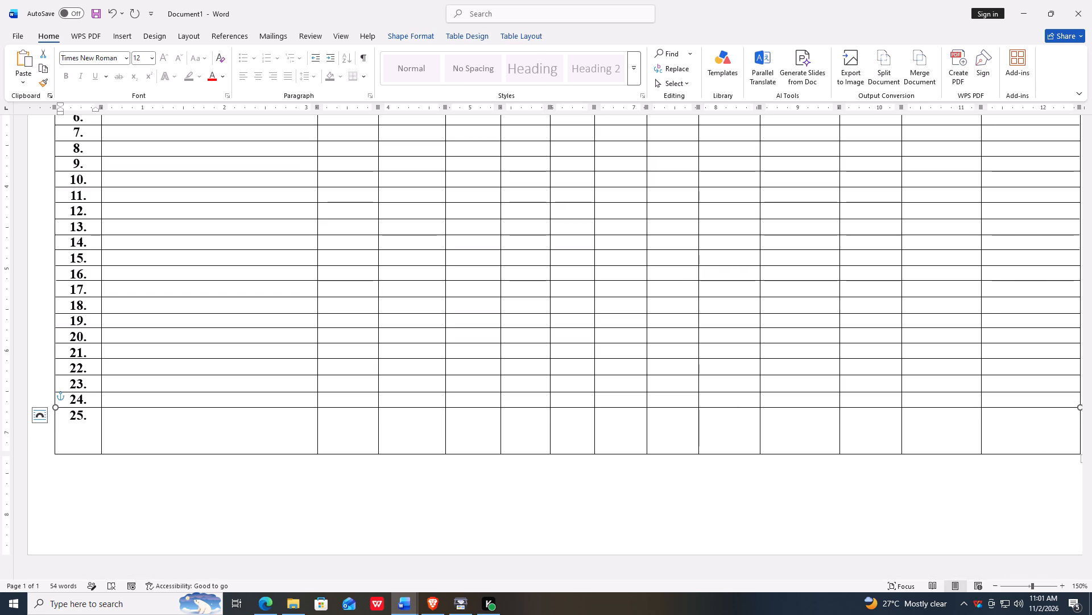
# Paste the copied line into the NAMES column and move it directly below entry 25, aligned with the table's side borders.
pyautogui.click(138, 431)
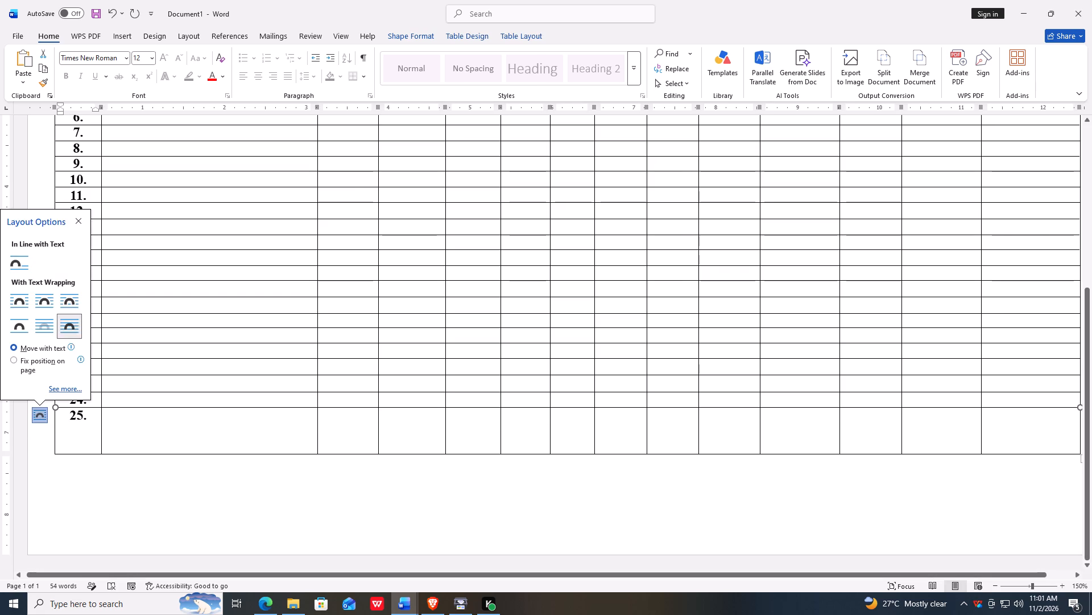
pyautogui.hotkey('ctrl', 'v')
pyautogui.press('Down')
pyautogui.press('Down')
pyautogui.press('Down')
pyautogui.press('Down')
pyautogui.press('Down')
pyautogui.press('Down')
pyautogui.press('Down')
pyautogui.press('Down')
pyautogui.press('Down')
pyautogui.press('Down')
pyautogui.press('Down')
pyautogui.press('Down')
pyautogui.press('Down')
pyautogui.press('Down')
pyautogui.press('Down')
pyautogui.press('Down')
pyautogui.press('Down')
pyautogui.press('Down')
pyautogui.press('Down')
pyautogui.press('Down')
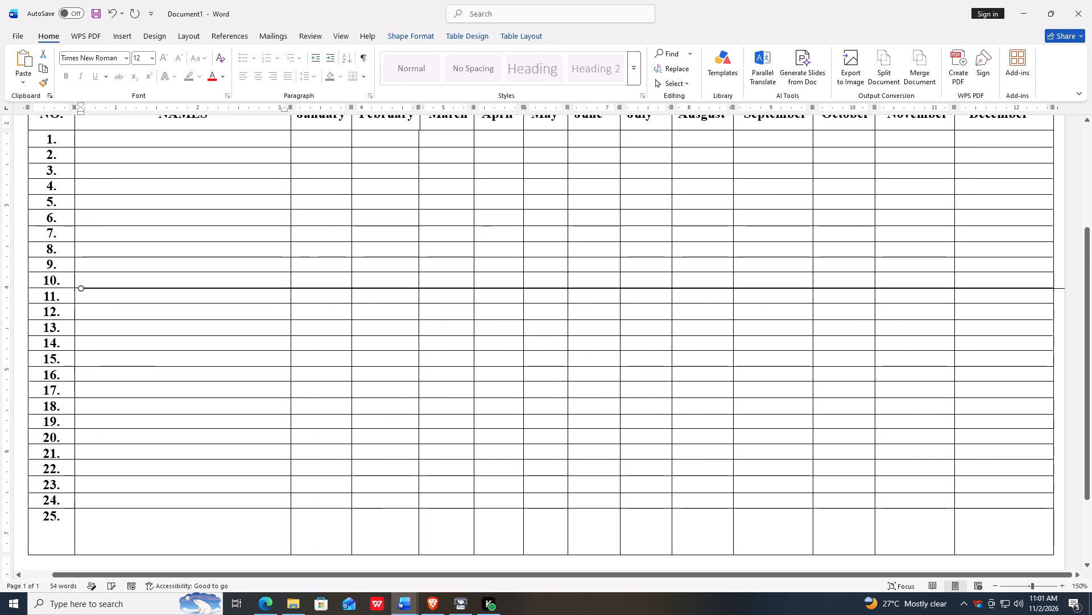
pyautogui.press('Left')
pyautogui.press('Left')
pyautogui.press('Left')
pyautogui.press('Left')
pyautogui.press('Left')
pyautogui.press('Left')
pyautogui.press('Left')
pyautogui.press('Left')
pyautogui.press('Left')
pyautogui.press('Left')
pyautogui.press('Left')
pyautogui.press('Left')
pyautogui.press('Left')
pyautogui.press('Left')
pyautogui.press('Left')
pyautogui.press('Left')
pyautogui.press('Left')
pyautogui.press('Left')
pyautogui.press('Left')
pyautogui.press('Left')
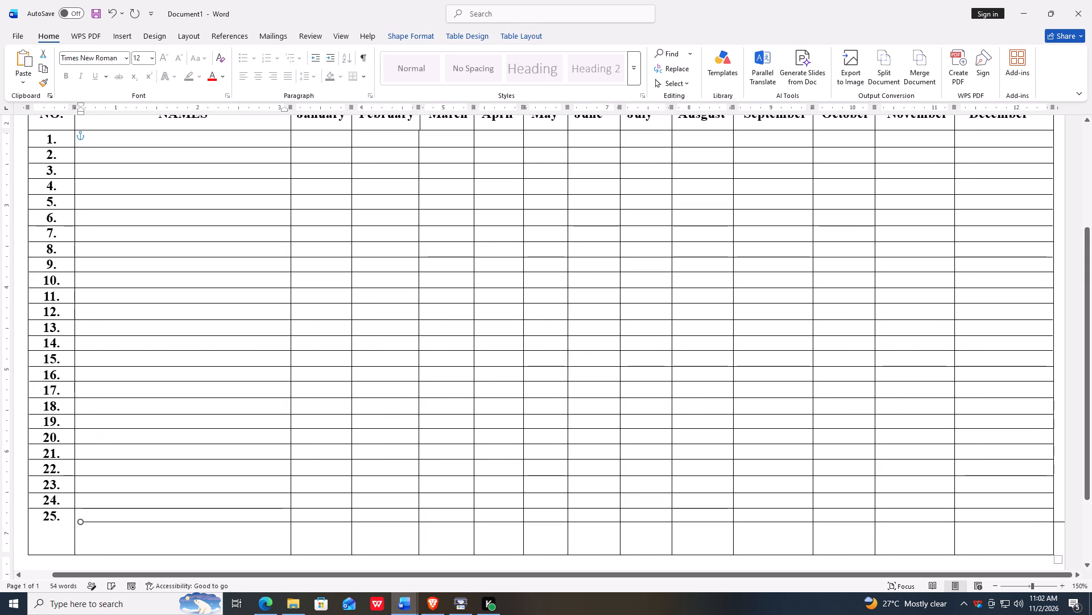
pyautogui.press('Down')
pyautogui.press('Down')
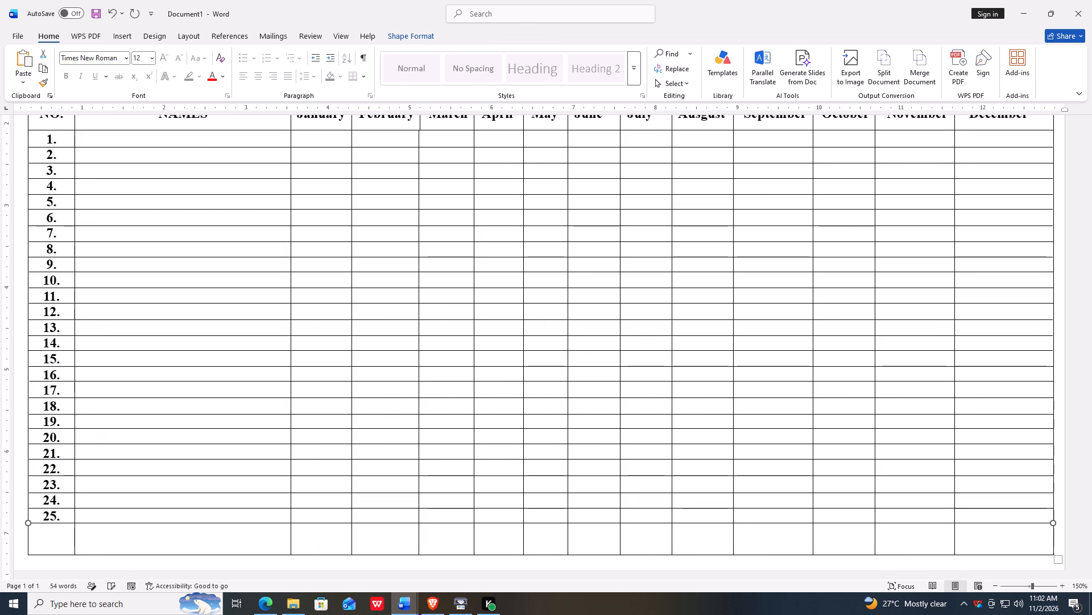
pyautogui.press('Down')
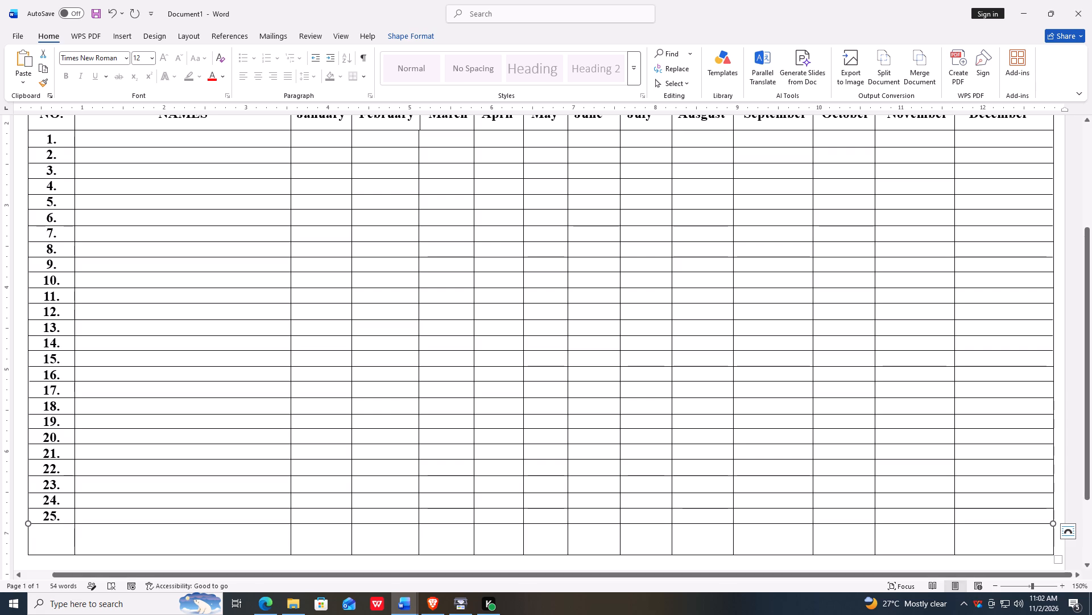
# Duplicate the line below entry 25 and move the copy midway down the remaining blank space, aligned with the table's side borders.
pyautogui.hotkey('ctrl', 'c')
pyautogui.hotkey('ctrl', 'v')
pyautogui.press('Down')
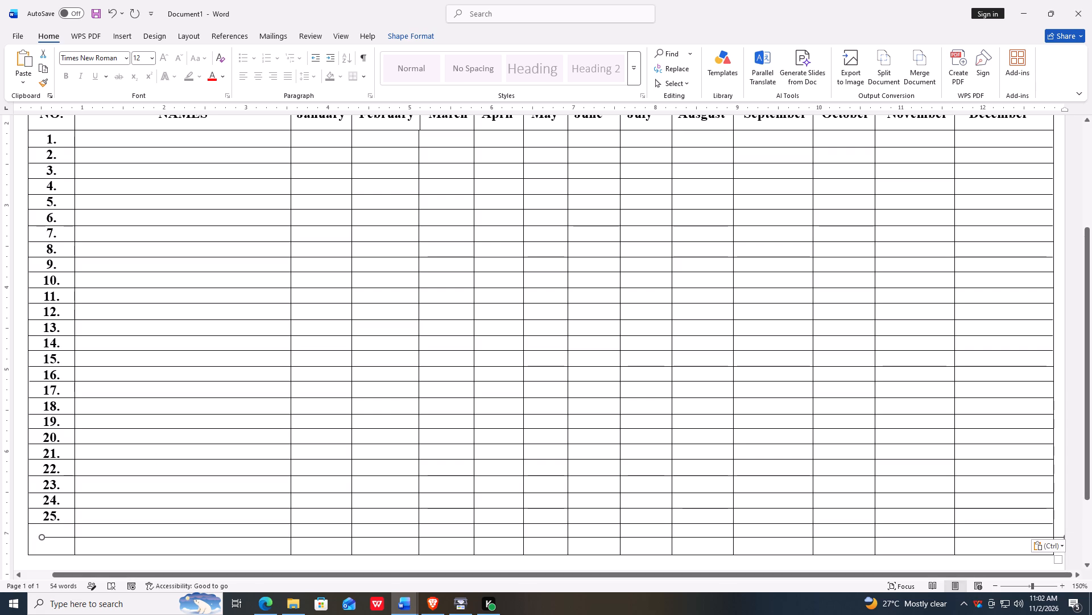
pyautogui.press('Down')
pyautogui.press('Down')
pyautogui.press('Left')
pyautogui.press('Left')
pyautogui.press('Left')
pyautogui.press('Left')
pyautogui.press('Left')
pyautogui.press('Left')
pyautogui.press('Left')
pyautogui.press('Left')
pyautogui.press('Left')
pyautogui.press('Left')
pyautogui.press('Left')
pyautogui.press('Left')
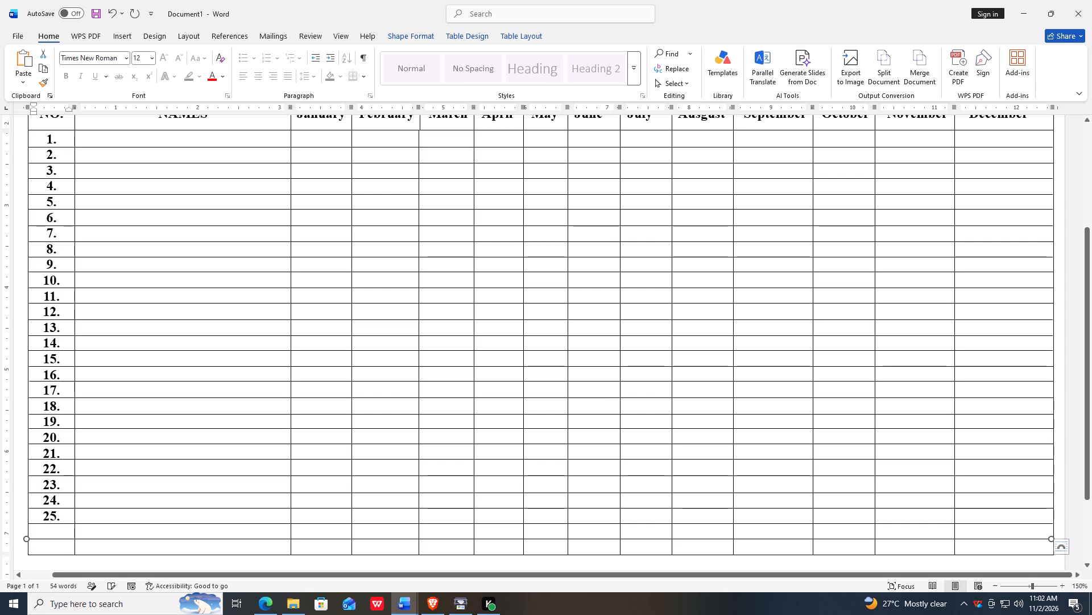
pyautogui.press('Right')
pyautogui.press('Right')
pyautogui.press('Right')
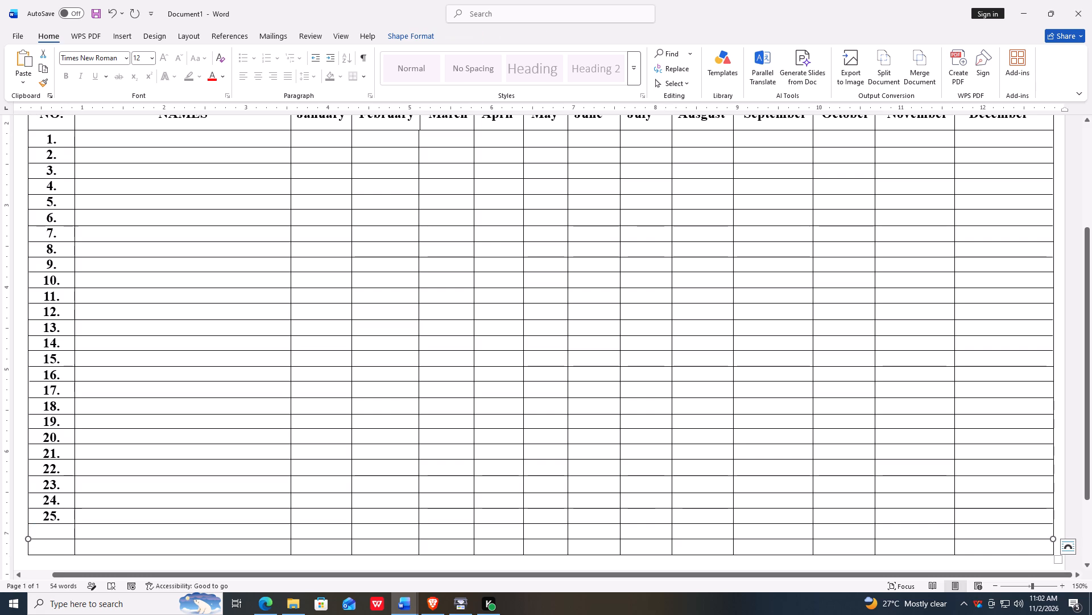
pyautogui.click(21, 487)
pyautogui.click(235, 529)
# Place the text cursor on the empty line below the table and bring up the insertion commands.
pyautogui.scroll(-3, 371, 520)
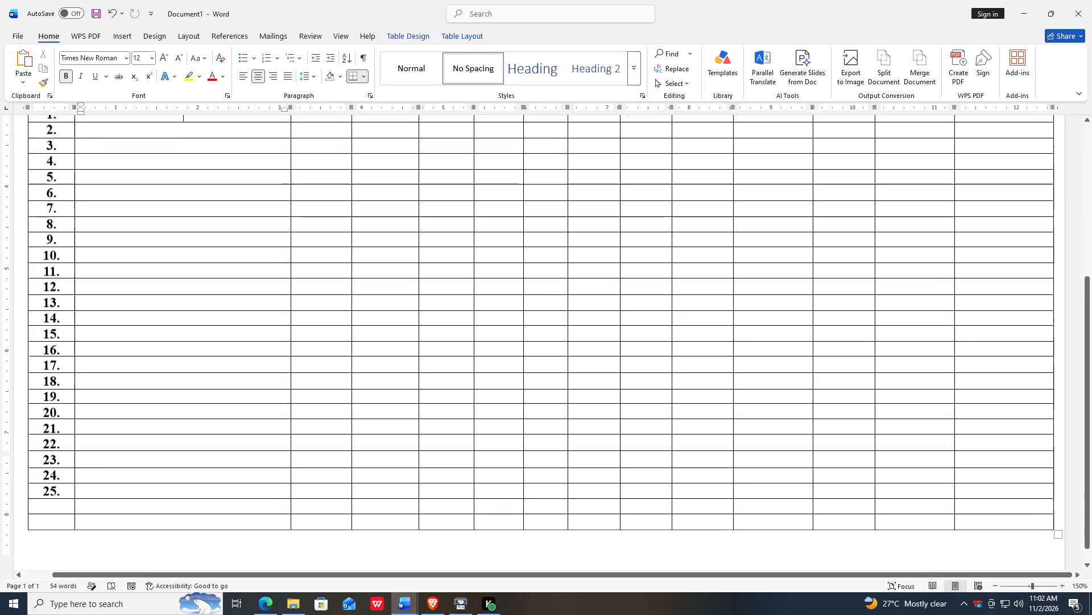
pyautogui.scroll(-16, 391, 520)
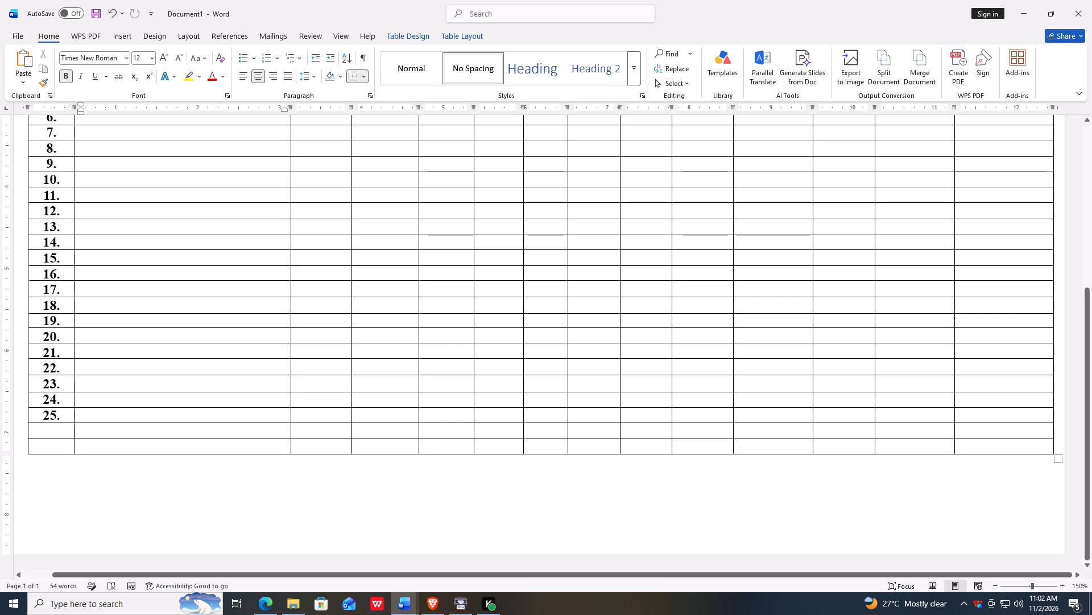
pyautogui.click(378, 519)
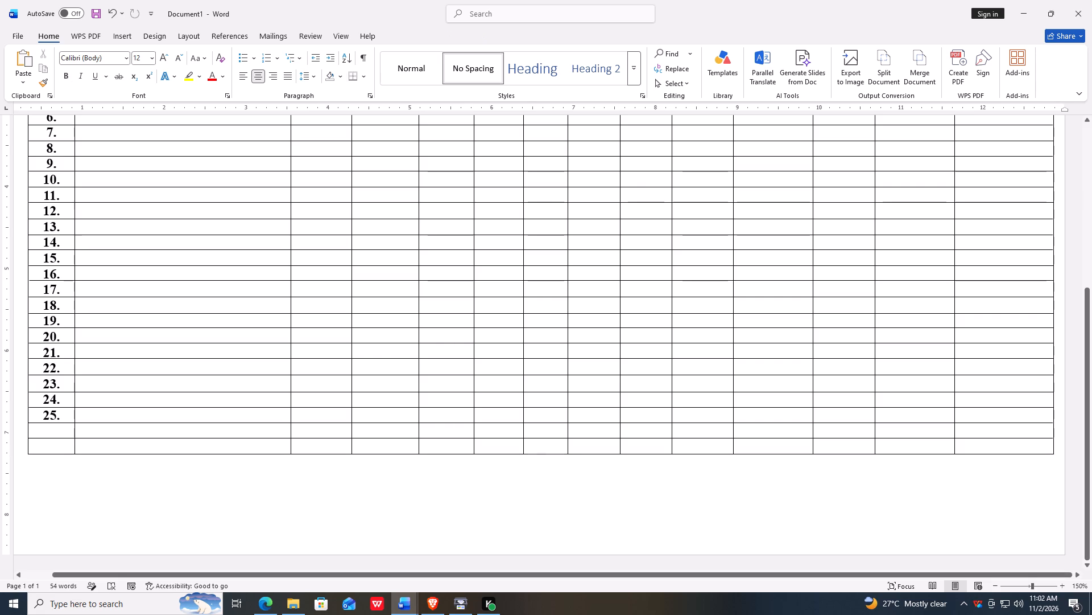
pyautogui.click(118, 36)
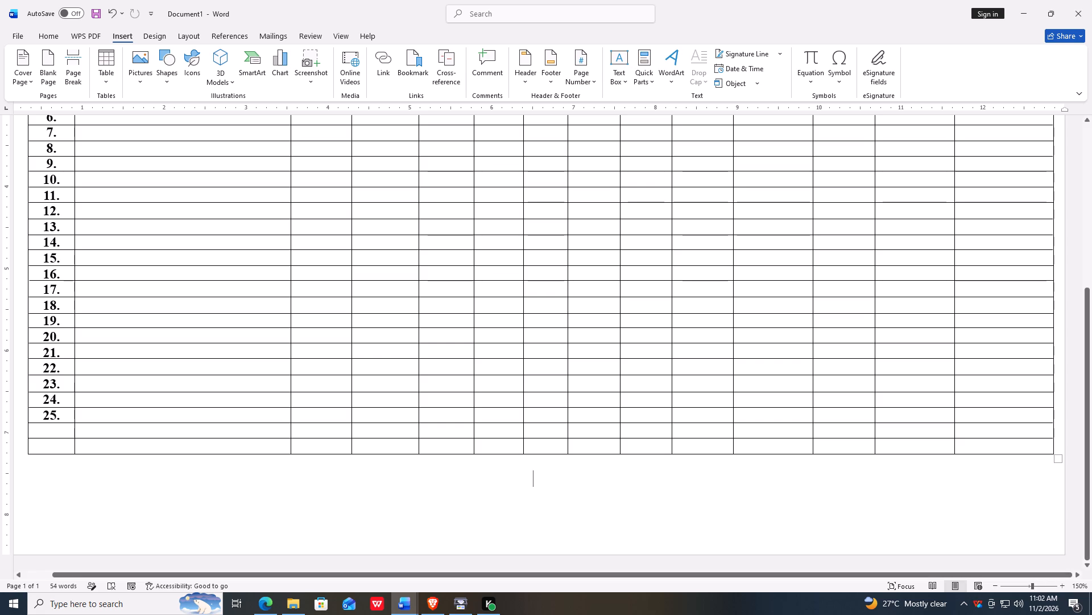
pyautogui.scroll(-4, 222, 479)
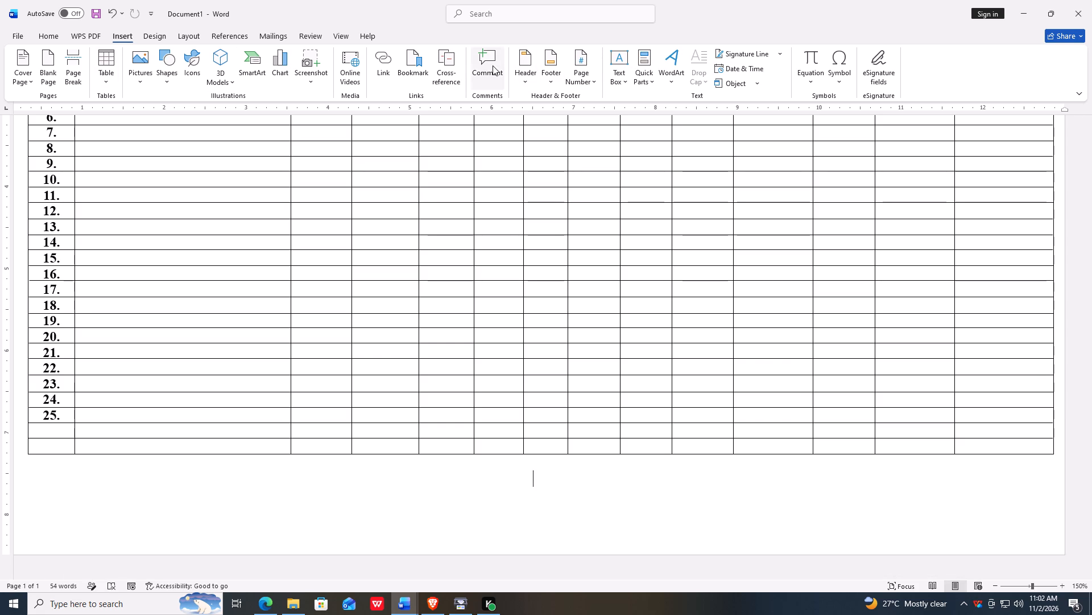
# Insert a Simple Text Box at the empty line below the table.
pyautogui.click(616, 60)
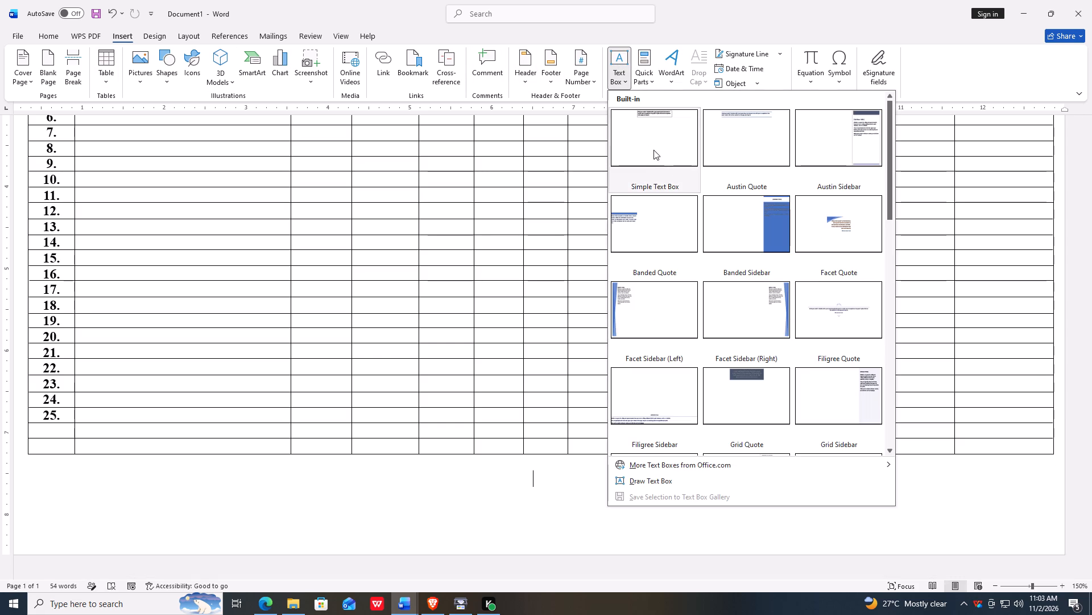
pyautogui.click(652, 149)
pyautogui.scroll(11, 233, 367)
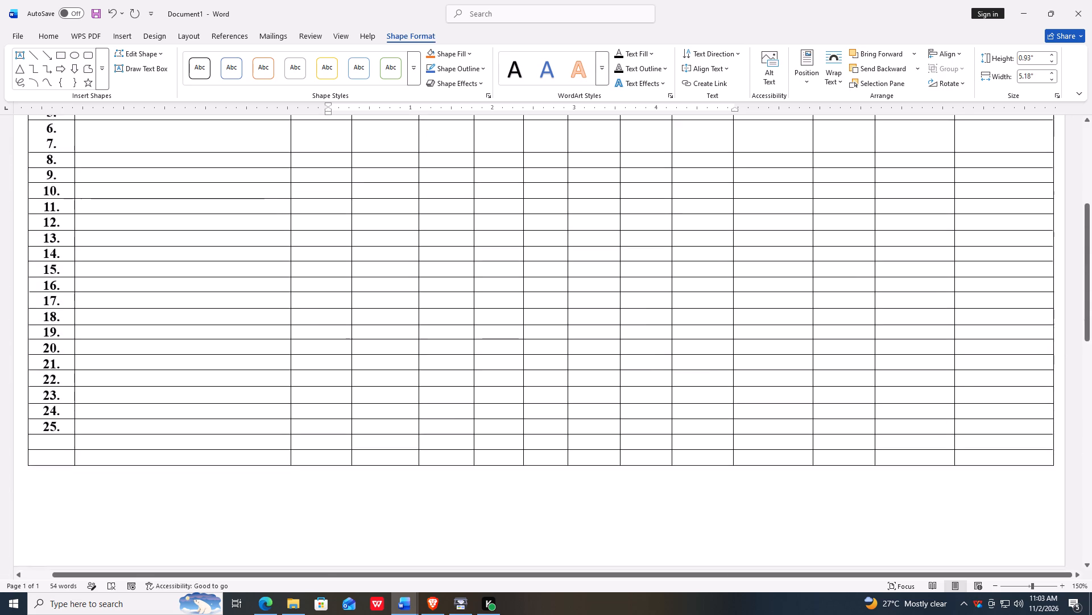
pyautogui.scroll(-3, 315, 506)
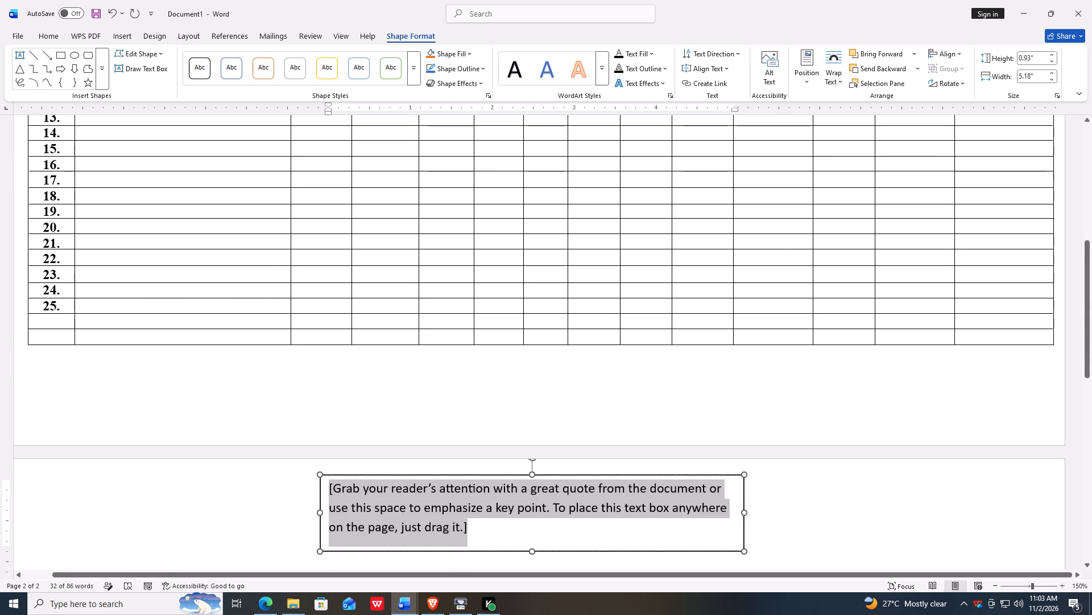
# Replace the text box's placeholder text with "Prepaired by:".
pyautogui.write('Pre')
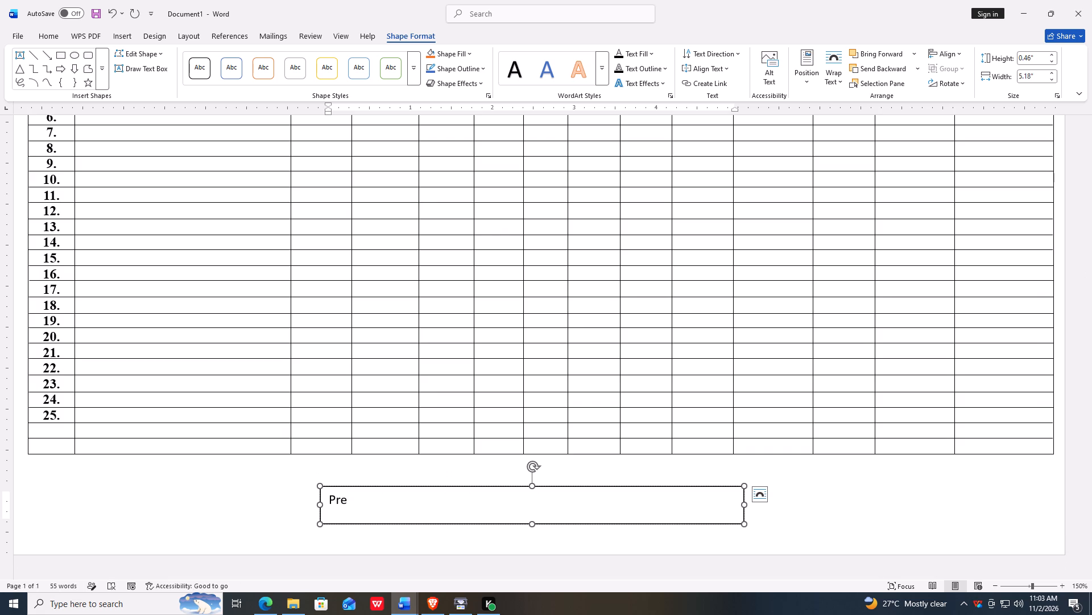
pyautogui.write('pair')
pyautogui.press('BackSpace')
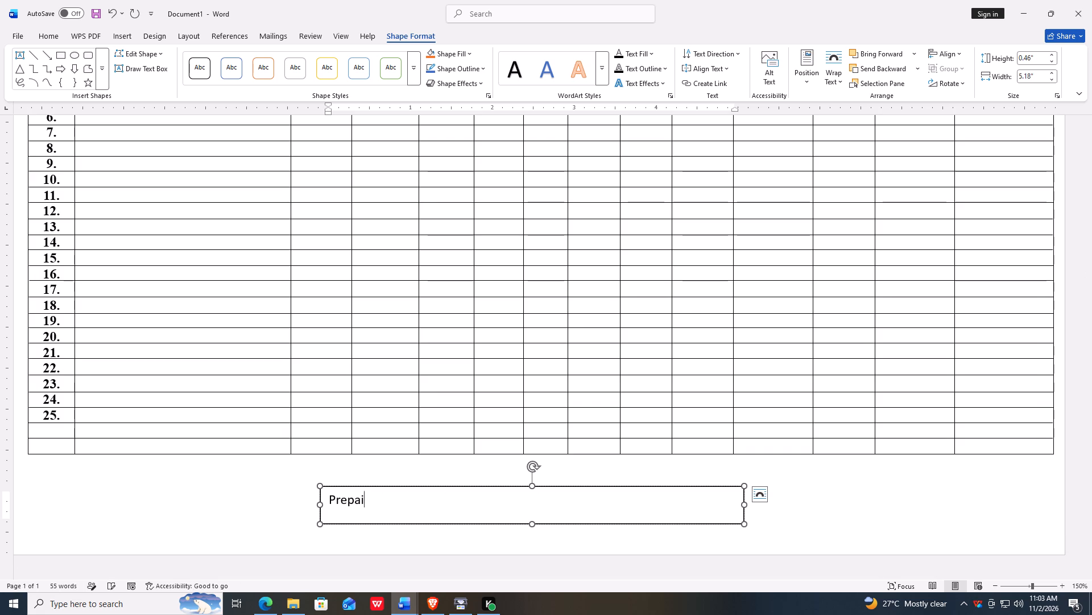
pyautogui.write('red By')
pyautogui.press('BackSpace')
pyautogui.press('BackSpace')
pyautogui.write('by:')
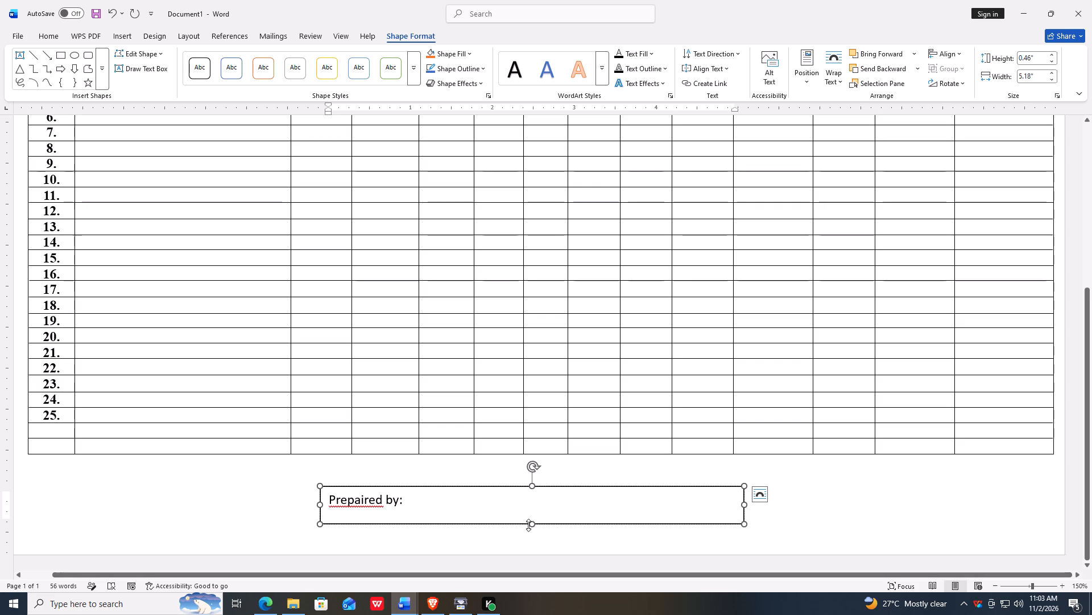
# Resize the "Prepaired by:" text box to about 0.85" high and narrow it from its right edge to slightly over half its width.
pyautogui.moveTo(532, 523); pyautogui.dragTo(532, 556)
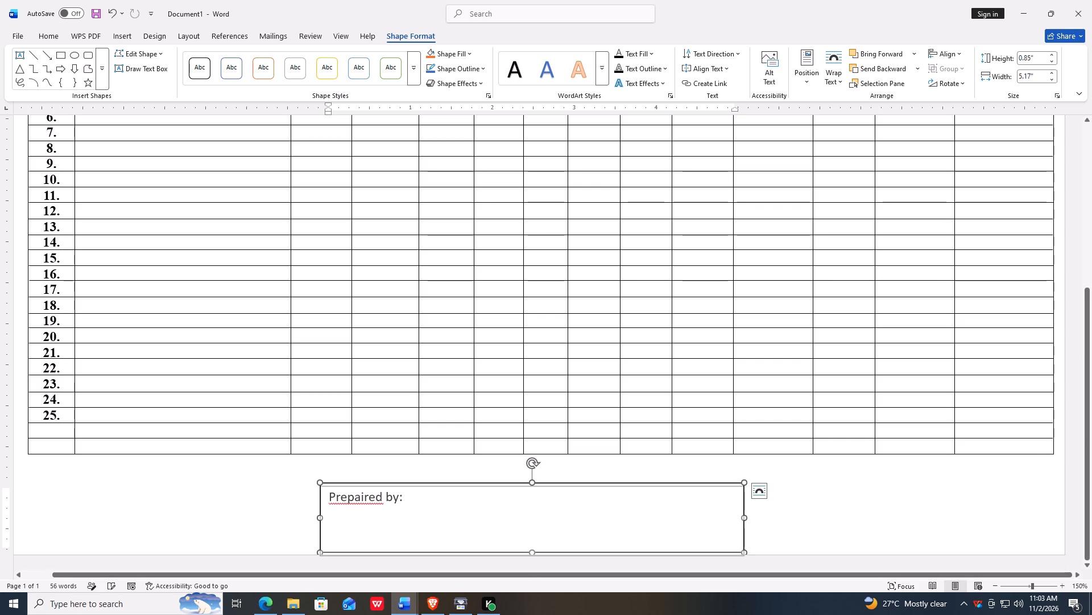
pyautogui.scroll(-2, 768, 518)
pyautogui.moveTo(746, 517); pyautogui.dragTo(549, 520)
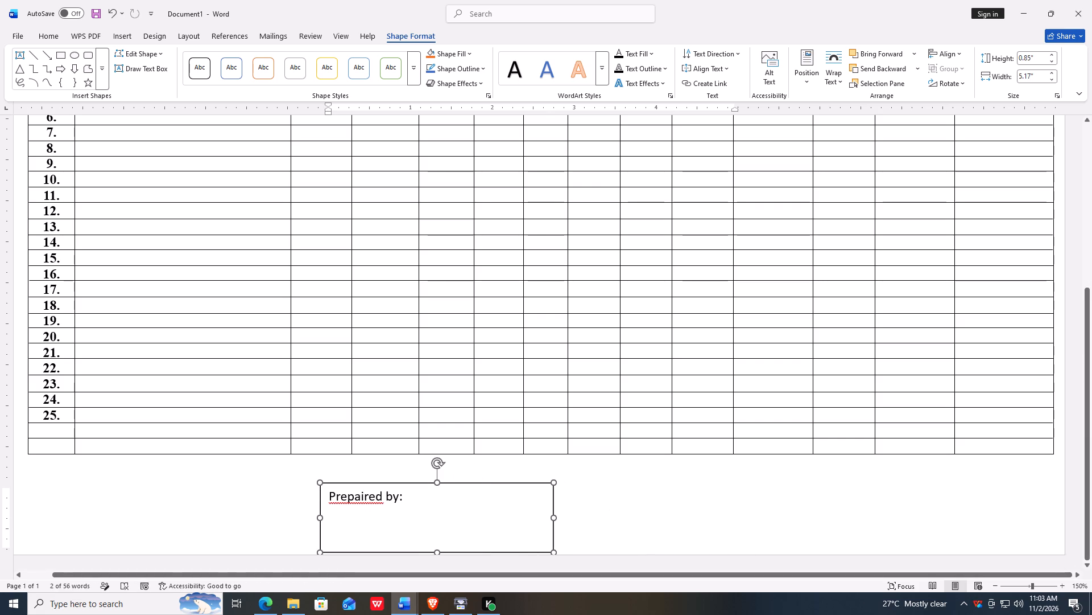
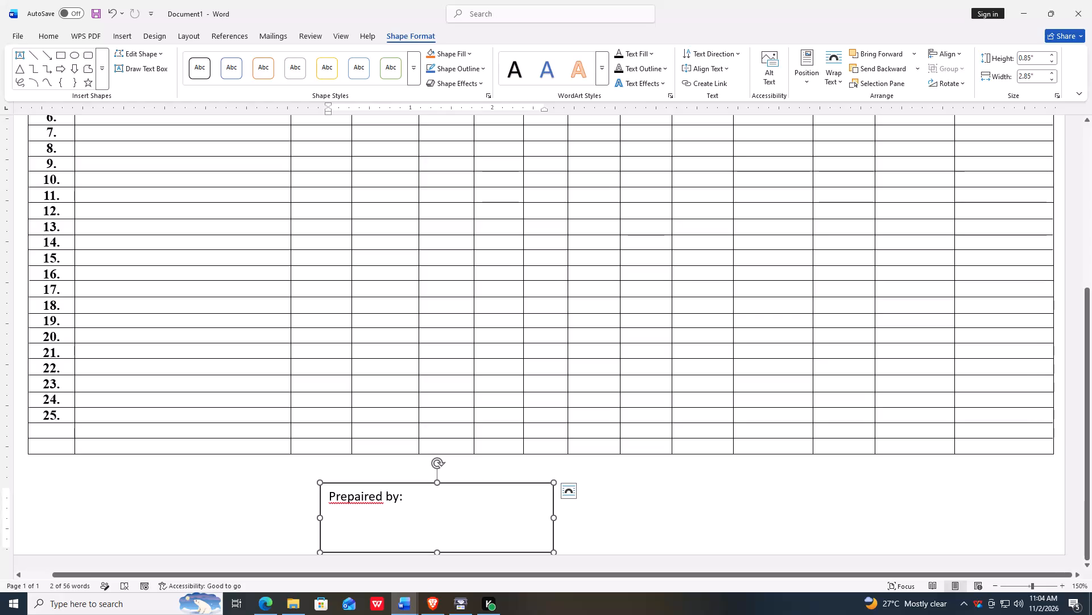
# Add a second line reading "4 GROUPS TREASURER" under "Prepaired by:" in the text box below the table.
pyautogui.click(356, 524)
pyautogui.click(413, 500)
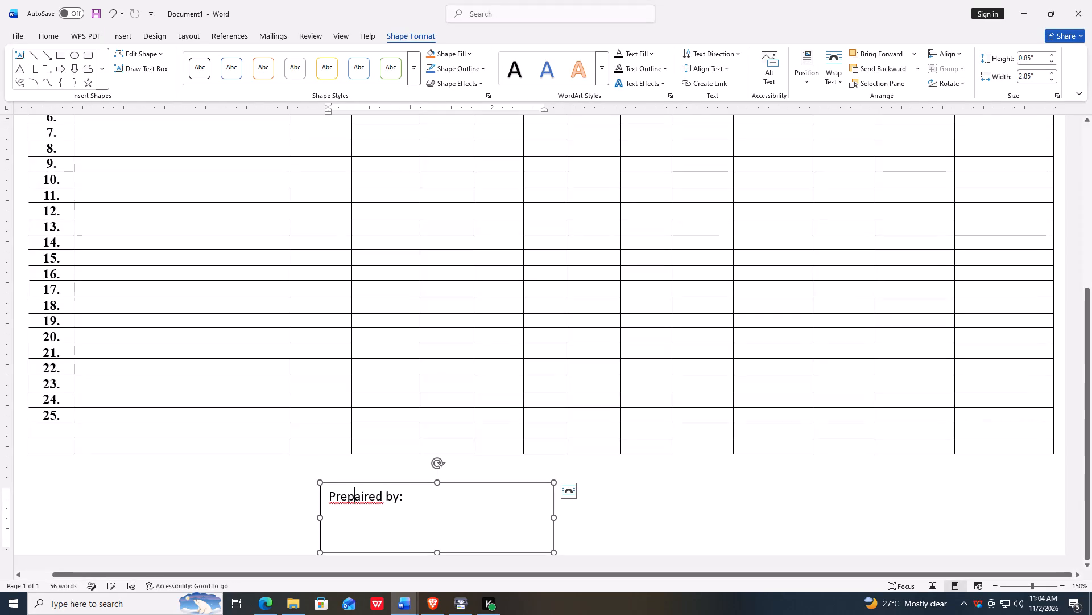
pyautogui.press('Return')
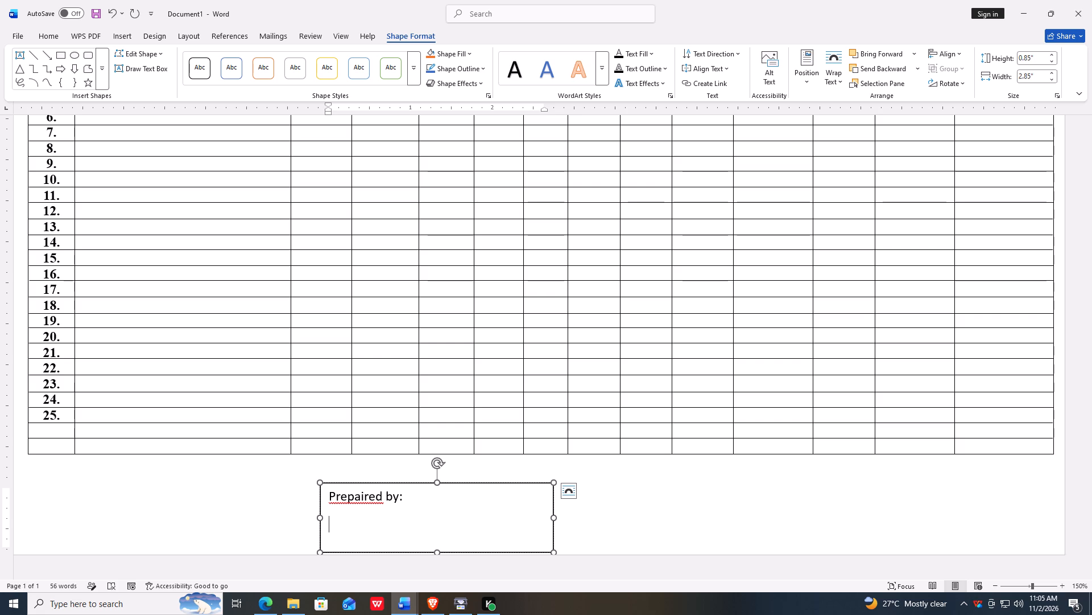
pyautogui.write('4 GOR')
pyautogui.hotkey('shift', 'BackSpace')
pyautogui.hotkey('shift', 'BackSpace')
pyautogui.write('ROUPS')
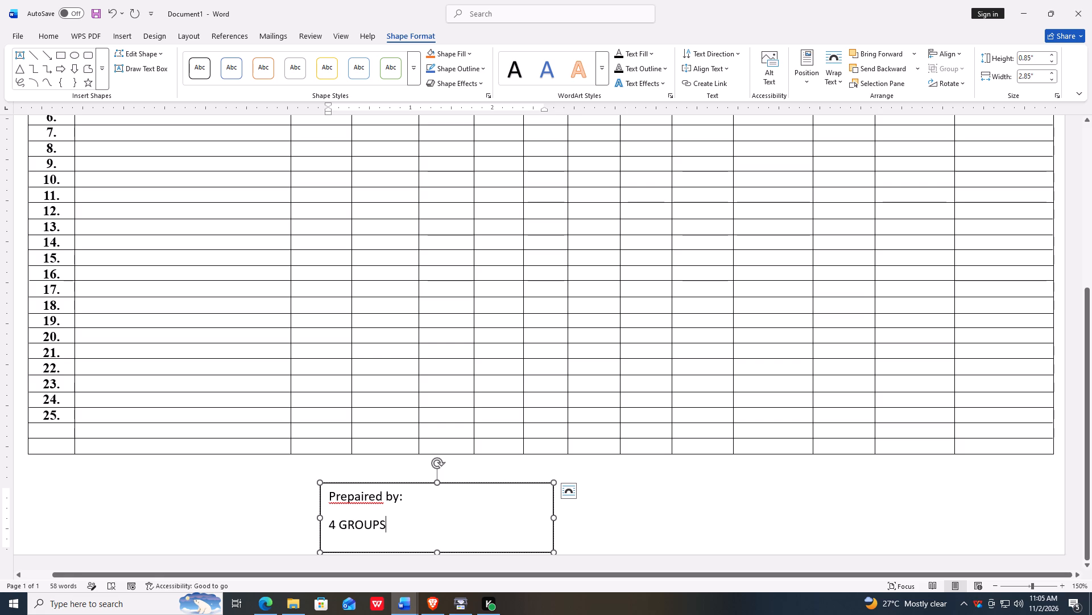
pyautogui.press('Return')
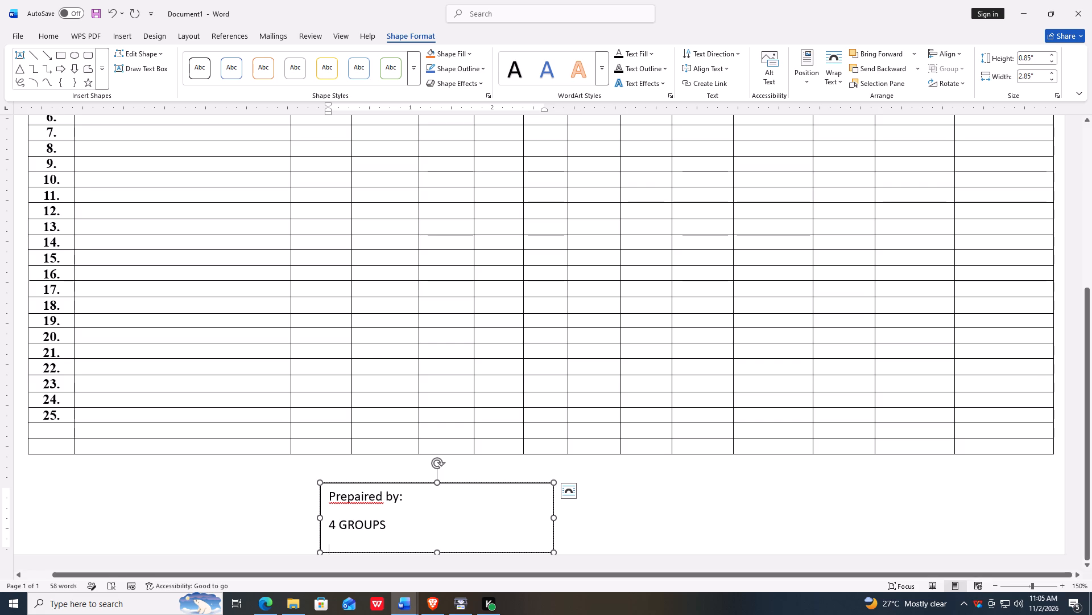
pyautogui.click(394, 524)
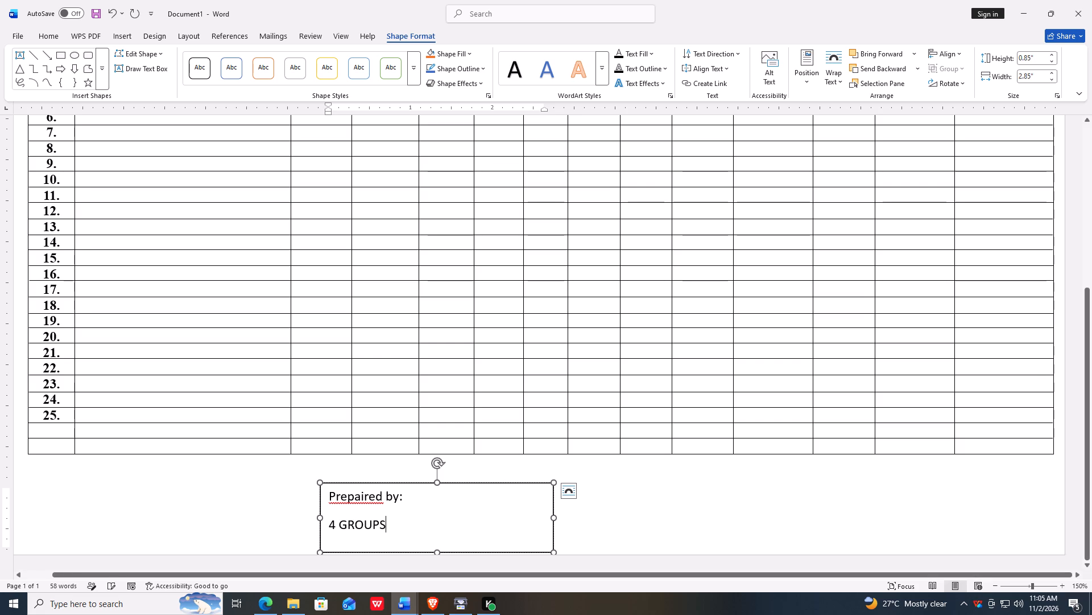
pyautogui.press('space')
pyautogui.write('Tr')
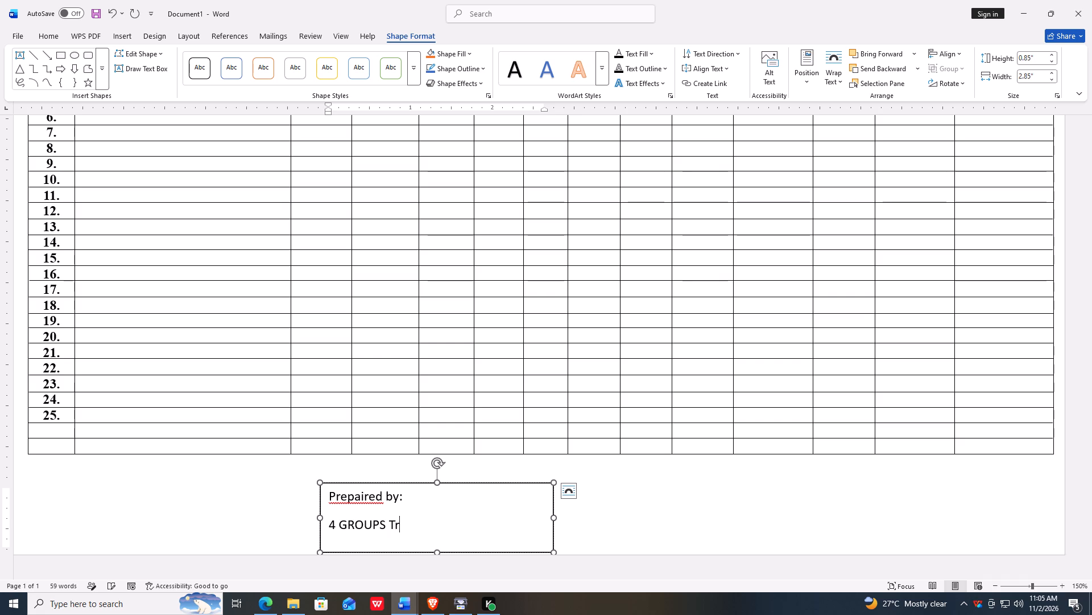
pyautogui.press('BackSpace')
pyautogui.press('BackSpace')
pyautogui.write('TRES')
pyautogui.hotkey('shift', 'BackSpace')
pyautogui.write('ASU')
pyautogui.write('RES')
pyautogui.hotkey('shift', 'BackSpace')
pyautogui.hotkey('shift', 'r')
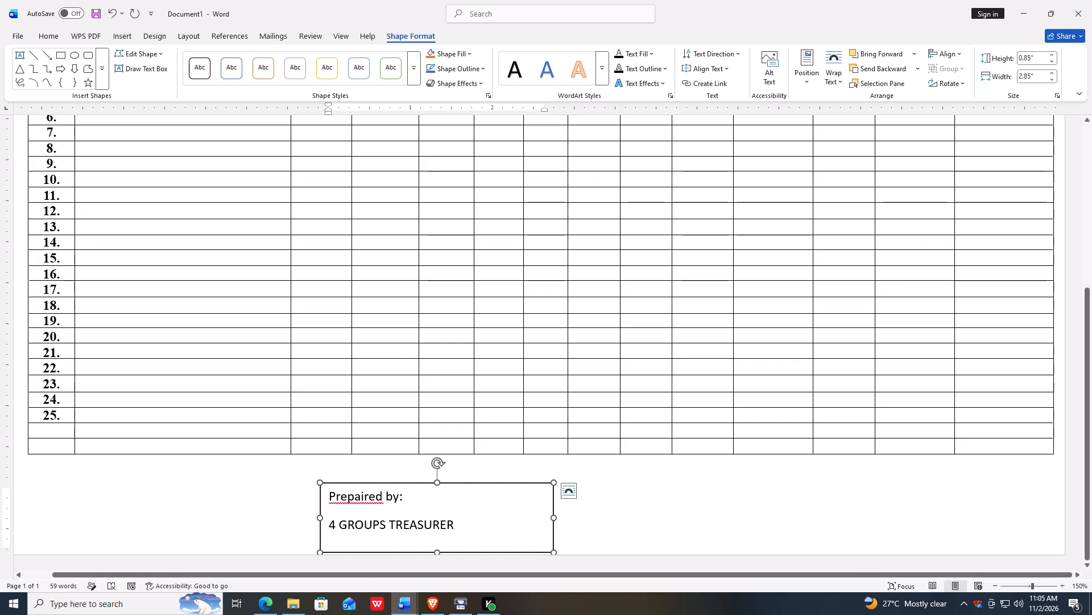
# Change the font of both lines in the signature text box to Times New Roman.
pyautogui.moveTo(460, 525); pyautogui.dragTo(336, 496)
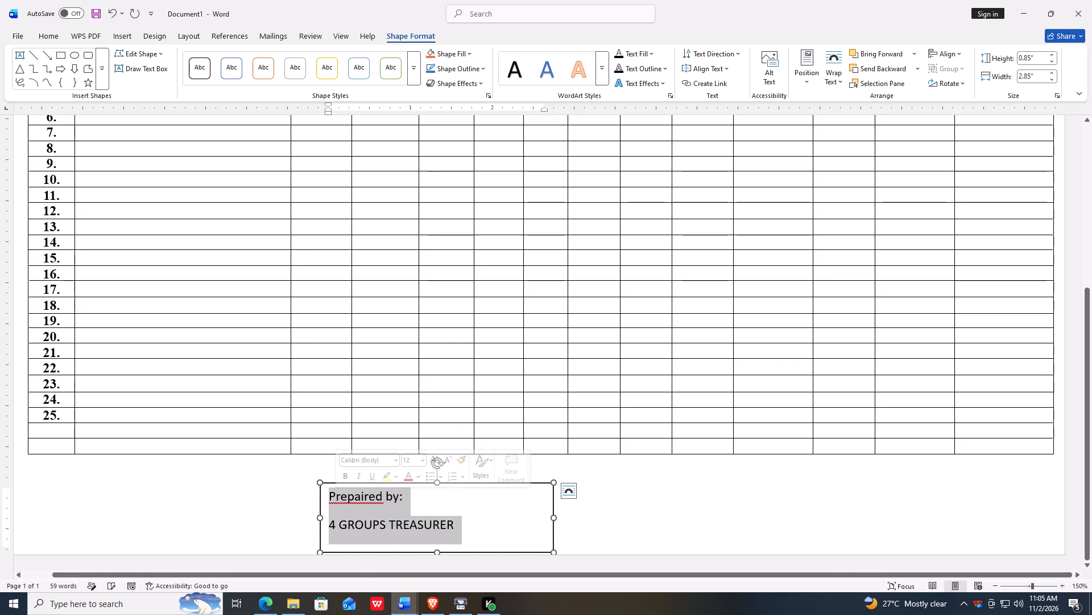
pyautogui.click(47, 38)
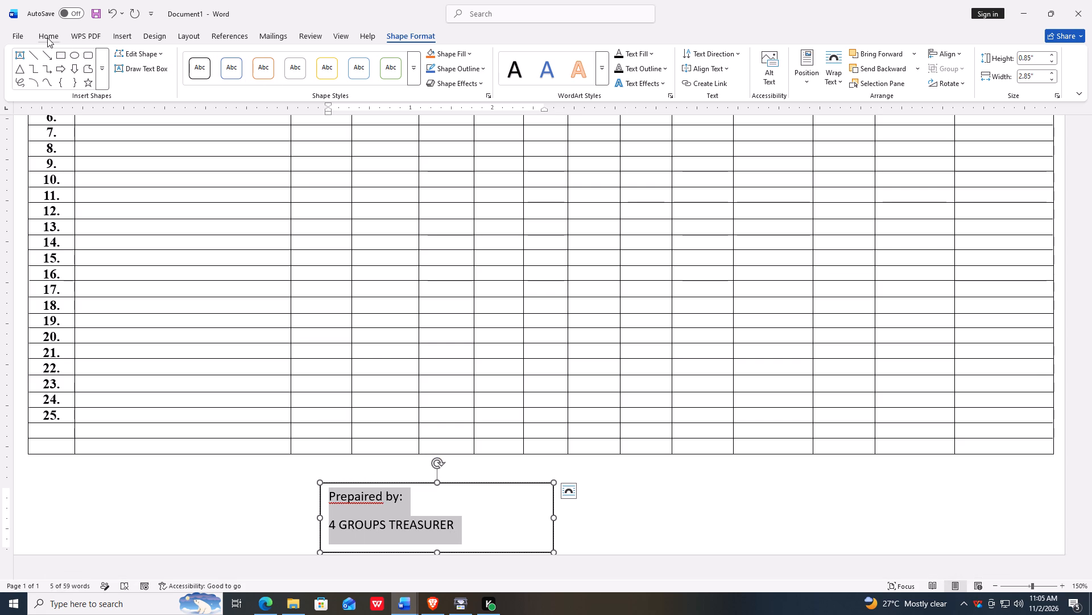
pyautogui.click(126, 58)
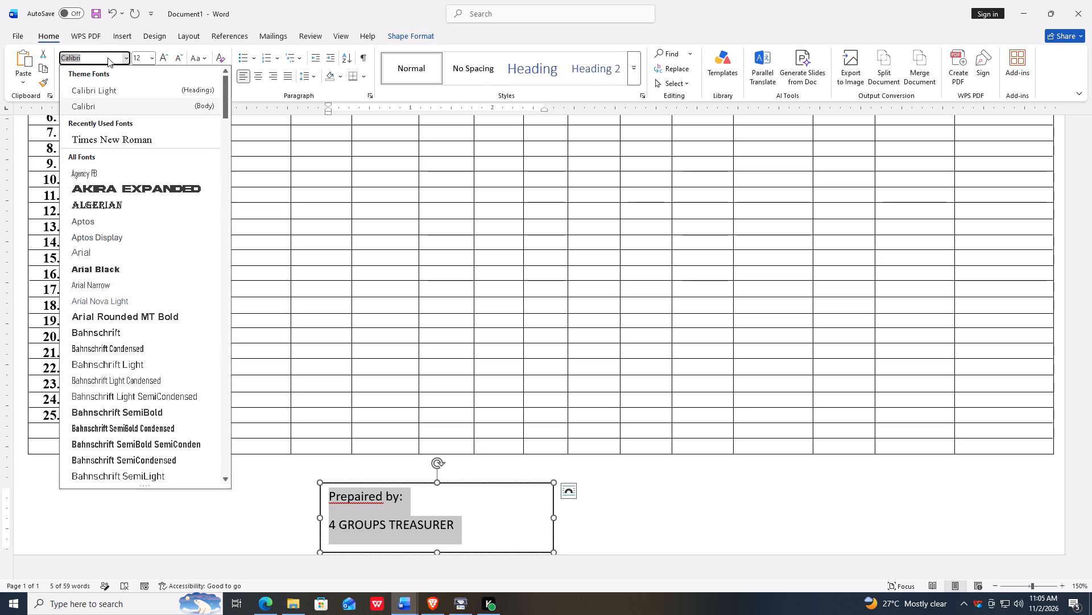
pyautogui.click(111, 135)
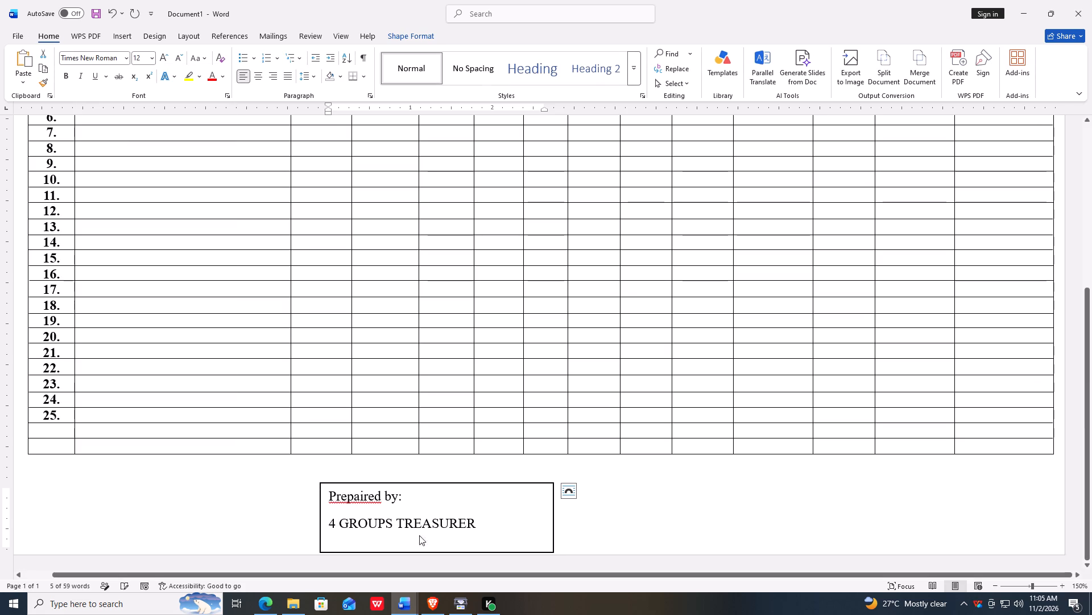
# Make the "4 GROUPS TREASURER" line in the text box below the table bold.
pyautogui.moveTo(477, 520); pyautogui.dragTo(348, 517)
pyautogui.click(387, 523)
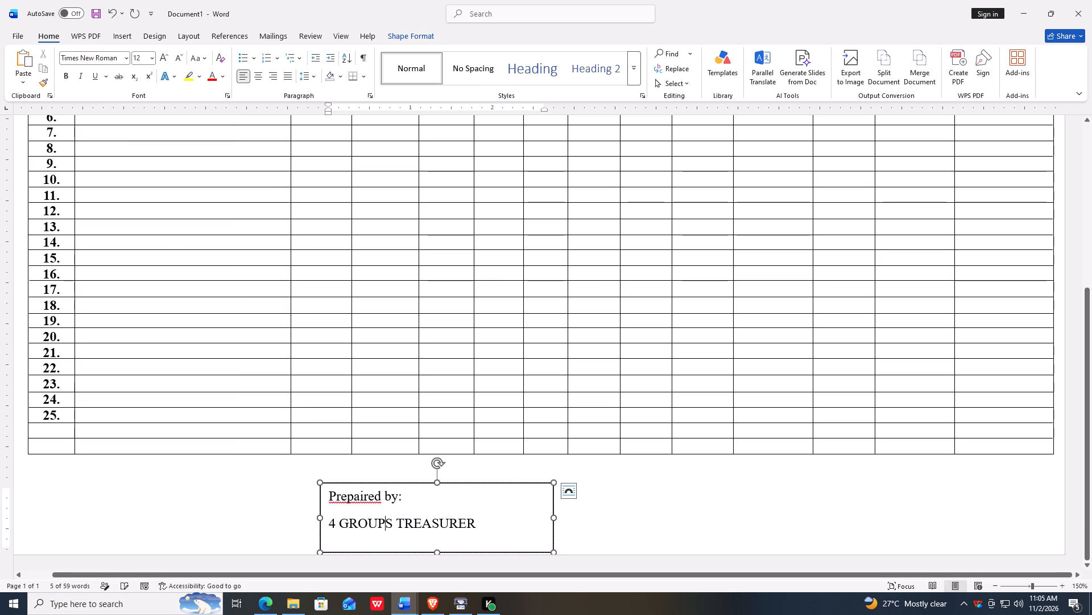
pyautogui.moveTo(330, 523); pyautogui.dragTo(457, 528)
pyautogui.hotkey('ctrl', 'b')
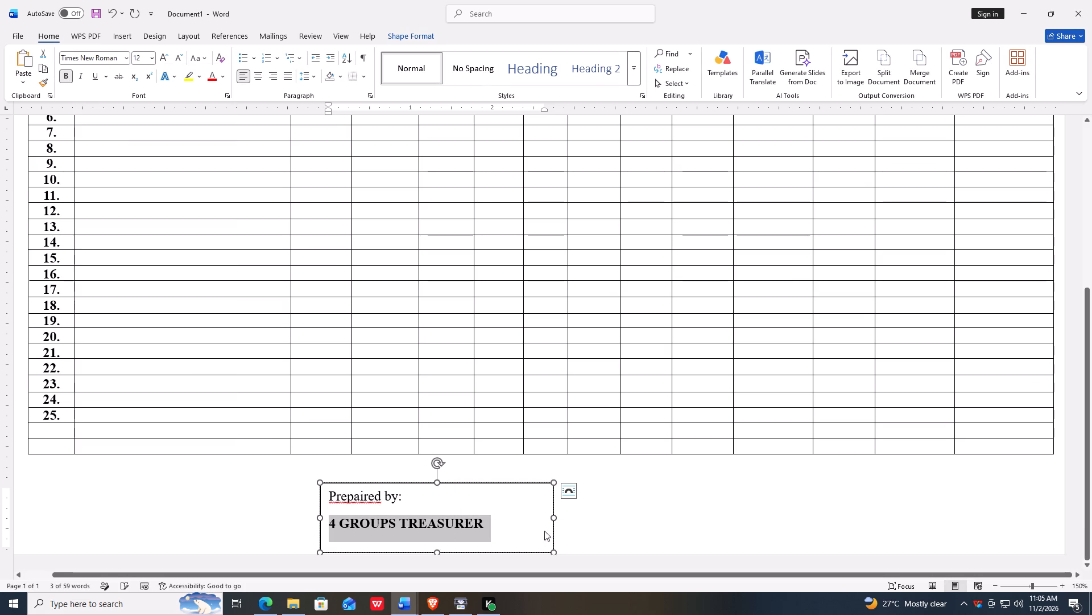
pyautogui.click(601, 531)
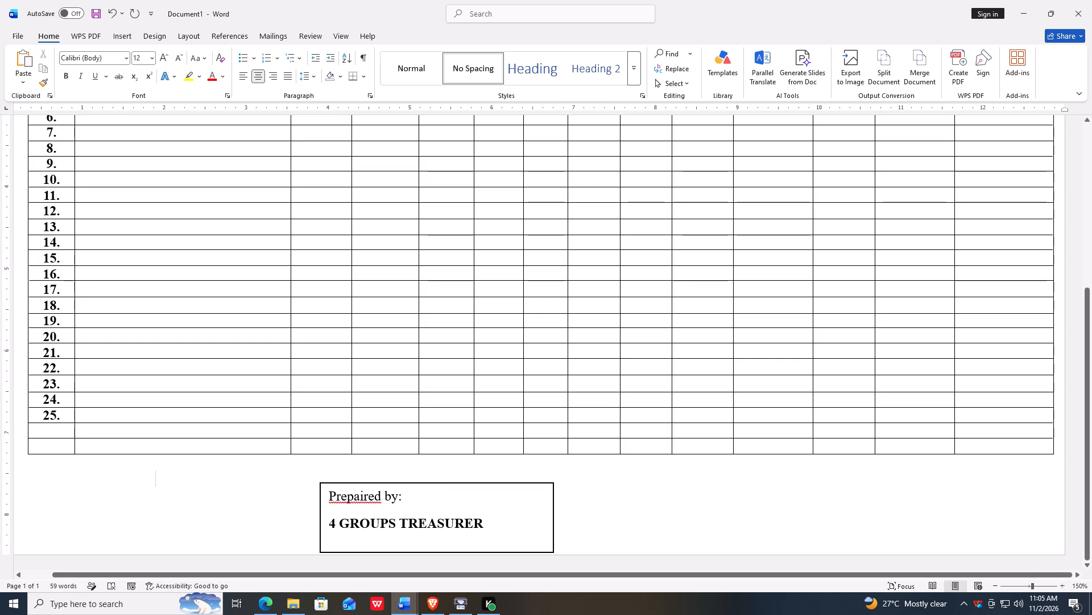
# Move the "Prepaired by:" text box to just below the table, near the table's left border.
pyautogui.moveTo(444, 484); pyautogui.dragTo(254, 471)
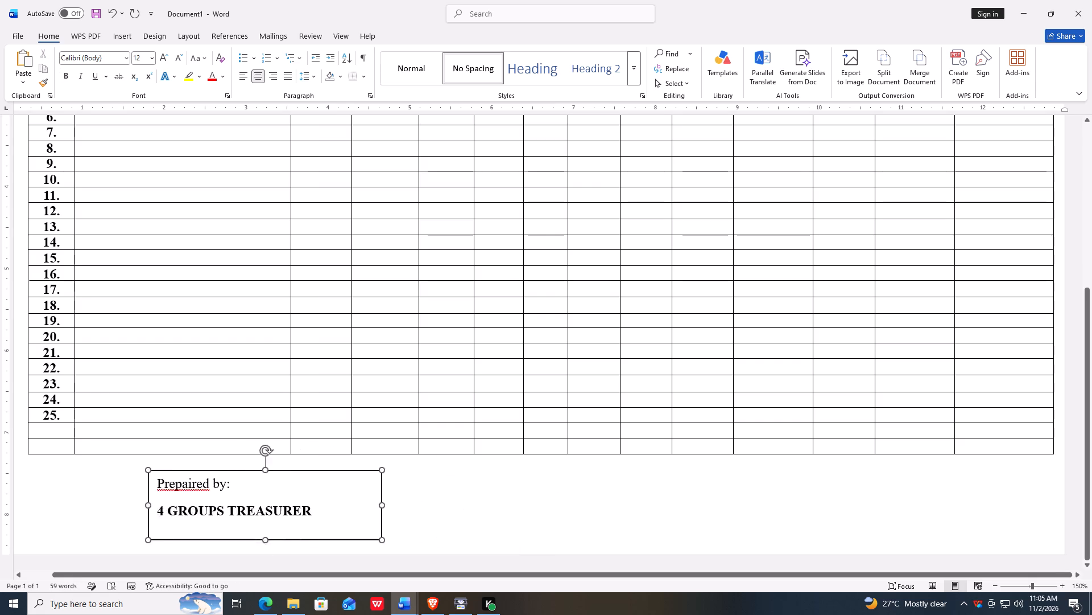
pyautogui.moveTo(254, 471); pyautogui.dragTo(155, 466)
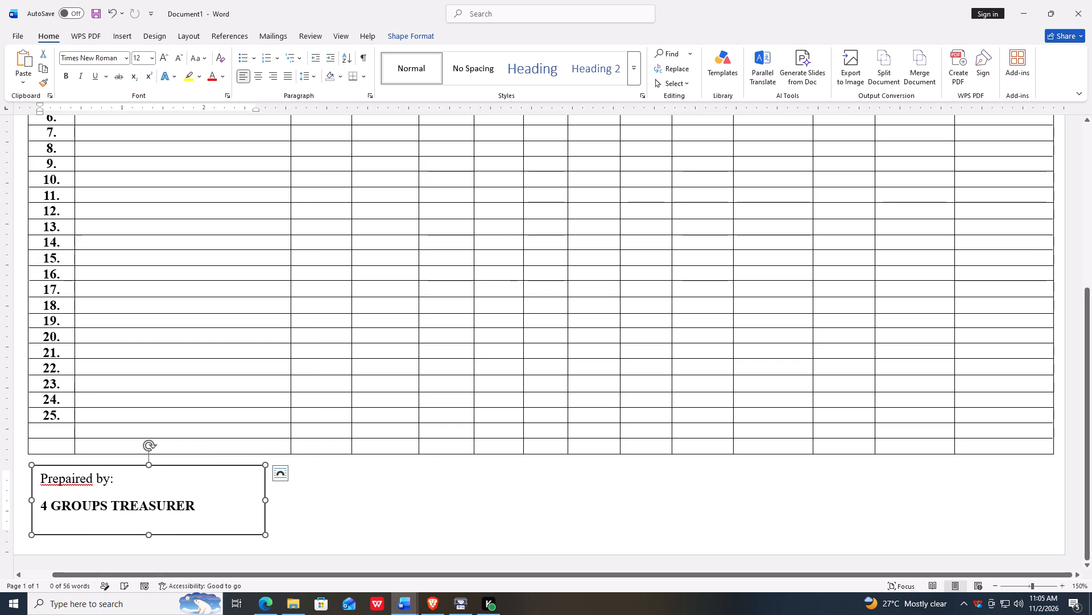
# Apply the transparent preset shape style with black text and no outline to the "Prepaired by:" text box.
pyautogui.doubleClick(175, 465)
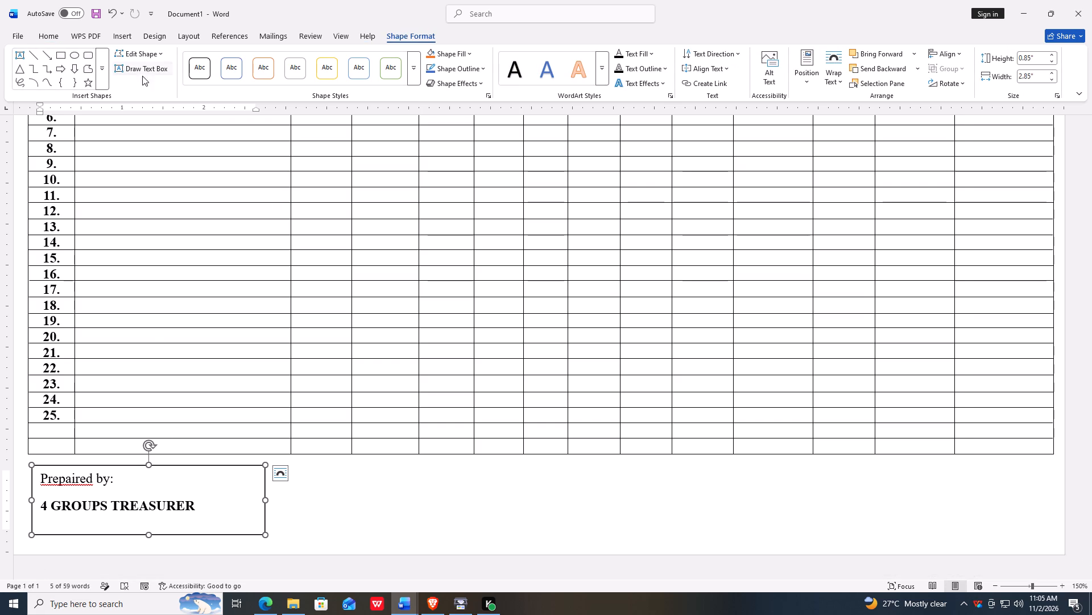
pyautogui.click(412, 71)
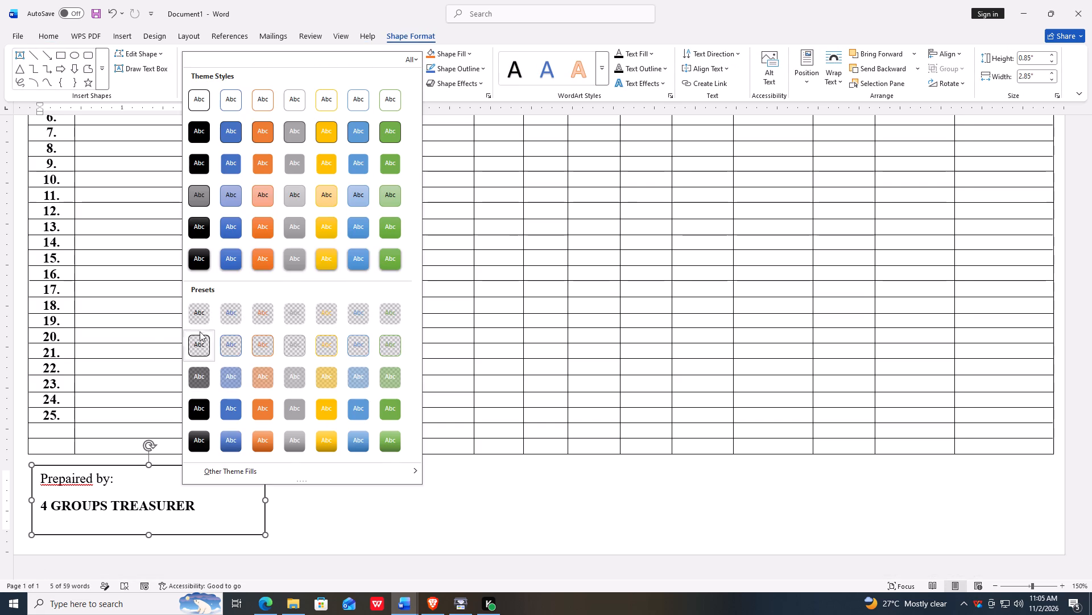
pyautogui.click(199, 315)
pyautogui.click(308, 517)
# Duplicate the "Prepaired by:" text box and place the copy level with the original, below the right-hand part of the table.
pyautogui.scroll(-8, 304, 501)
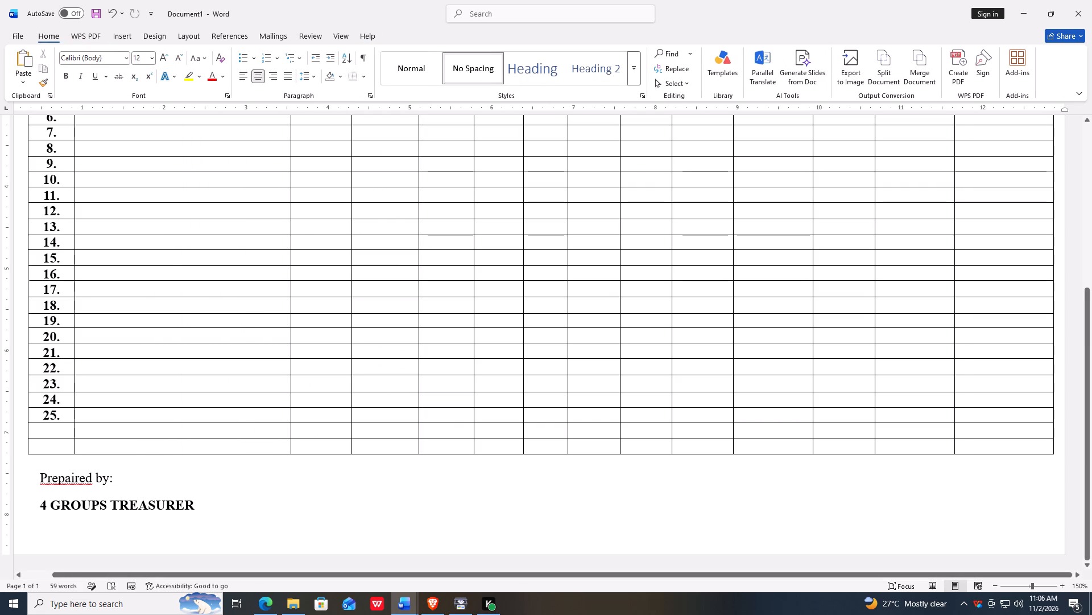
pyautogui.scroll(-2, 300, 500)
pyautogui.click(77, 478)
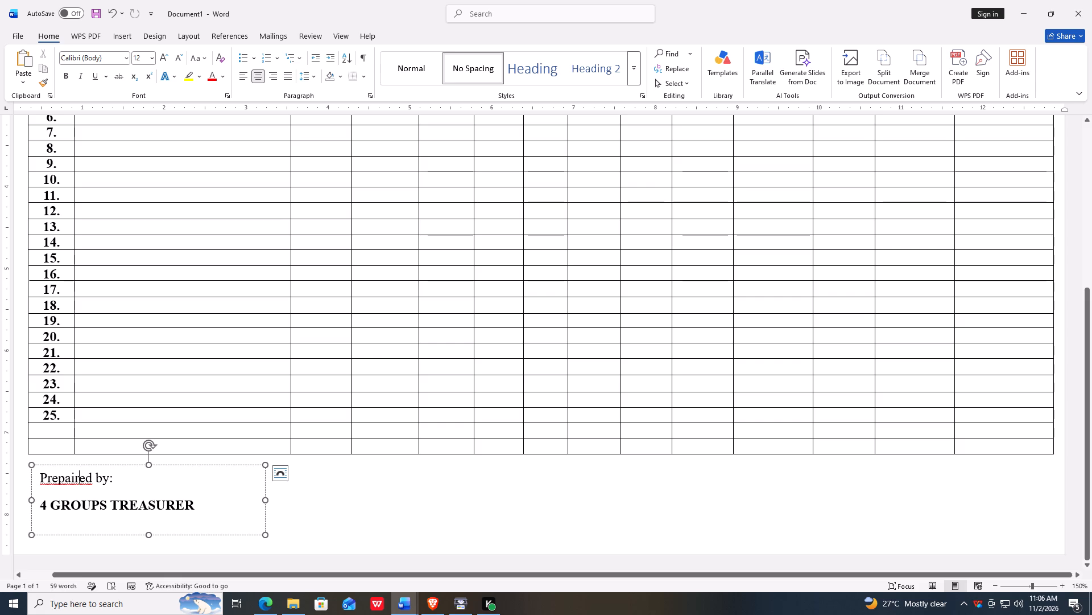
pyautogui.moveTo(121, 466); pyautogui.dragTo(152, 469)
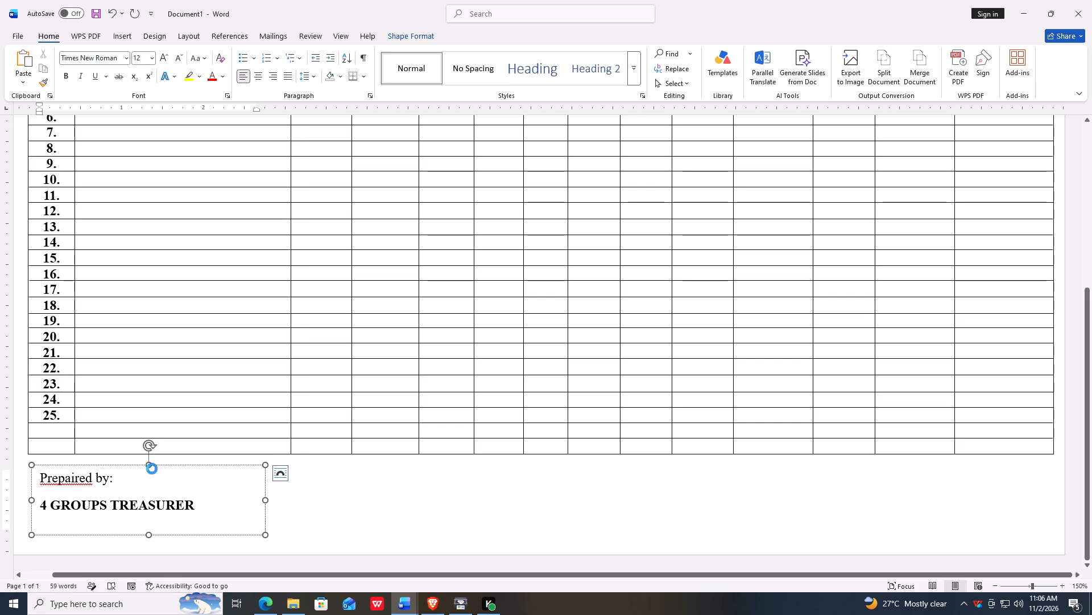
pyautogui.moveTo(152, 469); pyautogui.dragTo(760, 478)
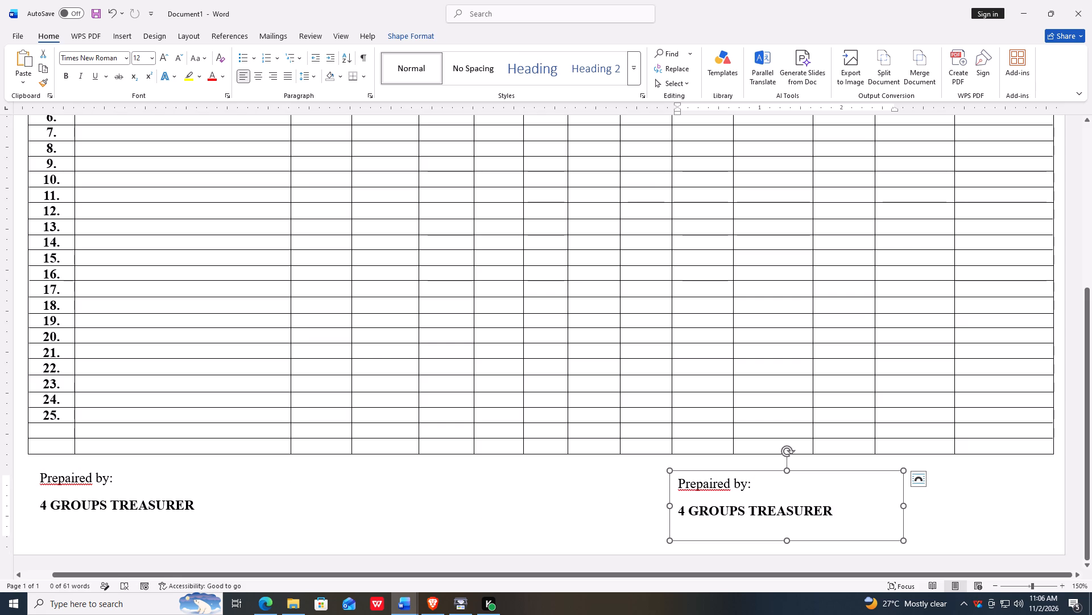
pyautogui.click(748, 472)
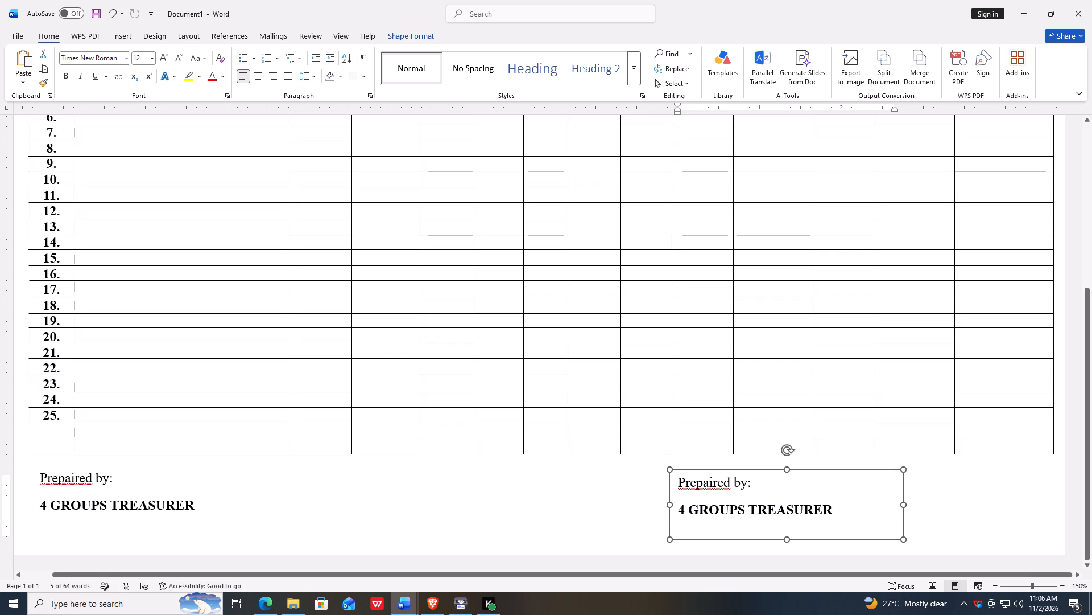
# Replace "TREASURER" with "PRESIDENT" in the copied text box so the line reads "4 GROUPS PRESIDENT".
pyautogui.click(821, 510)
pyautogui.click(829, 510)
pyautogui.press('BackSpace')
pyautogui.press('BackSpace')
pyautogui.press('BackSpace')
pyautogui.press('BackSpace')
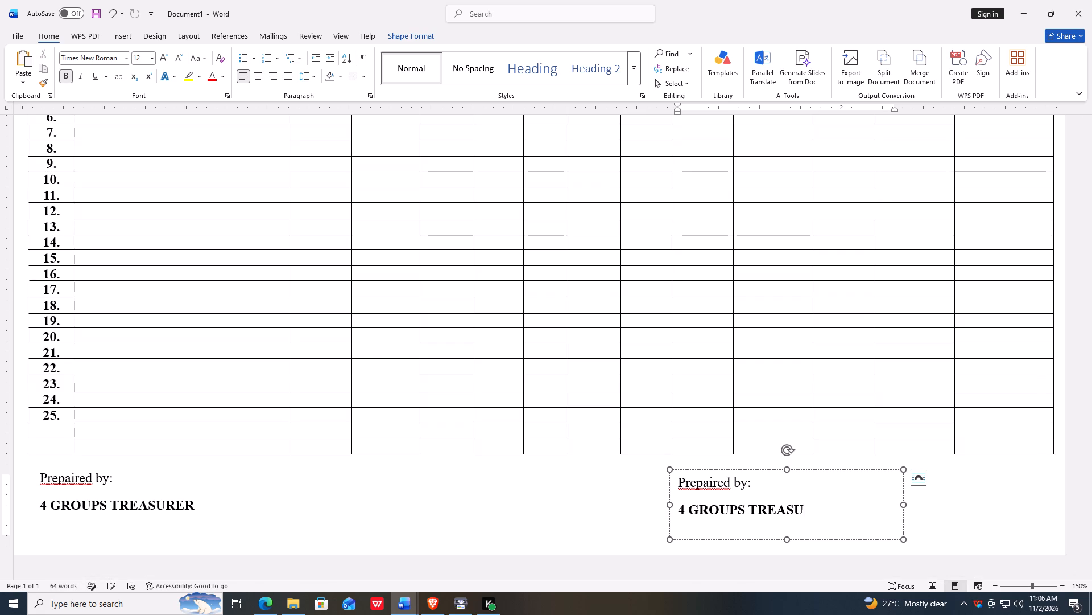
pyautogui.press('BackSpace')
pyautogui.press('BackSpace')
pyautogui.press('BackSpace')
pyautogui.press('BackSpace')
pyautogui.press('BackSpace')
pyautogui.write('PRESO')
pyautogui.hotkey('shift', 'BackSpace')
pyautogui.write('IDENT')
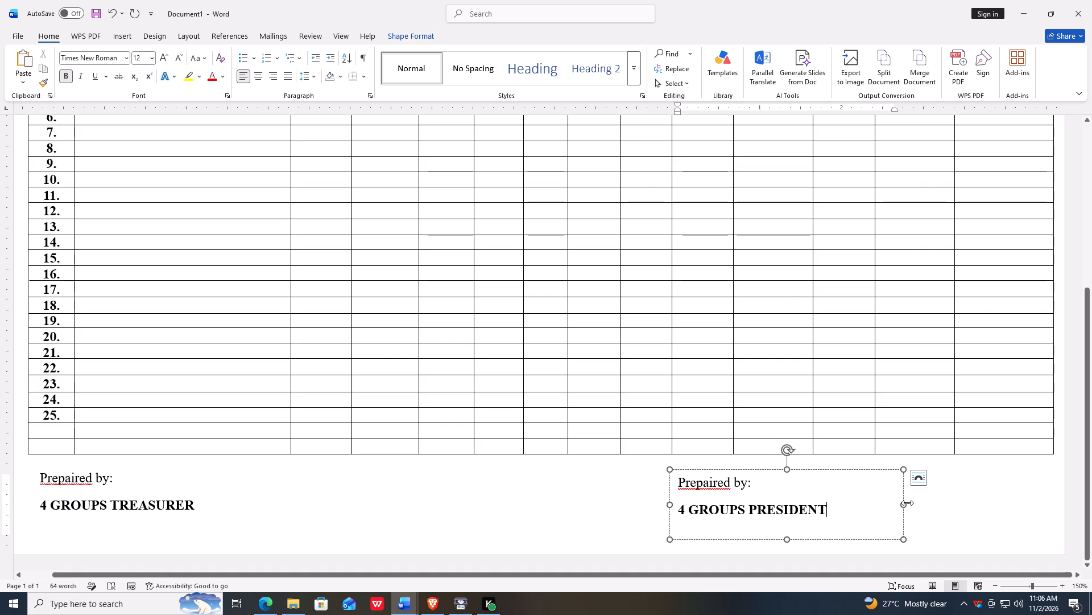
# Narrow the "4 GROUPS PRESIDENT" text box slightly from its right edge and deselect it.
pyautogui.moveTo(905, 503); pyautogui.dragTo(885, 503)
pyautogui.click(939, 506)
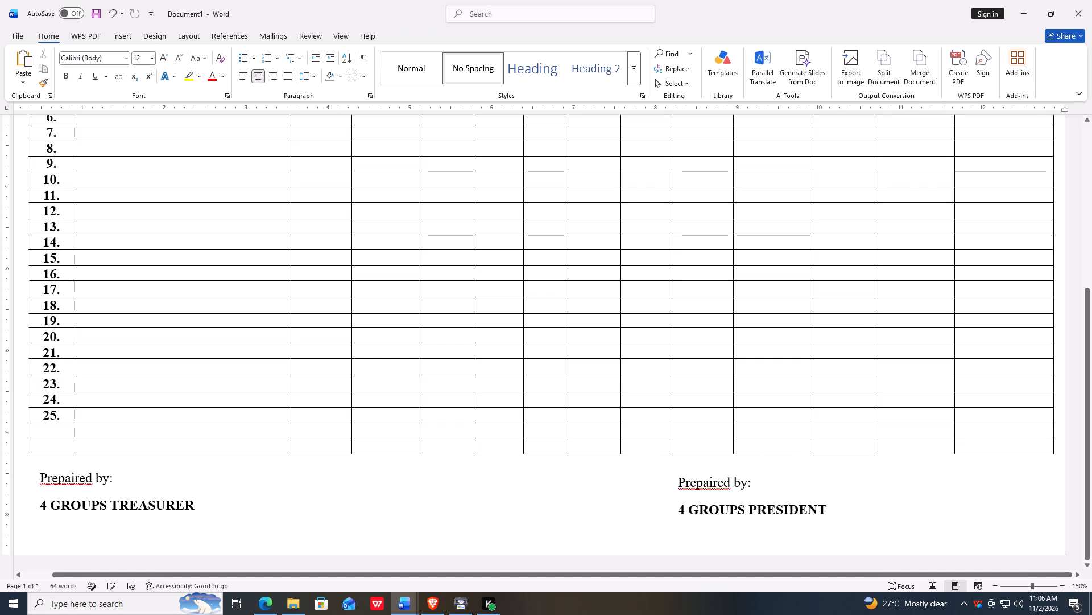
# Replace "Prepaired" with "Attested" above "4 GROUPS PRESIDENT" so the line reads "Attested by:".
pyautogui.click(746, 484)
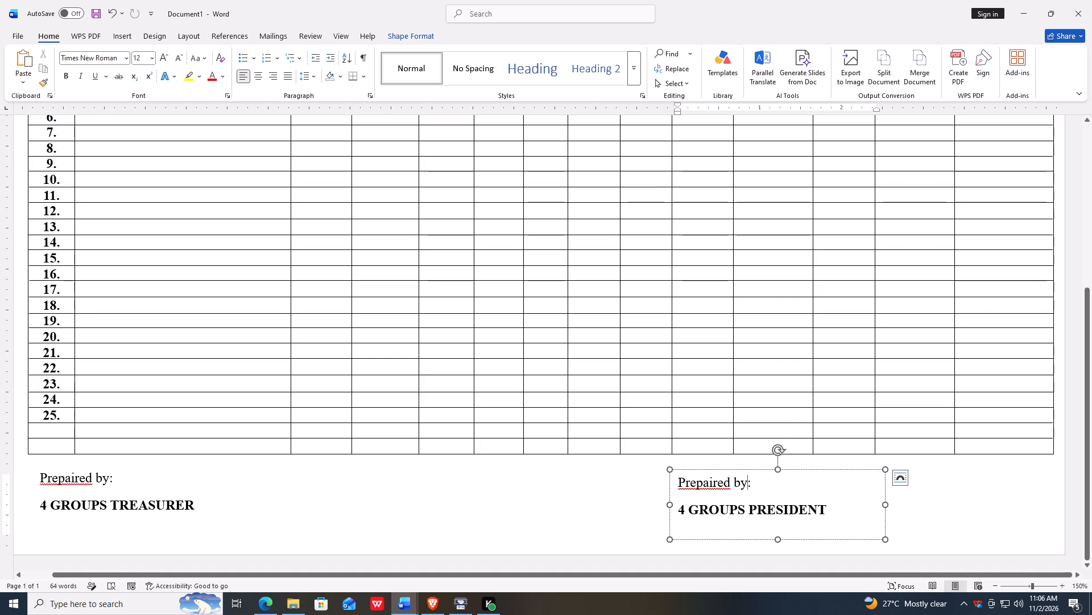
pyautogui.press('Left')
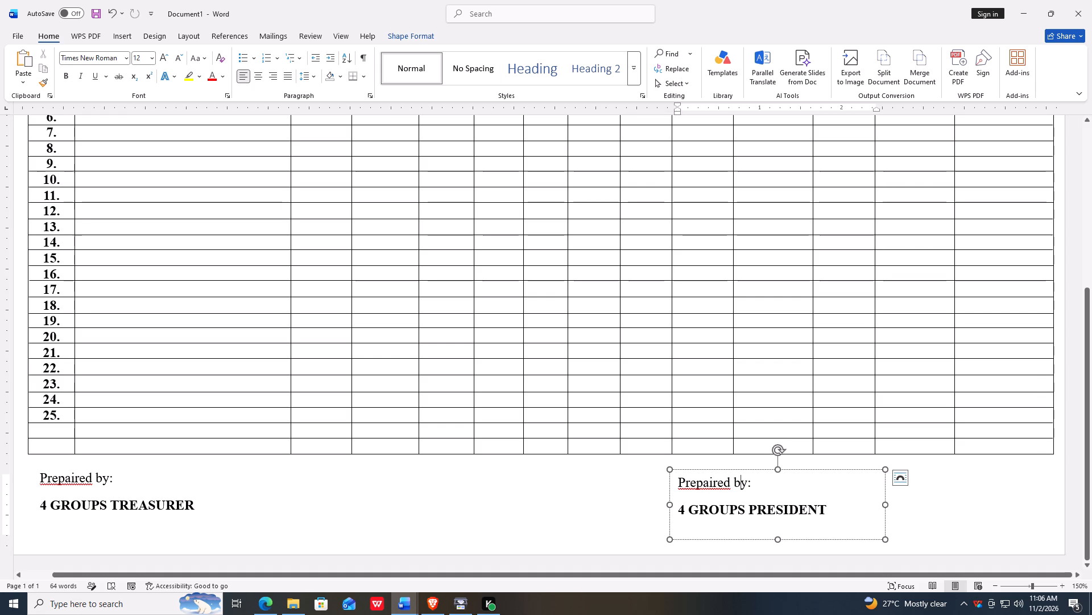
pyautogui.press('Left')
pyautogui.press('Left')
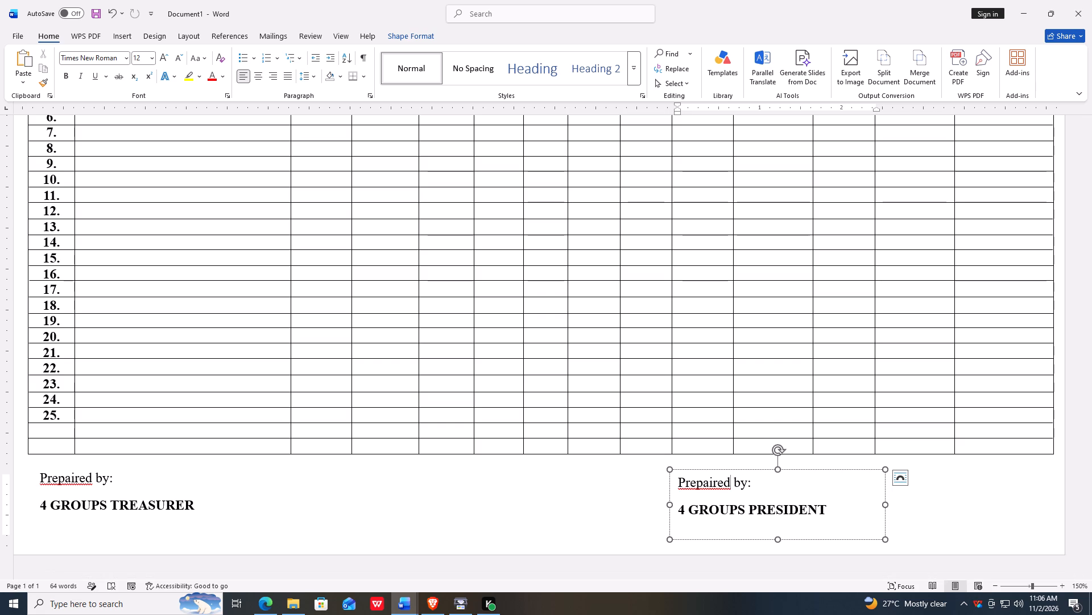
pyautogui.press('BackSpace')
pyautogui.press('BackSpace')
pyautogui.press('BackSpace')
pyautogui.press('BackSpace')
pyautogui.press('BackSpace')
pyautogui.press('BackSpace')
pyautogui.press('BackSpace')
pyautogui.press('BackSpace')
pyautogui.press('BackSpace')
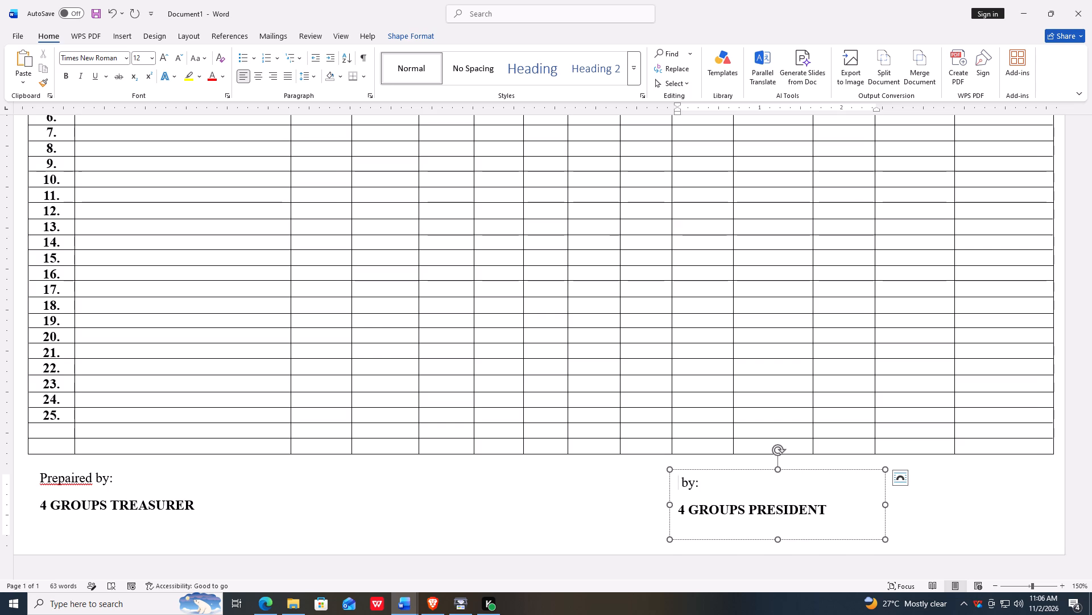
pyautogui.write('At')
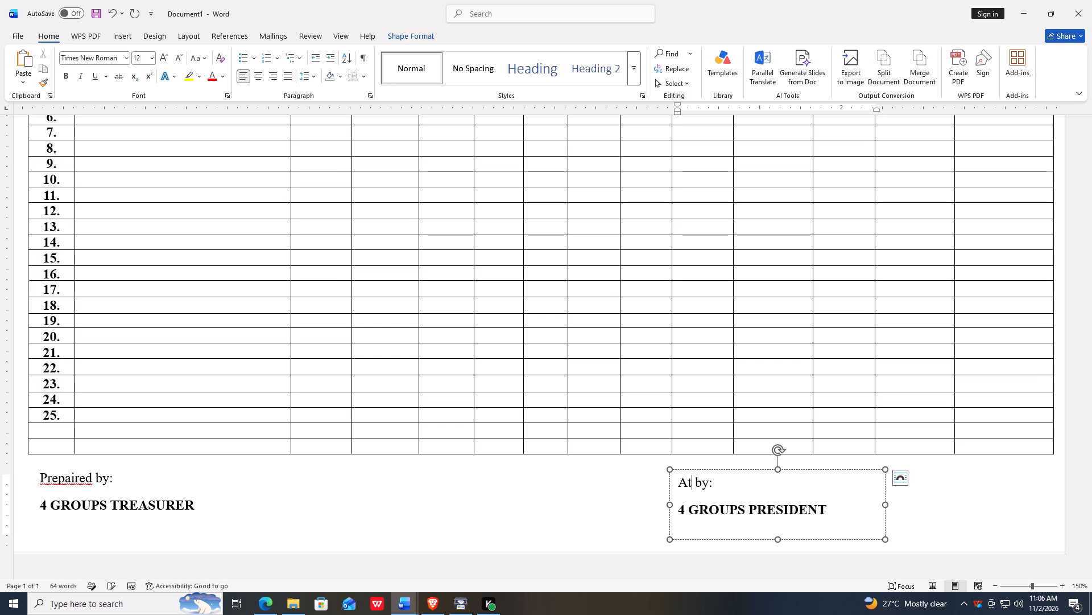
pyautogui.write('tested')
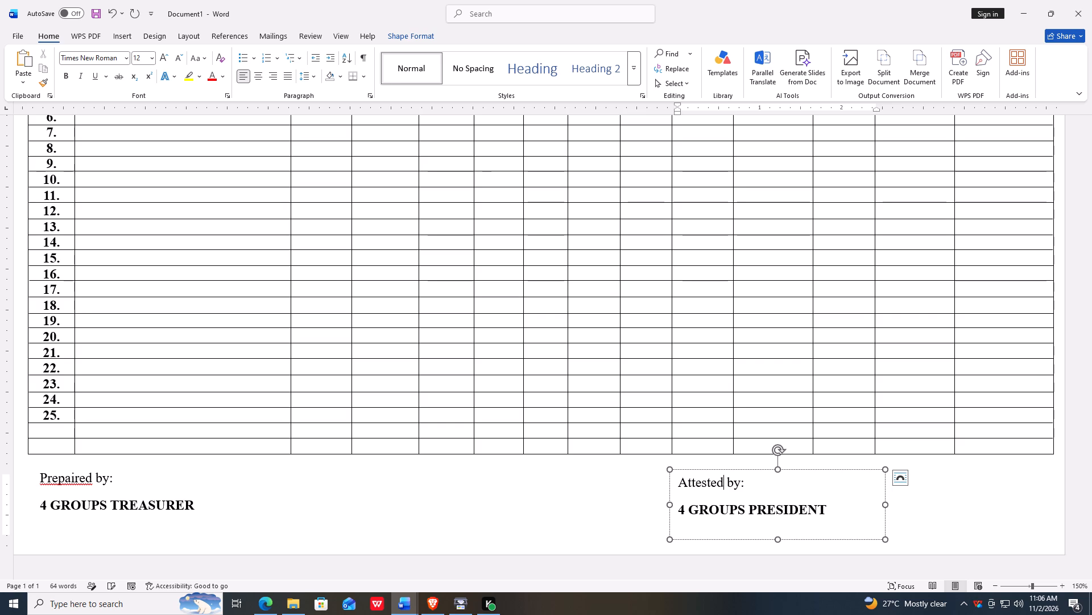
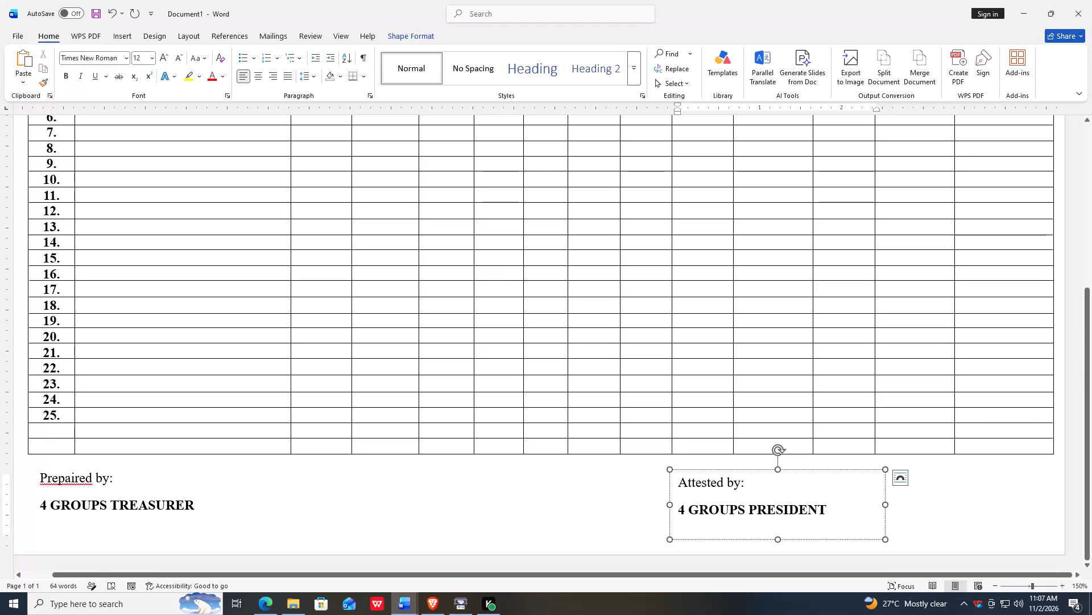
# Replace the "4 GROUPS PRESIDENT" line in the "Attested by:" text box with the president's first name in capital letters.
pyautogui.click(984, 510)
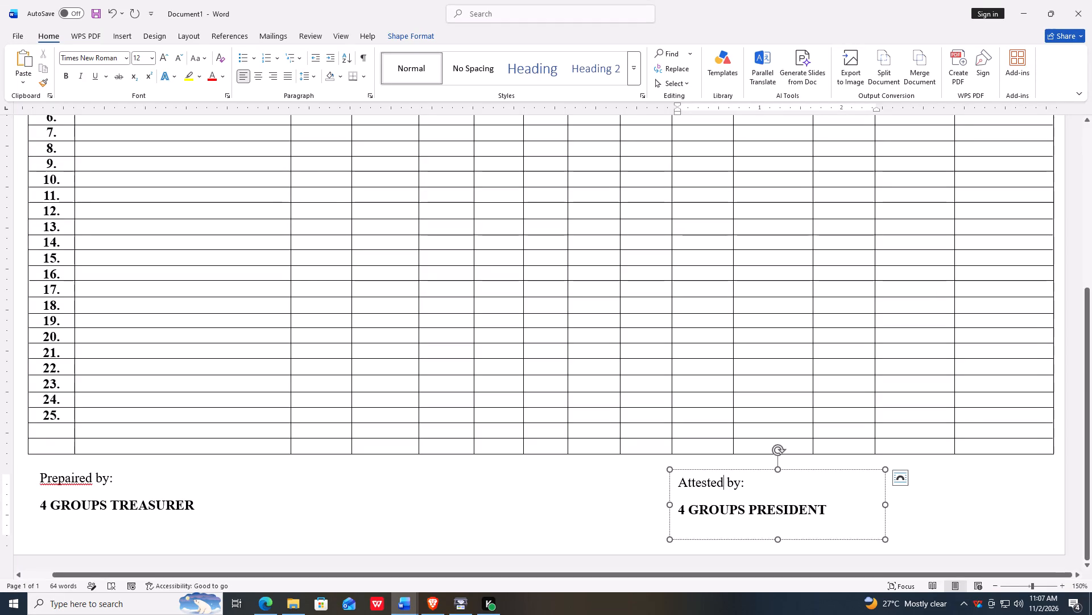
pyautogui.click(810, 506)
pyautogui.moveTo(828, 511); pyautogui.dragTo(688, 506)
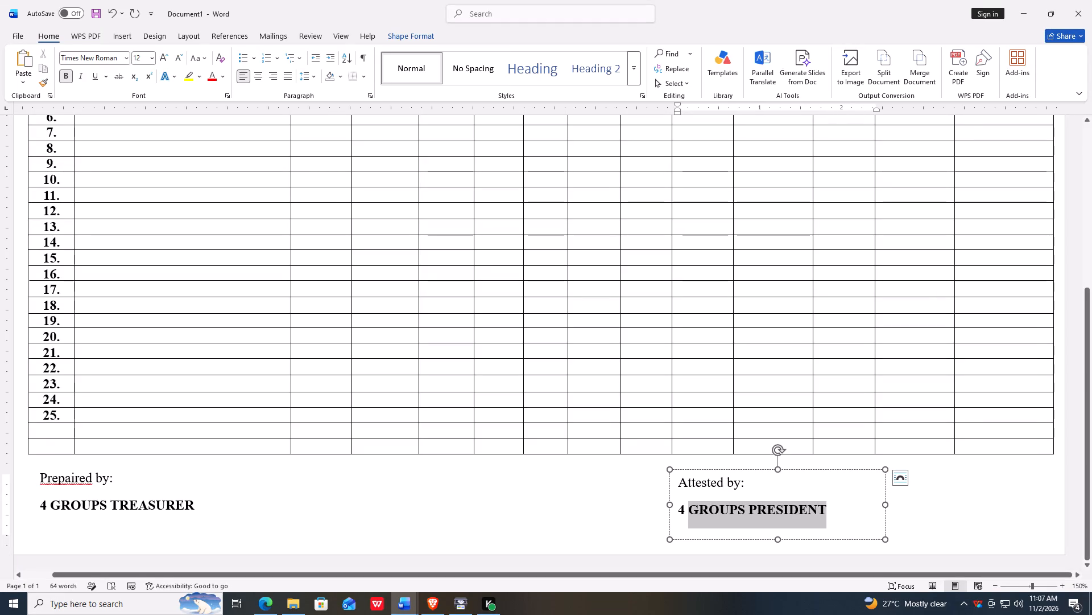
pyautogui.moveTo(688, 506); pyautogui.dragTo(684, 507)
pyautogui.press('BackSpace')
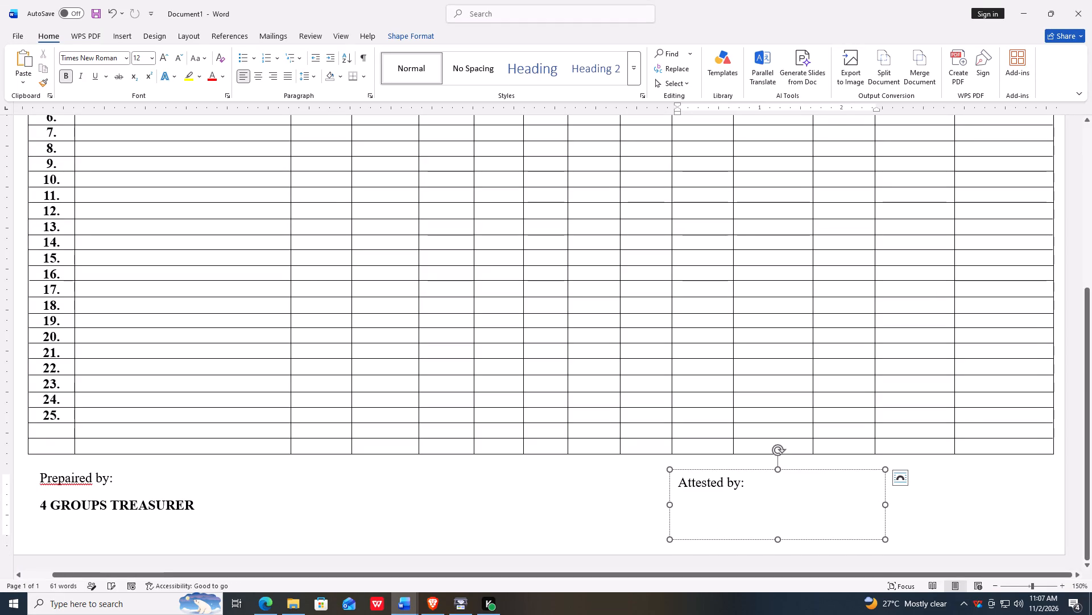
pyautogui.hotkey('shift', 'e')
pyautogui.press('BackSpace')
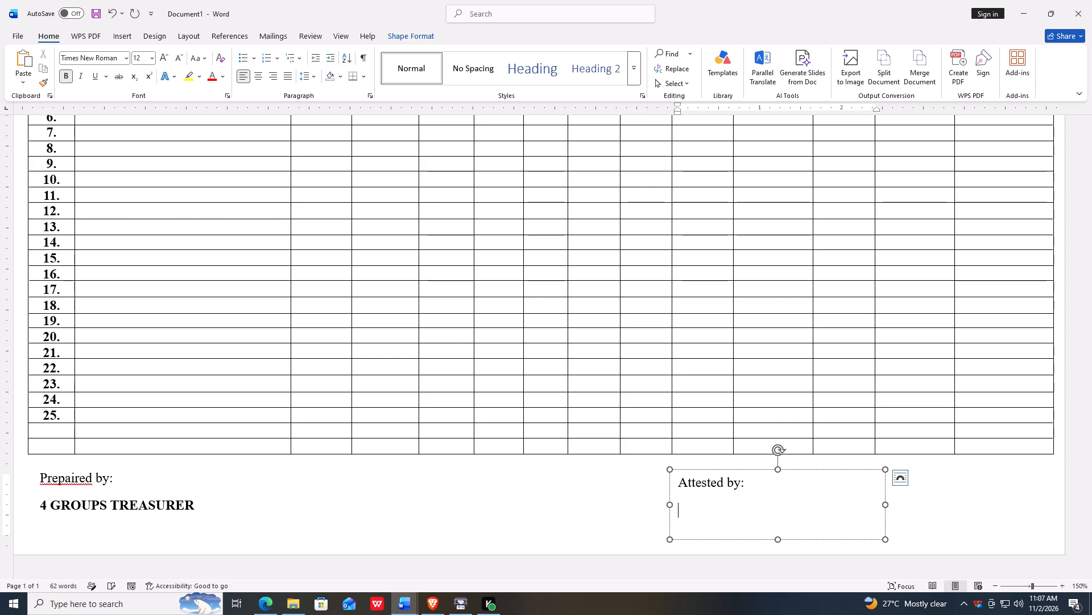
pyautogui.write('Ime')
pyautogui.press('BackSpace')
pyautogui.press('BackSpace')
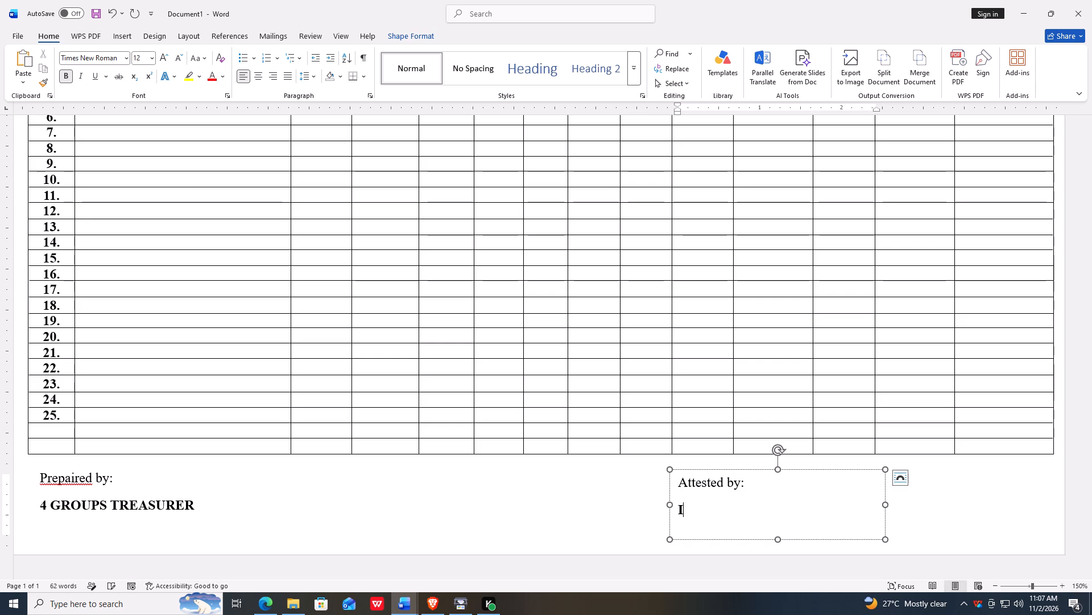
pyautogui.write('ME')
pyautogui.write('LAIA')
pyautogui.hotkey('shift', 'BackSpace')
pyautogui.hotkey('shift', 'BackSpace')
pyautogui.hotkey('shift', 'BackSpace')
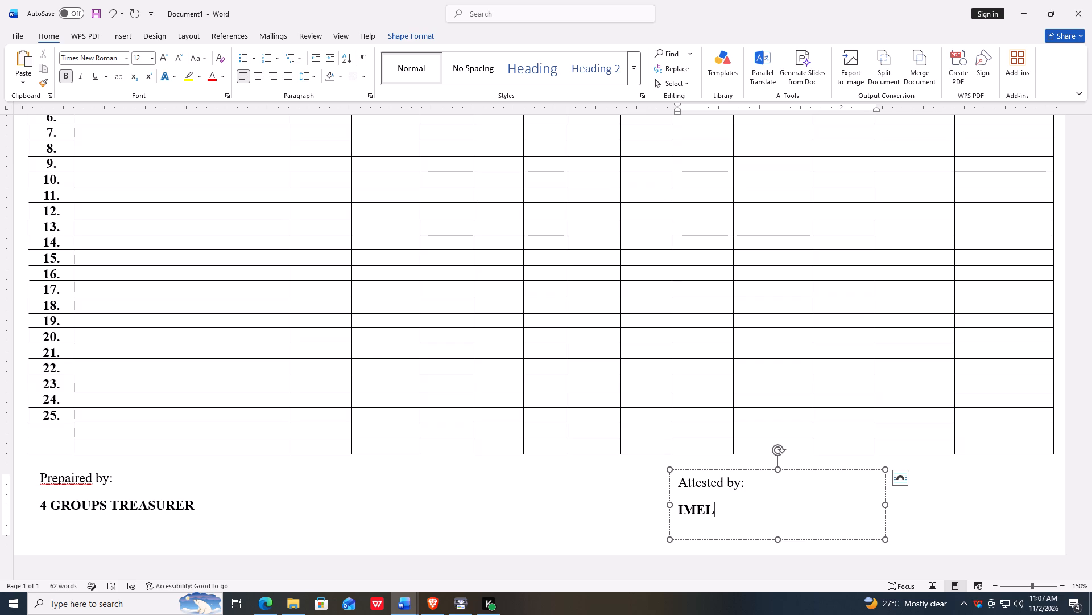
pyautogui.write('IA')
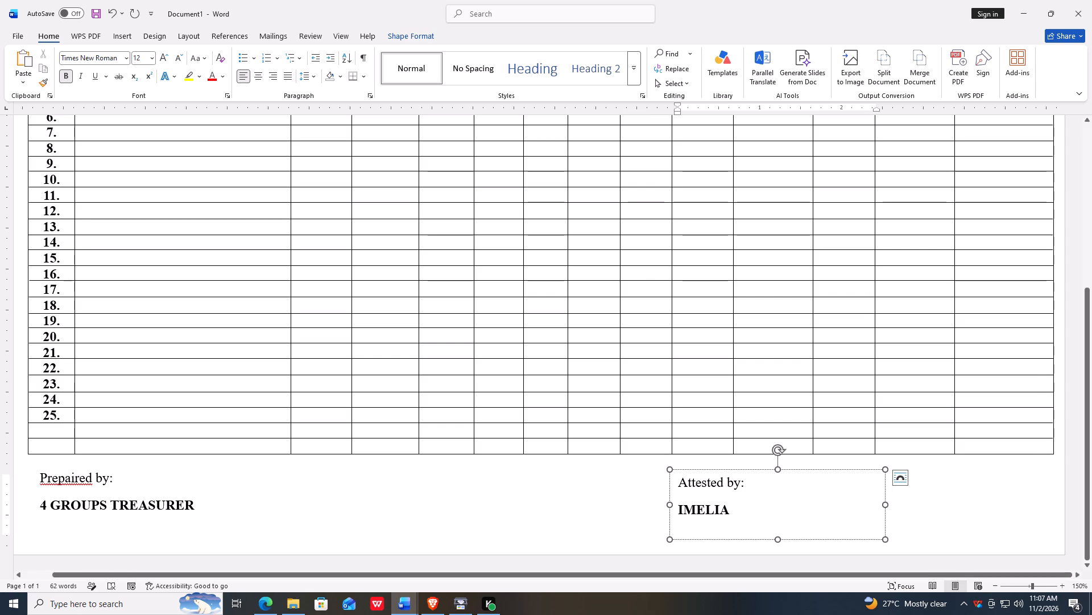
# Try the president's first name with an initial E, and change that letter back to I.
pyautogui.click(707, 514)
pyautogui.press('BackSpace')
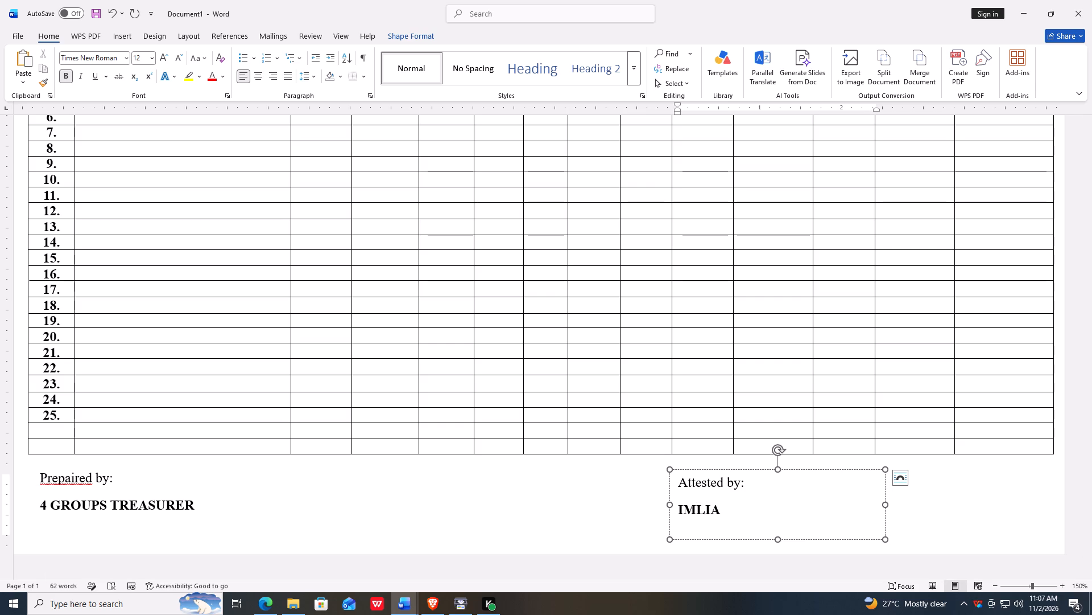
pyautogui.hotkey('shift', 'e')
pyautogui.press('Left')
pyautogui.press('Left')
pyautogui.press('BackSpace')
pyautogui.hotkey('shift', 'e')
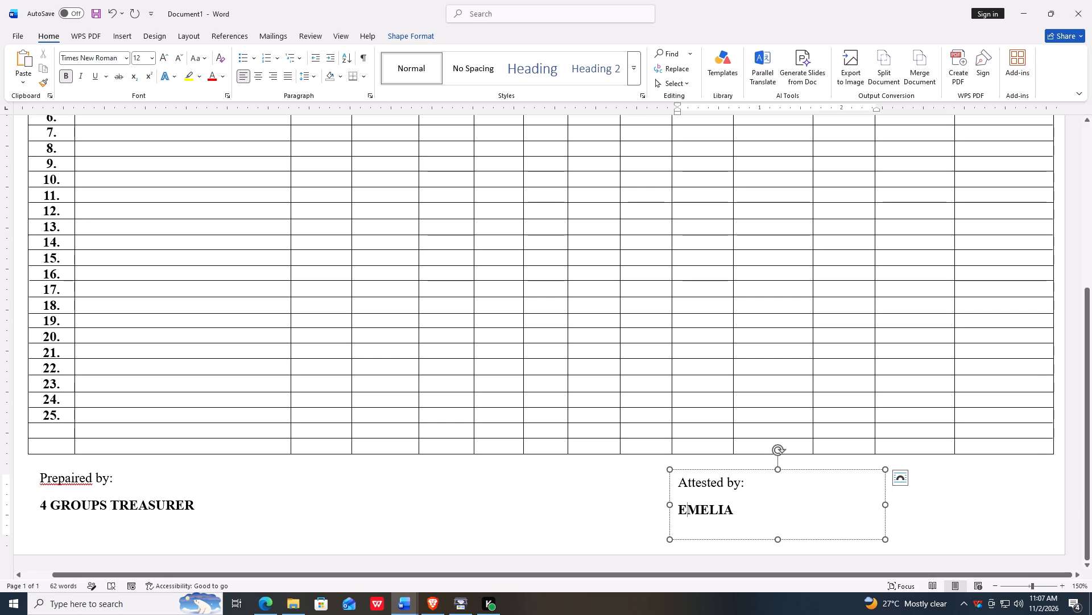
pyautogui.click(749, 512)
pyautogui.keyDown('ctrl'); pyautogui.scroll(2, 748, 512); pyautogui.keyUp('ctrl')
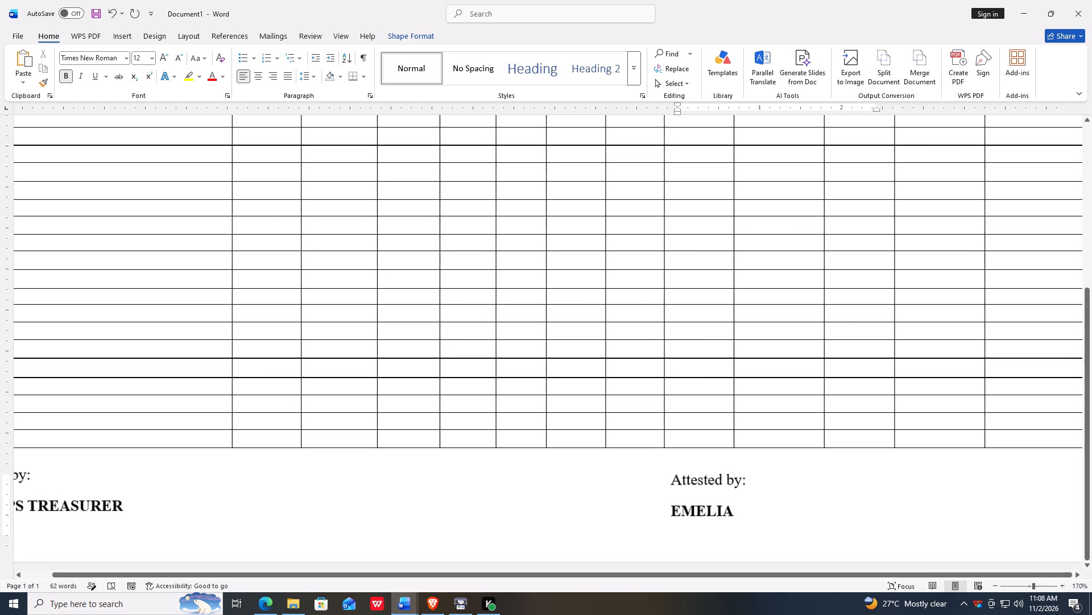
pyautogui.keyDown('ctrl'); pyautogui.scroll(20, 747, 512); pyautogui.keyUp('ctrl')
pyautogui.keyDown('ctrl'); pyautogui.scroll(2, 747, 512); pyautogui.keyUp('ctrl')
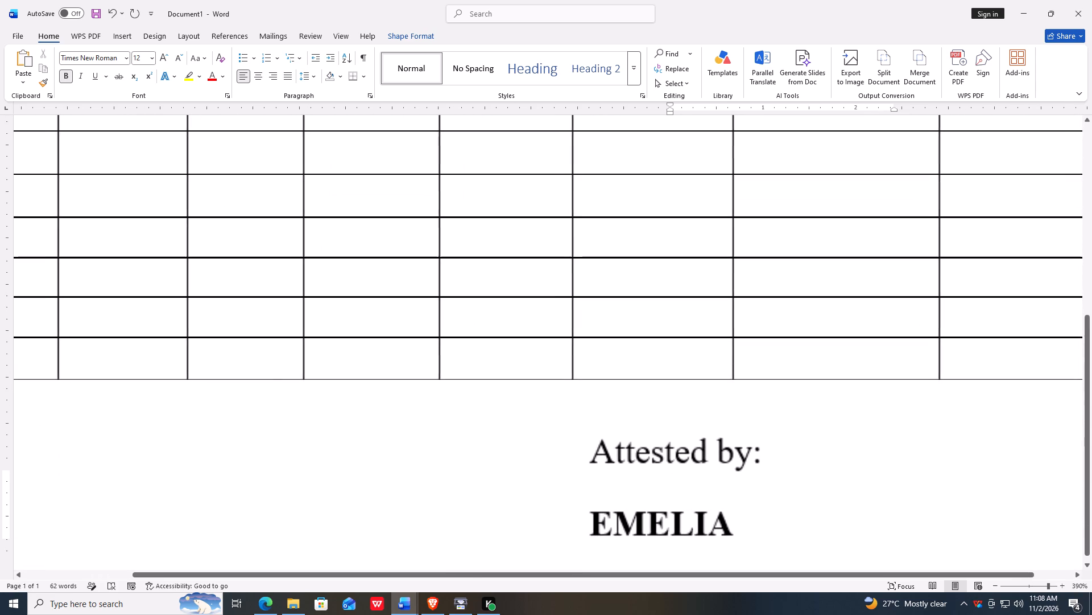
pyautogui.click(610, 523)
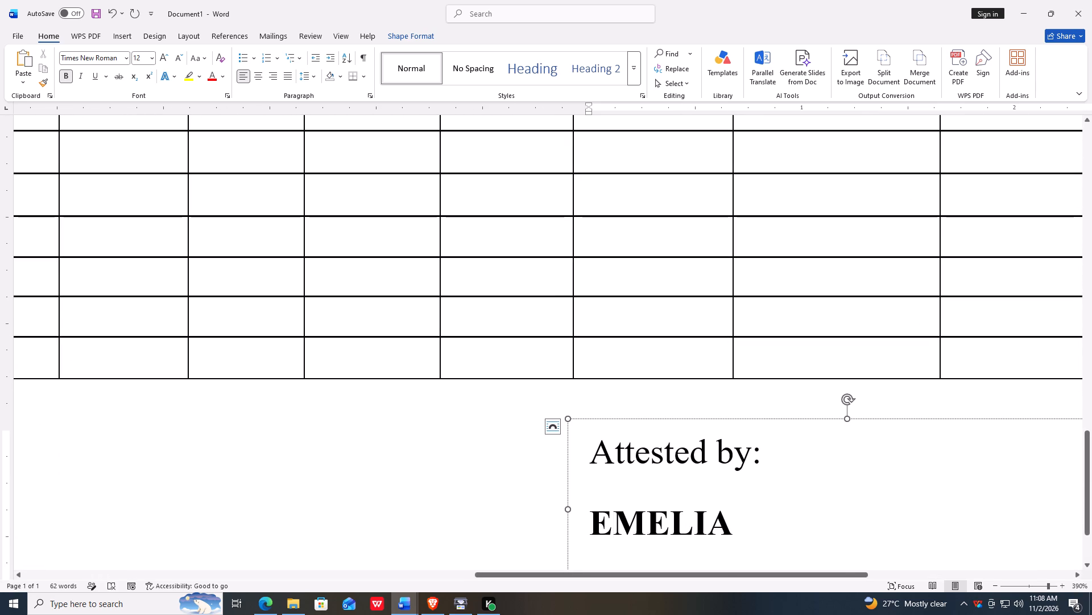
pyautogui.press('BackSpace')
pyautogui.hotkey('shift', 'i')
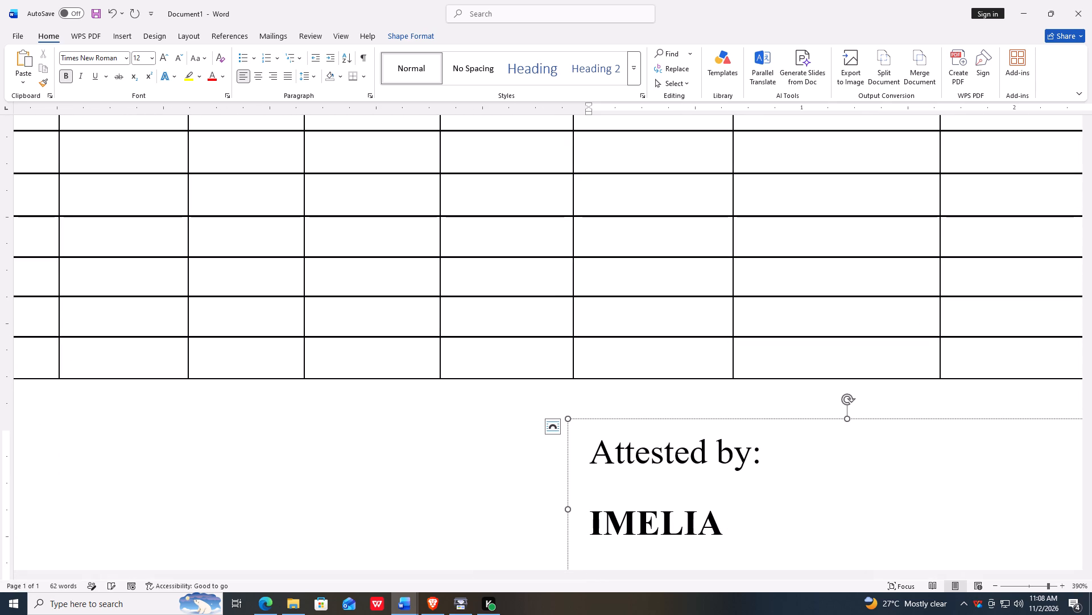
# Add the president's middle initial and surname in capitals after the first name in the "Attested by:" text box.
pyautogui.click(739, 517)
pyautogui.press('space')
pyautogui.moveTo(728, 571); pyautogui.dragTo(791, 574)
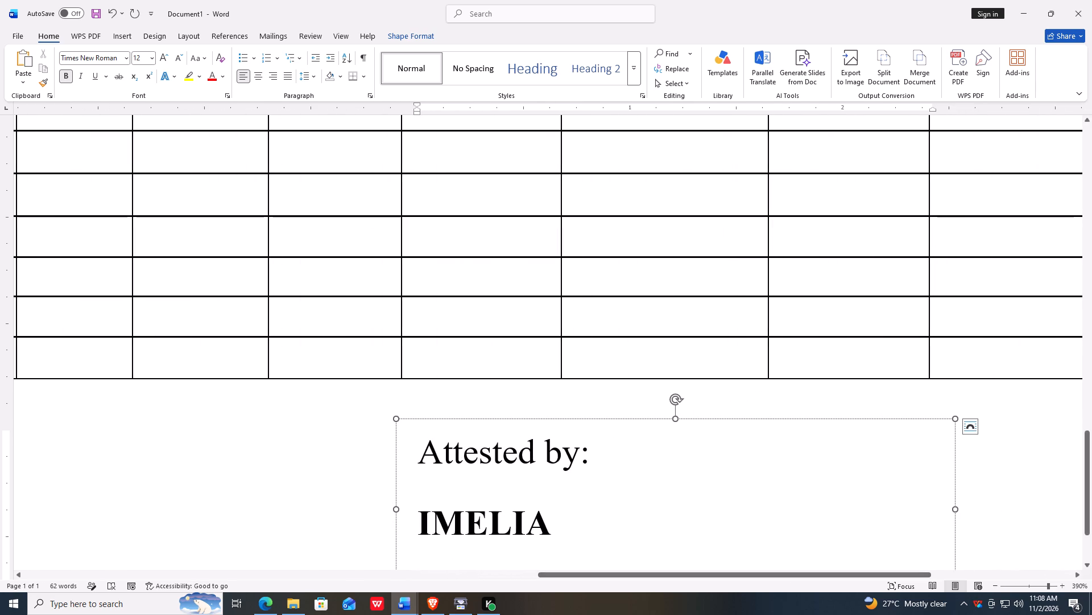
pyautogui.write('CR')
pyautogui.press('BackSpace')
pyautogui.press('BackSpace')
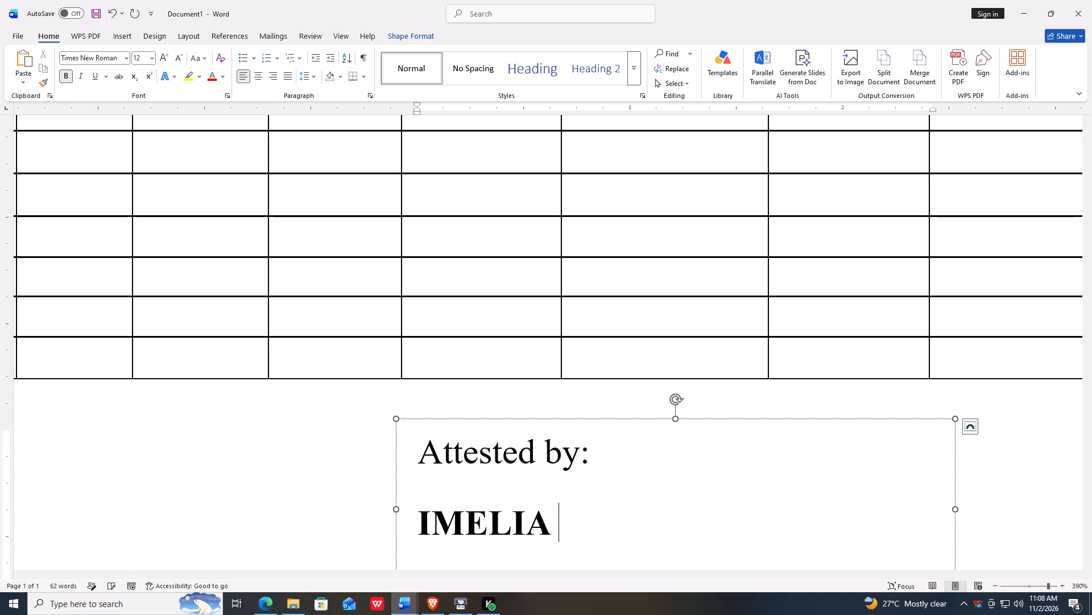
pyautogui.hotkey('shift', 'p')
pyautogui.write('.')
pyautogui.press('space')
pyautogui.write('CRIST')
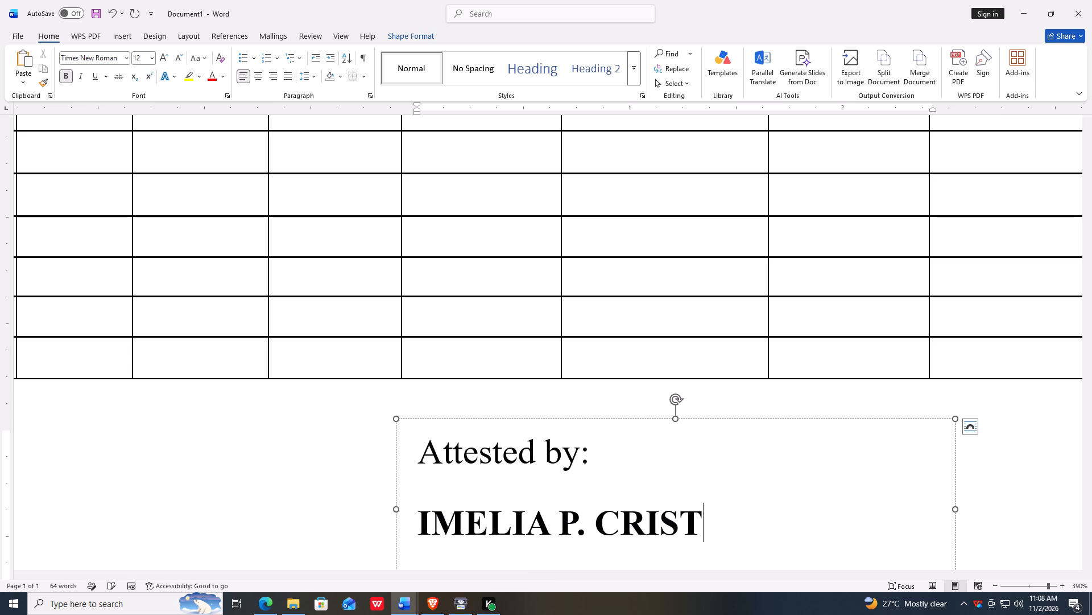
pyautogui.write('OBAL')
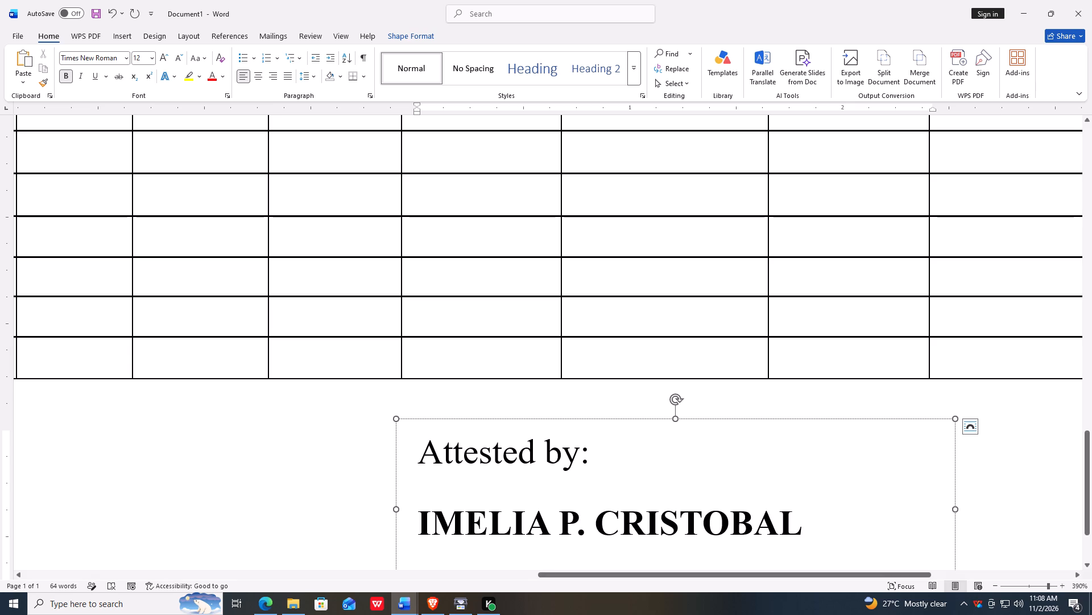
# Move the "Attested by:" text box horizontally closer to the table's right edge, keeping it just below the table.
pyautogui.scroll(-3, 771, 525)
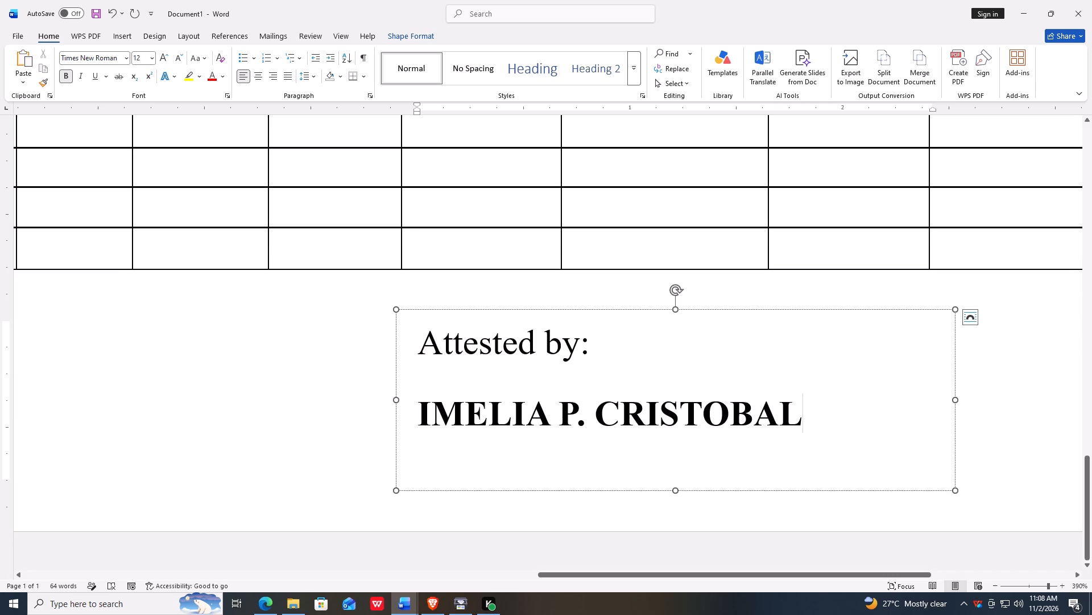
pyautogui.keyDown('ctrl'); pyautogui.scroll(-19, 693, 501); pyautogui.keyUp('ctrl')
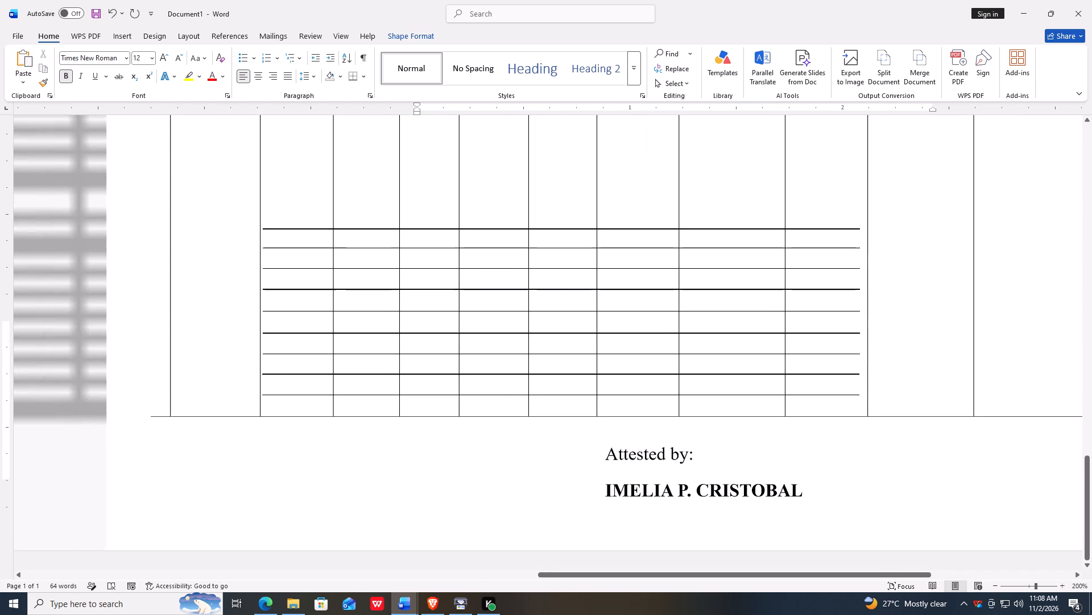
pyautogui.keyDown('ctrl'); pyautogui.scroll(-5, 690, 502); pyautogui.keyUp('ctrl')
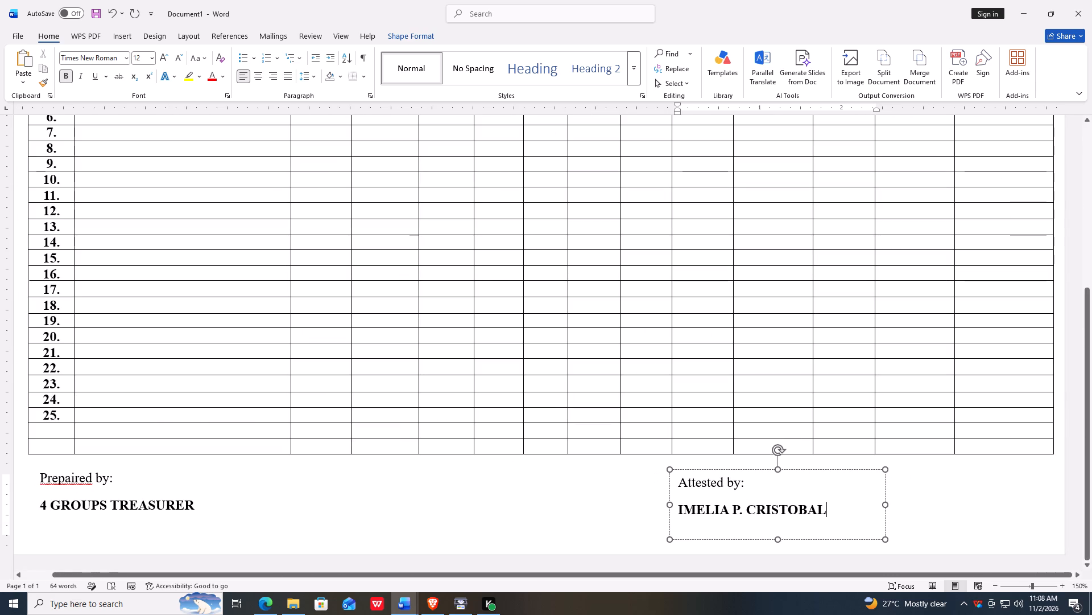
pyautogui.click(570, 491)
pyautogui.scroll(-6, 504, 521)
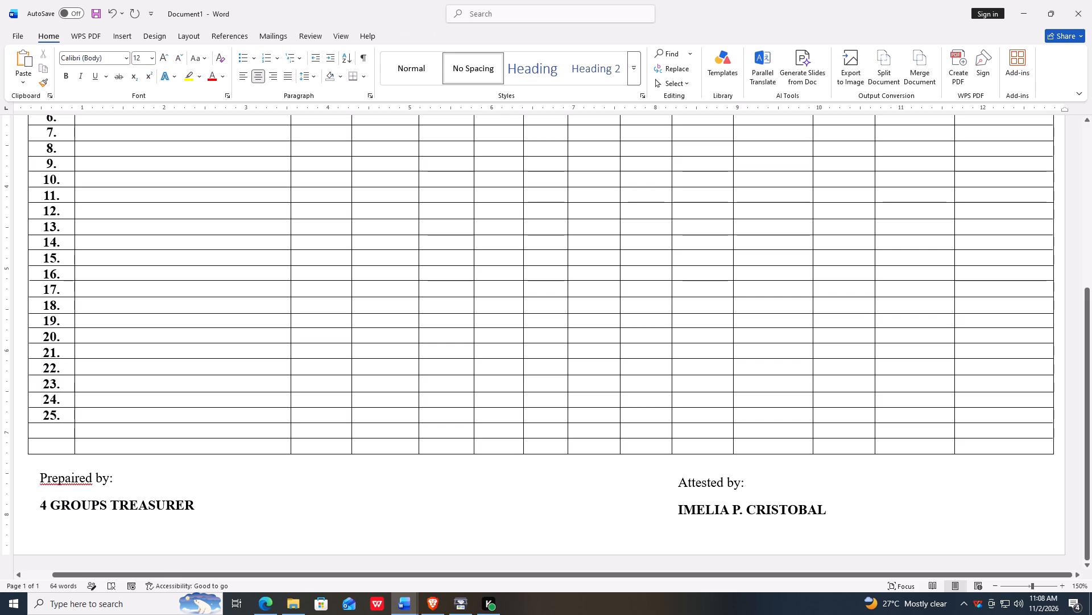
pyautogui.click(690, 479)
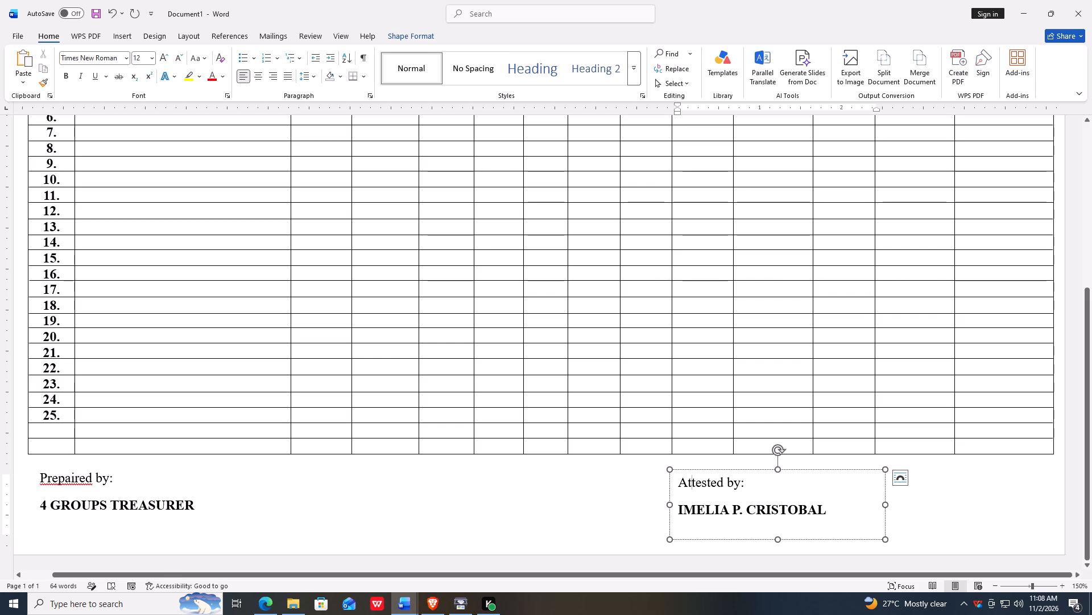
pyautogui.moveTo(764, 469); pyautogui.dragTo(855, 470)
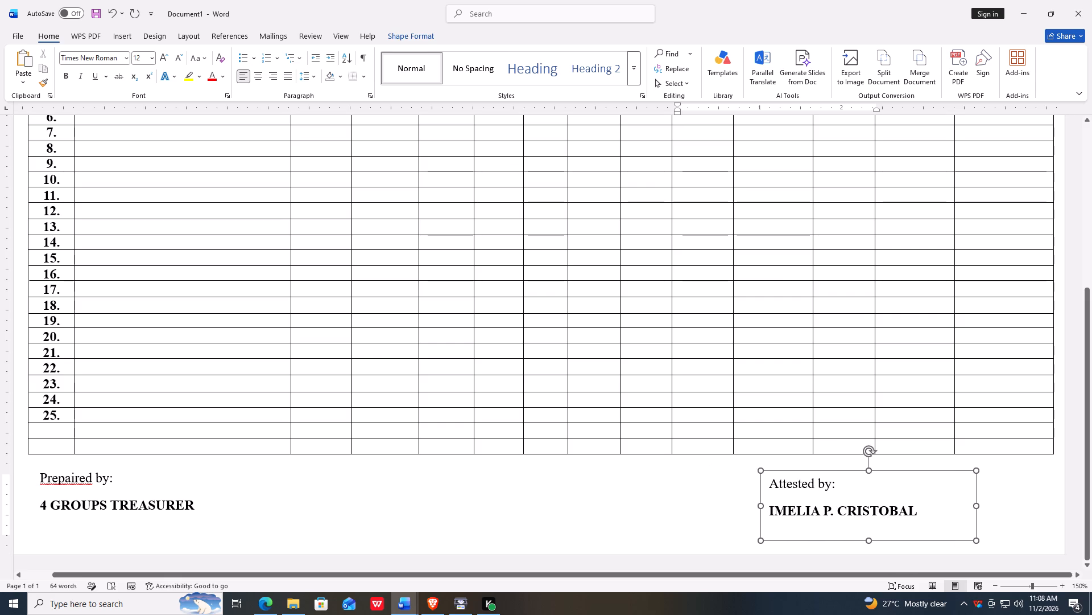
# Move the "Prepaired by:" text box slightly inward from the table's left edge, level with the "Attested by:" box.
pyautogui.click(111, 478)
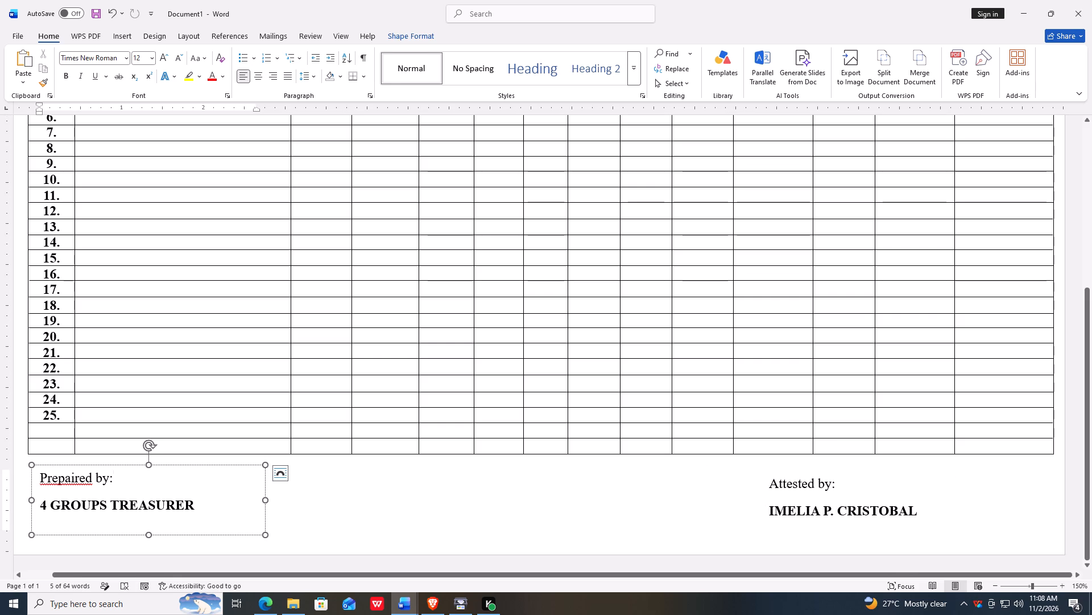
pyautogui.moveTo(154, 466); pyautogui.dragTo(196, 469)
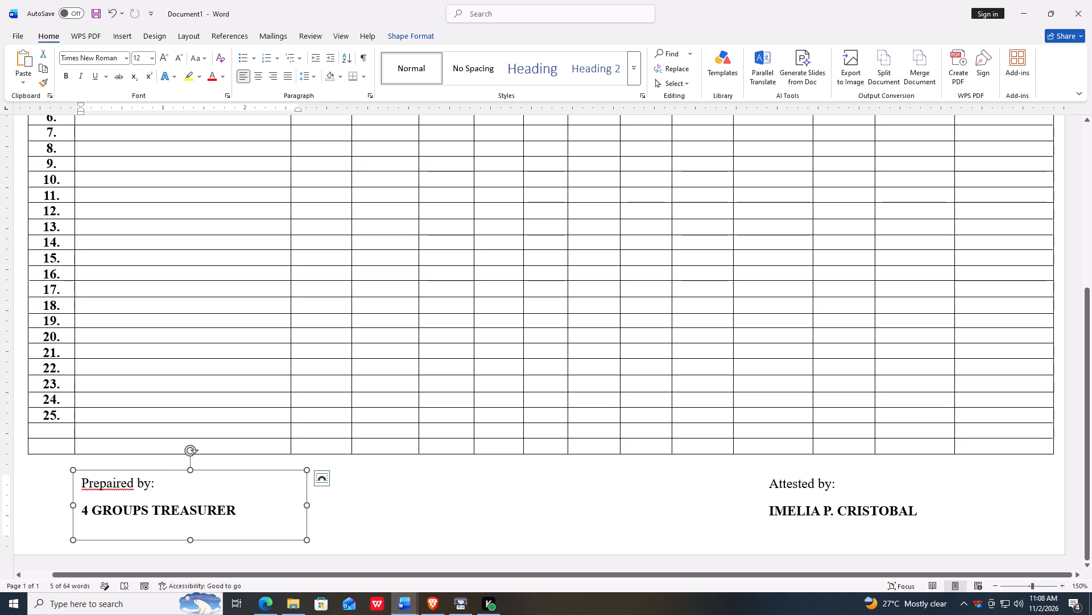
# Indent the president's name under "Attested by:" with 15 spaces.
pyautogui.click(772, 509)
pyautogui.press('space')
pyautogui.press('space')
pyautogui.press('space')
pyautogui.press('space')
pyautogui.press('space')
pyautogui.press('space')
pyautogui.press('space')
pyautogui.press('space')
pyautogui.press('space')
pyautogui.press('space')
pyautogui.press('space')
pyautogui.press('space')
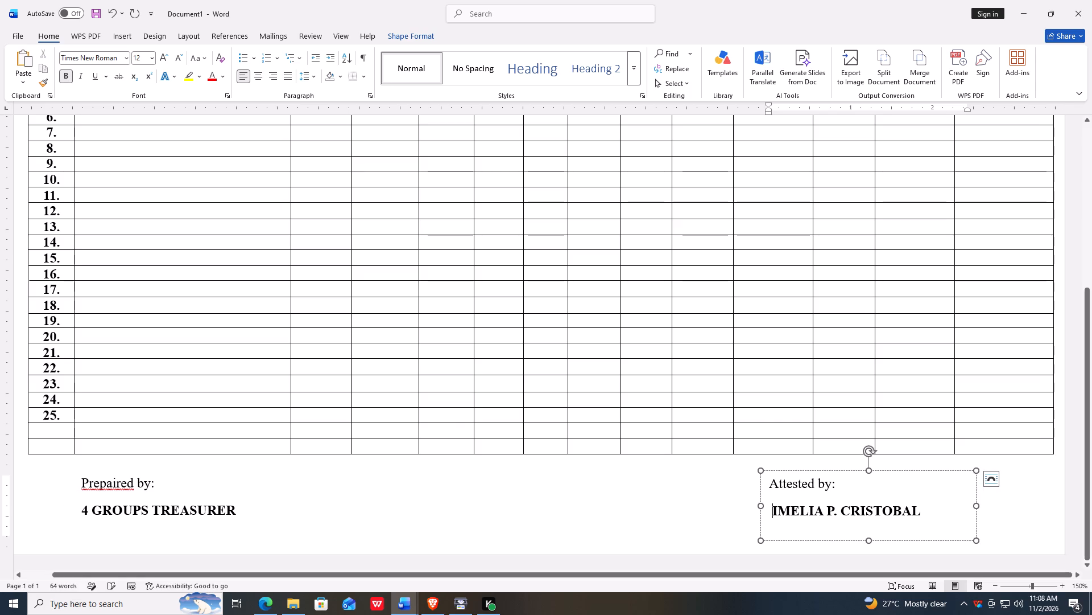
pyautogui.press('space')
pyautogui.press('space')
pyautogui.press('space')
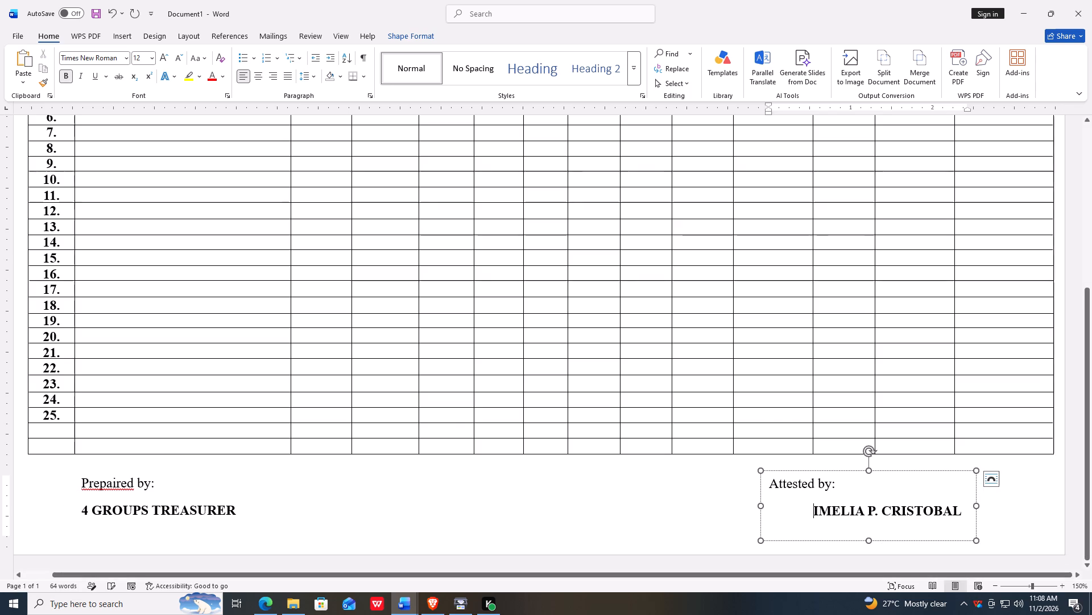
# Widen the "Attested by:" text box toward the page's right edge and indent the president's name by 8 more spaces.
pyautogui.moveTo(977, 505); pyautogui.dragTo(1036, 506)
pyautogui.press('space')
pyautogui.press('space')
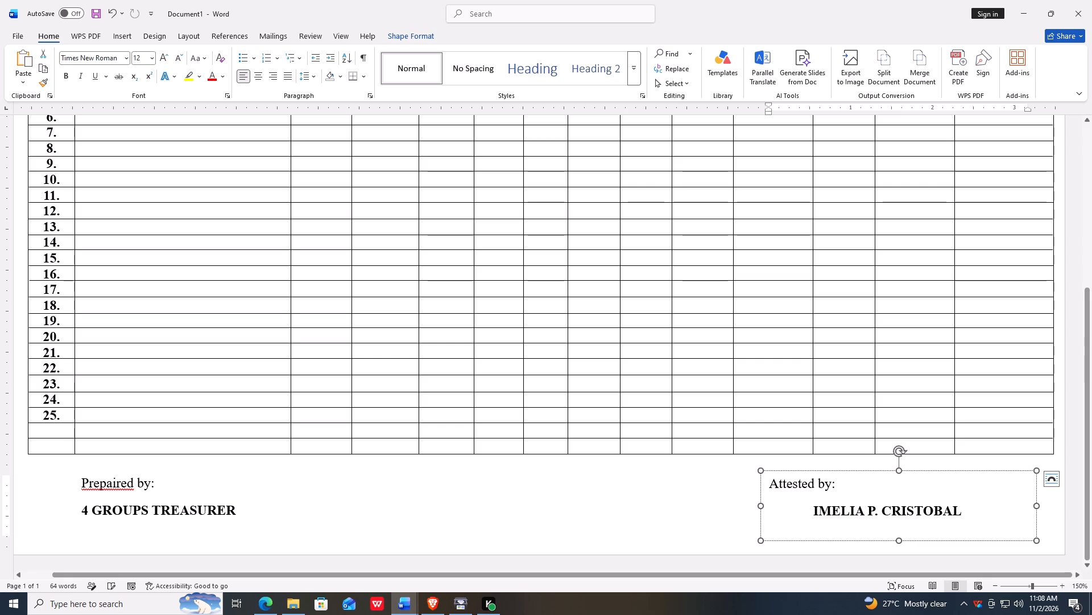
pyautogui.click(815, 514)
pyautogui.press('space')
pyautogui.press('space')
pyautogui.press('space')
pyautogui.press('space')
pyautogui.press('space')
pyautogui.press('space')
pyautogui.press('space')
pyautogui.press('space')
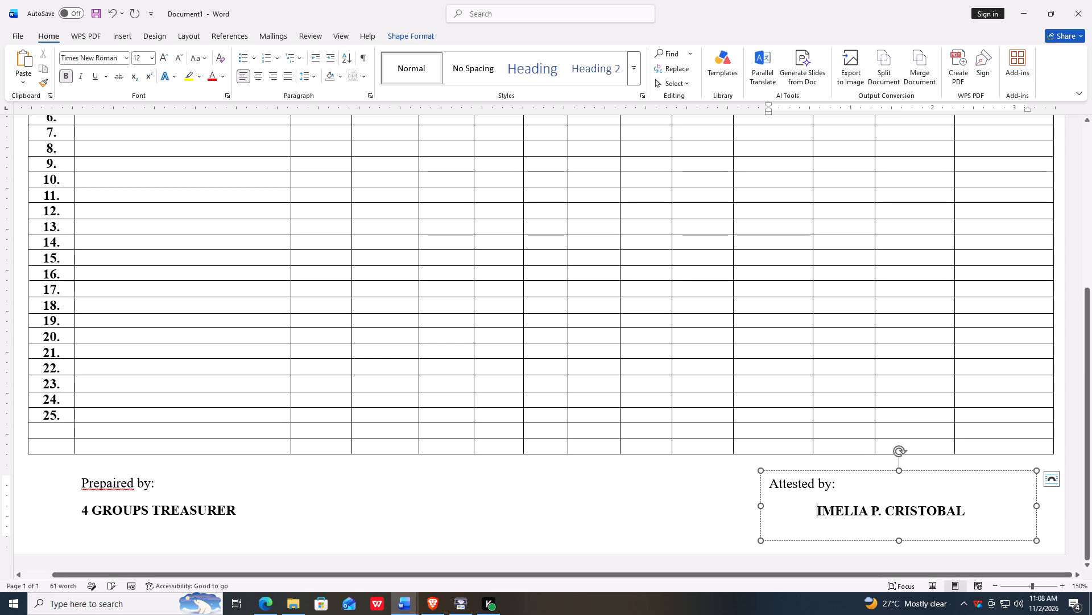
# Indent the "4 GROUPS TREASURER" line under "Prepaired by:" with 16 spaces.
pyautogui.click(110, 514)
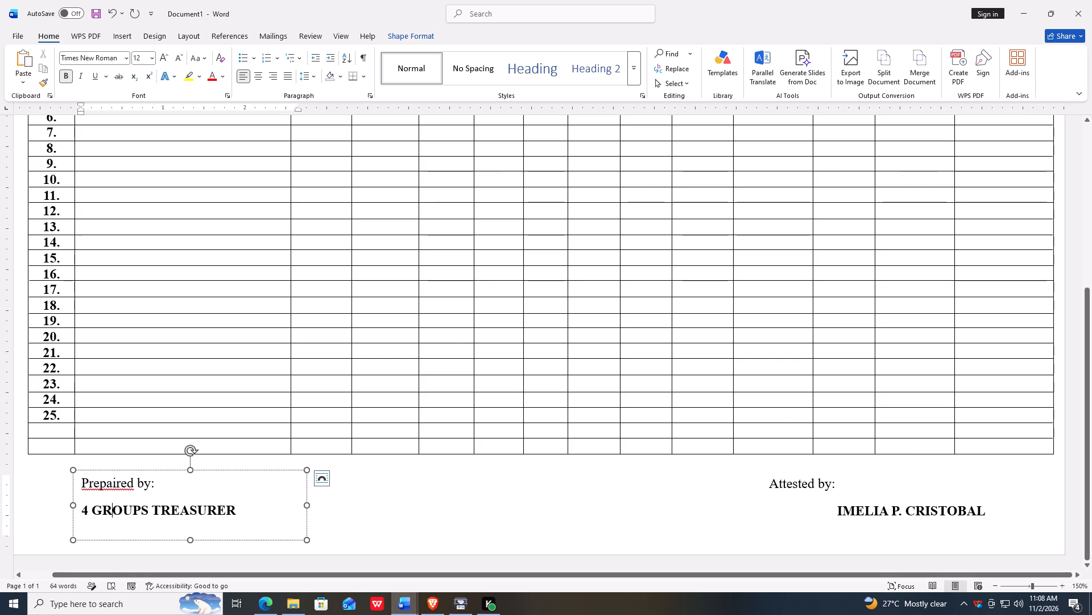
pyautogui.click(81, 511)
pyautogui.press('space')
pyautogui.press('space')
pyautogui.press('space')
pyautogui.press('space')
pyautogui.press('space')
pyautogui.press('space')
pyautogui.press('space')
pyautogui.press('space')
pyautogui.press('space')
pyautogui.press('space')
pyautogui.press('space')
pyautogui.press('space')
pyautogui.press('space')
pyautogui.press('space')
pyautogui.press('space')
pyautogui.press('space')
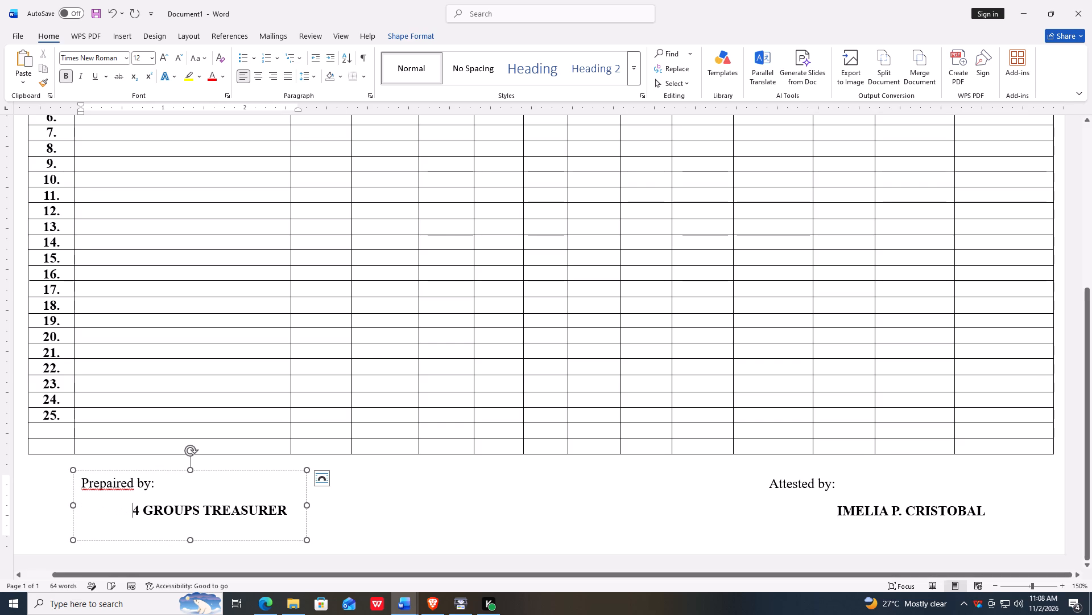
# Widen the "Prepaired by:" text box on its right side and indent "4 GROUPS TREASURER" by 6 more spaces.
pyautogui.moveTo(307, 507); pyautogui.dragTo(369, 509)
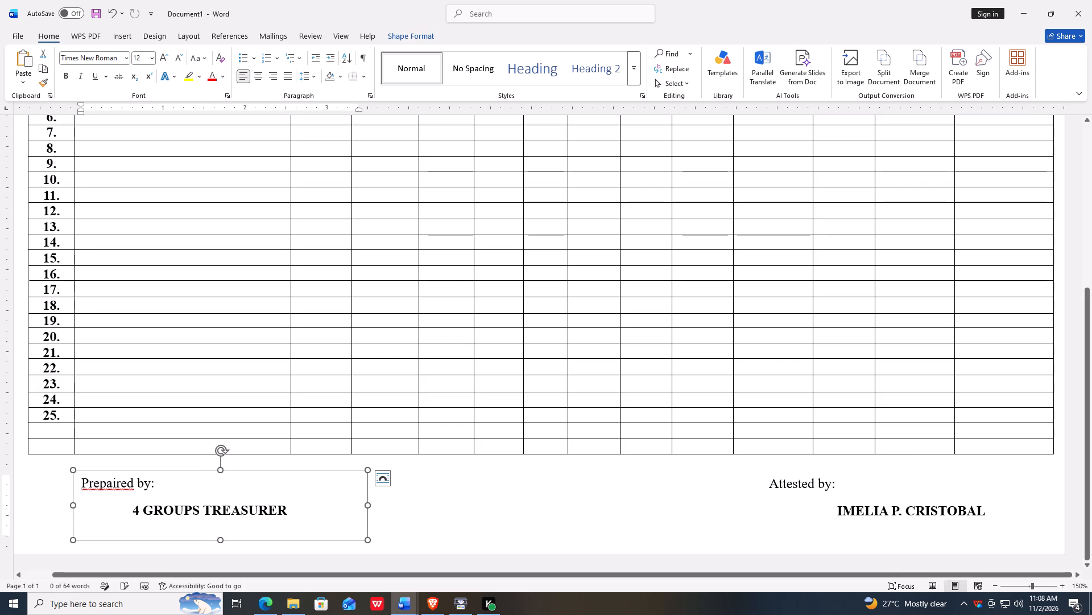
pyautogui.click(135, 512)
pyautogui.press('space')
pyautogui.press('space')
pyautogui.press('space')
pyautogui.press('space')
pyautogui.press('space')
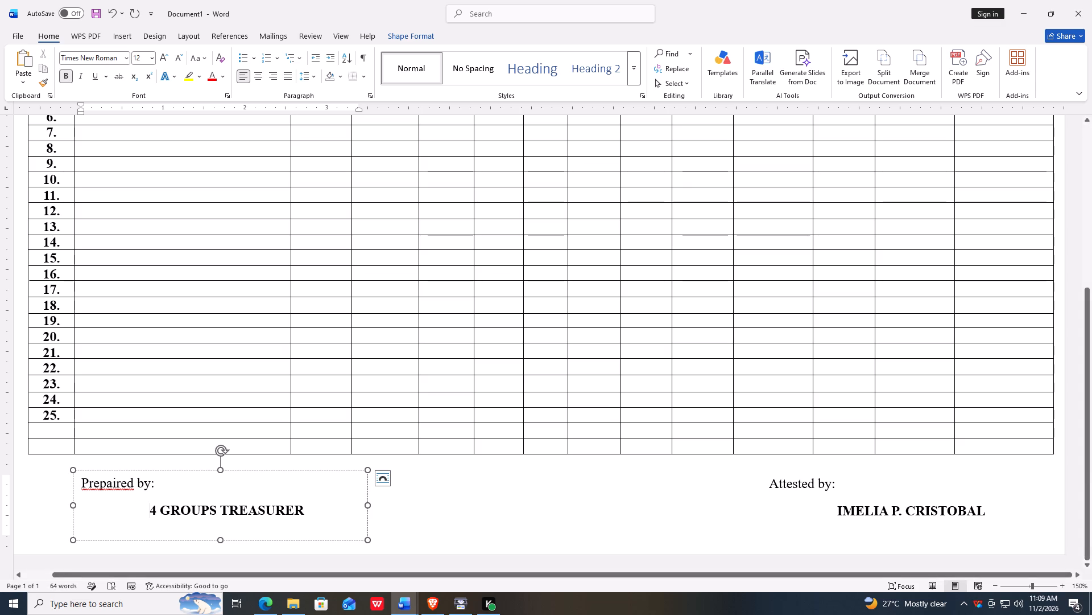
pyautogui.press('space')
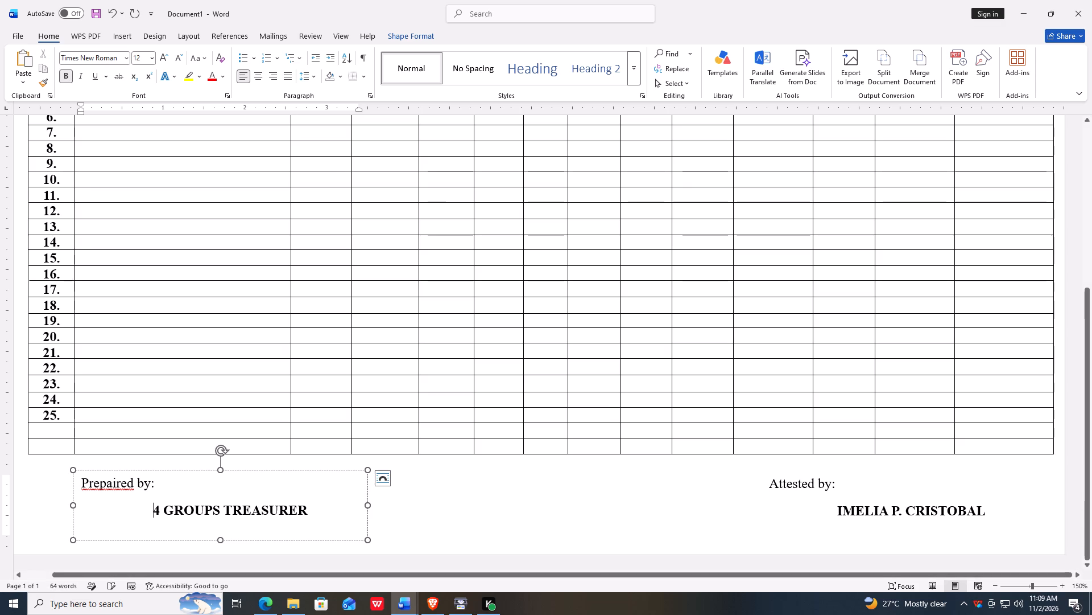
pyautogui.click(489, 524)
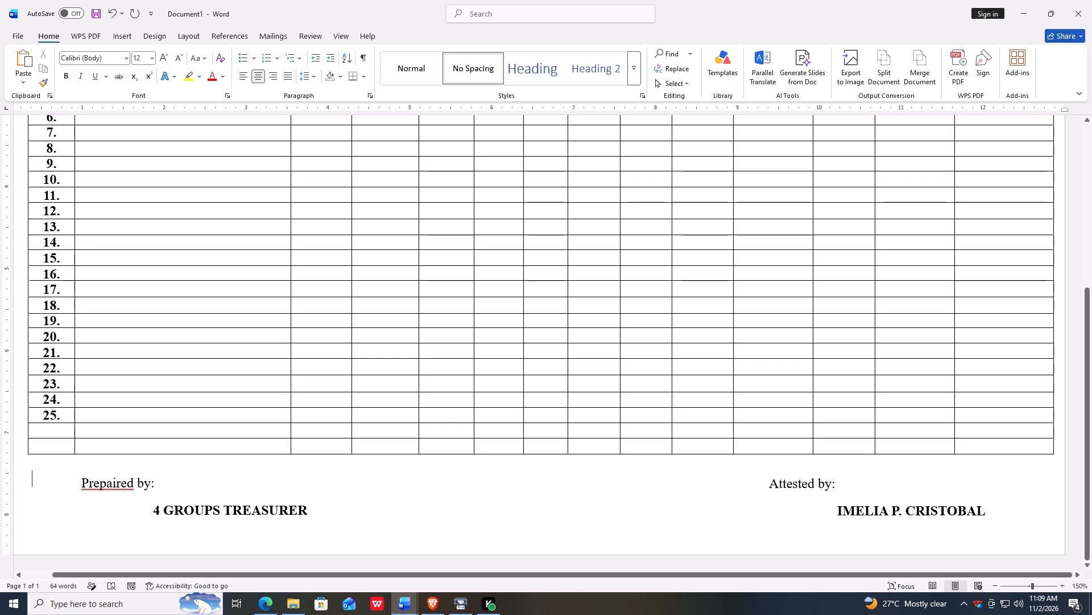
# Start a new line below the president's name in the "Attested by:" text box.
pyautogui.click(312, 506)
pyautogui.click(903, 507)
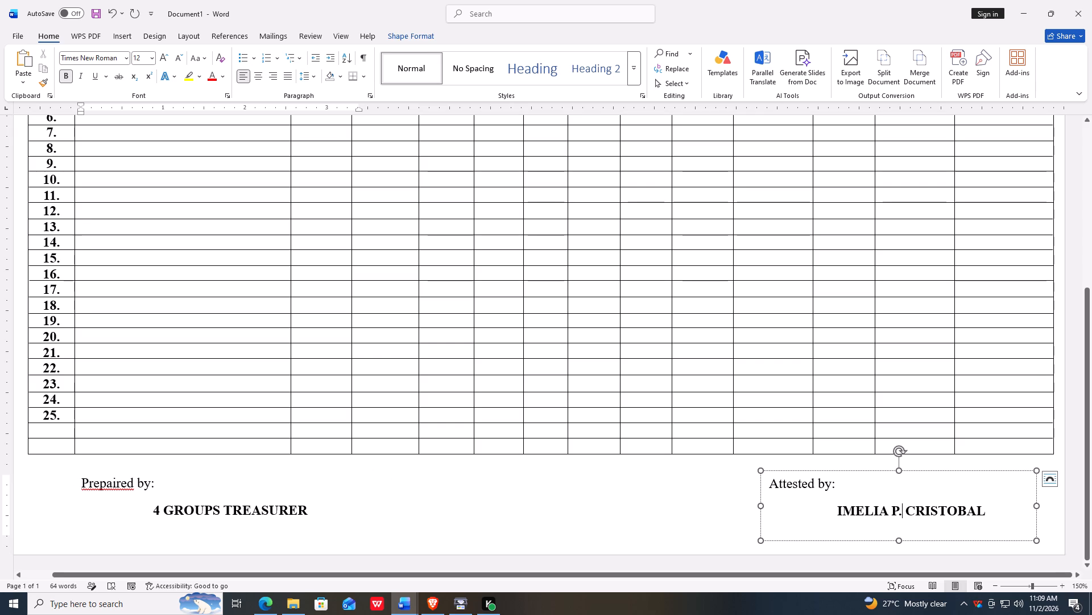
pyautogui.click(984, 512)
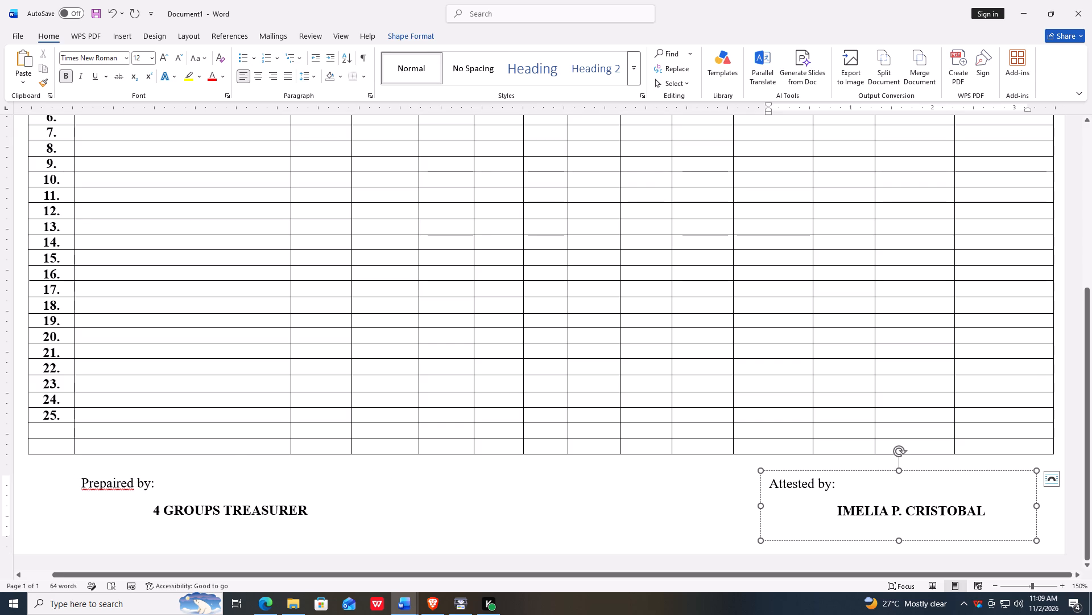
pyautogui.press('Return')
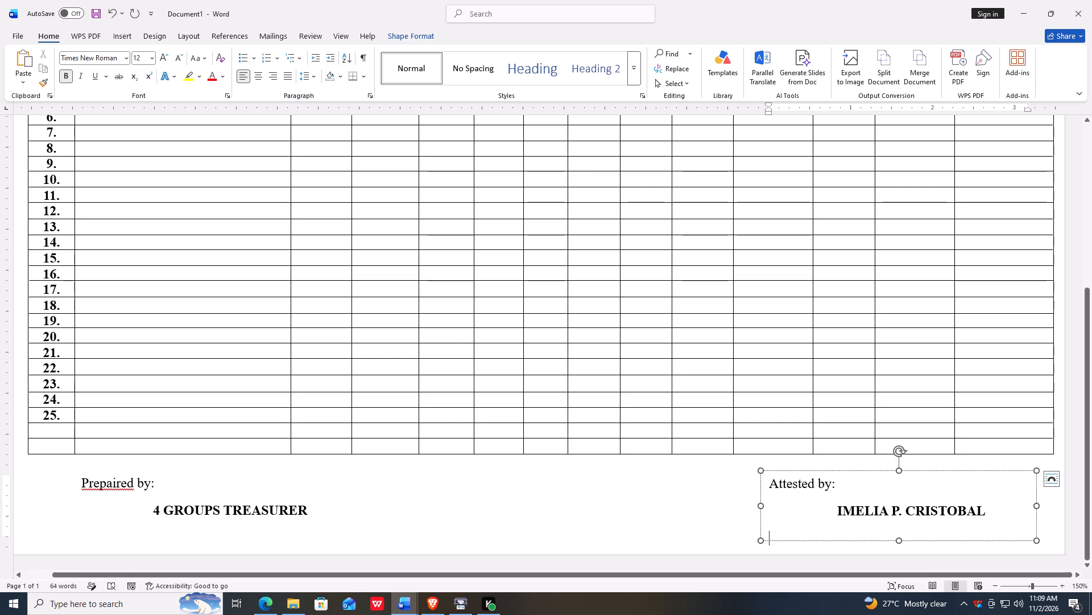
# Extend the "Attested by:" text box downward and add the indented line "4G Prisedent" beneath the president's name.
pyautogui.moveTo(899, 541); pyautogui.dragTo(899, 552)
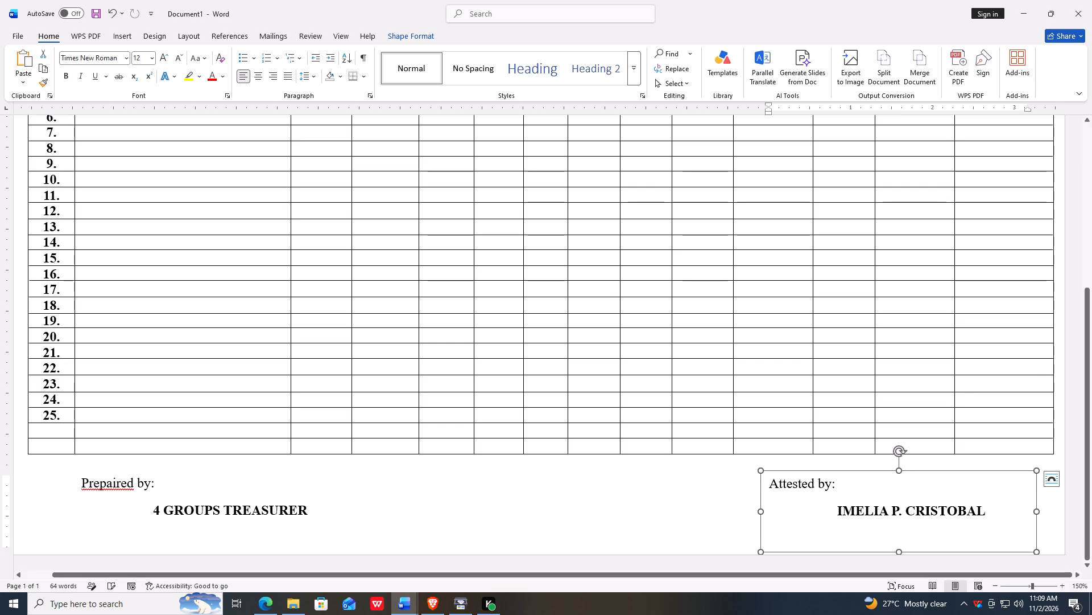
pyautogui.click(789, 534)
pyautogui.press('Tab')
pyautogui.press('Tab')
pyautogui.press('Tab')
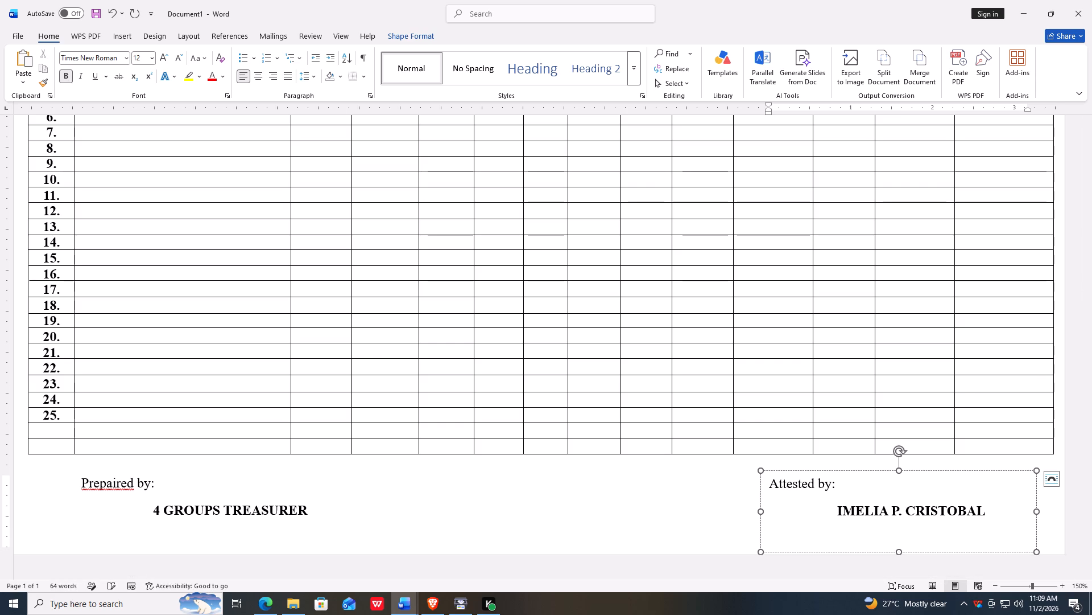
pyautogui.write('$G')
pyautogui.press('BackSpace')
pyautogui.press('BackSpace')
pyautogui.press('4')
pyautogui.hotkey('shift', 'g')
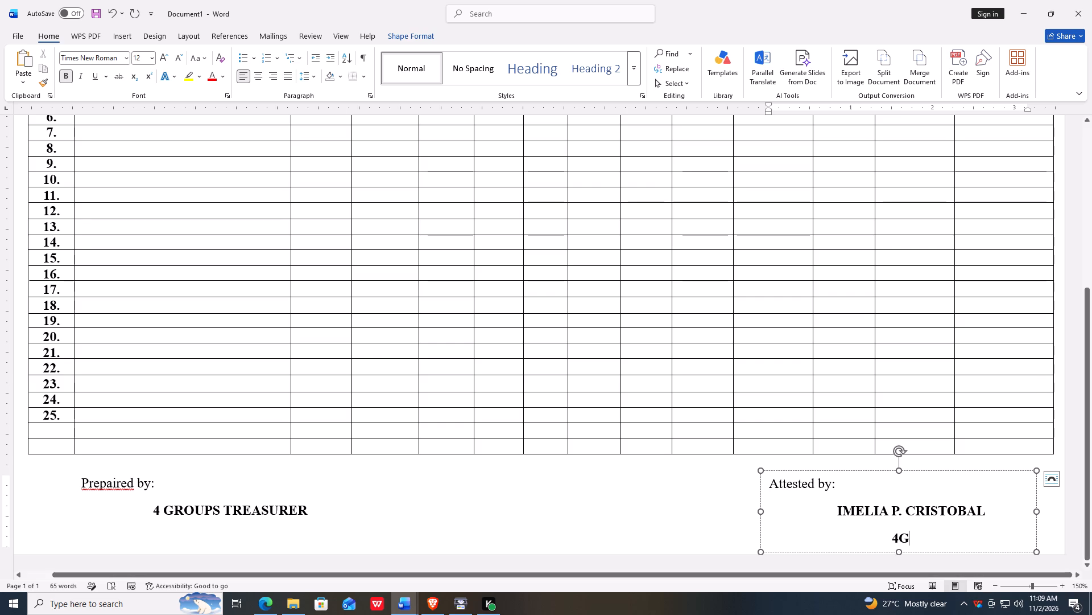
pyautogui.moveTo(918, 538); pyautogui.dragTo(894, 536)
pyautogui.click(913, 538)
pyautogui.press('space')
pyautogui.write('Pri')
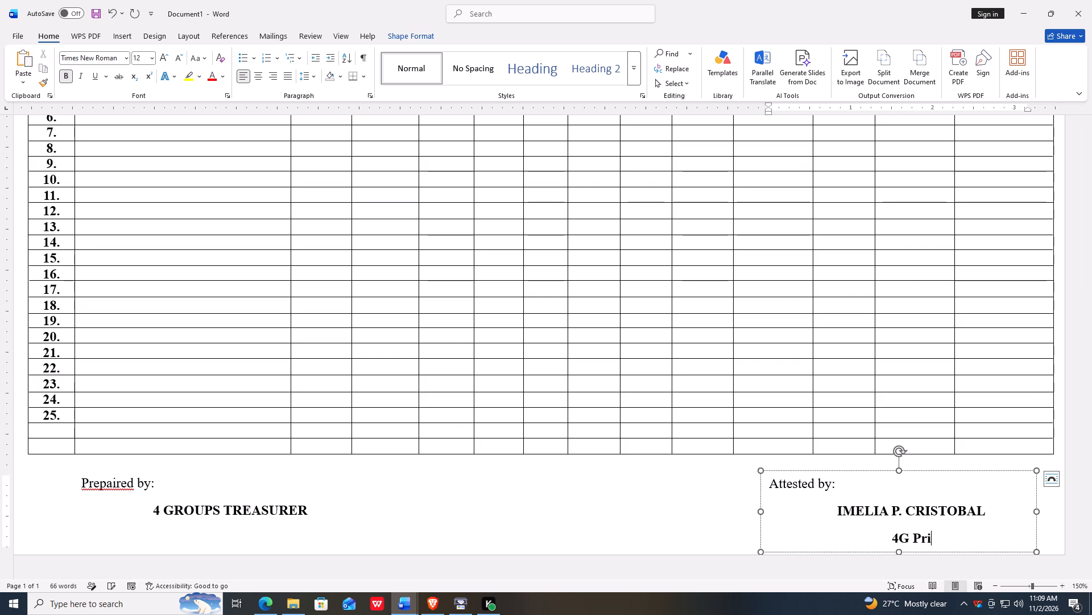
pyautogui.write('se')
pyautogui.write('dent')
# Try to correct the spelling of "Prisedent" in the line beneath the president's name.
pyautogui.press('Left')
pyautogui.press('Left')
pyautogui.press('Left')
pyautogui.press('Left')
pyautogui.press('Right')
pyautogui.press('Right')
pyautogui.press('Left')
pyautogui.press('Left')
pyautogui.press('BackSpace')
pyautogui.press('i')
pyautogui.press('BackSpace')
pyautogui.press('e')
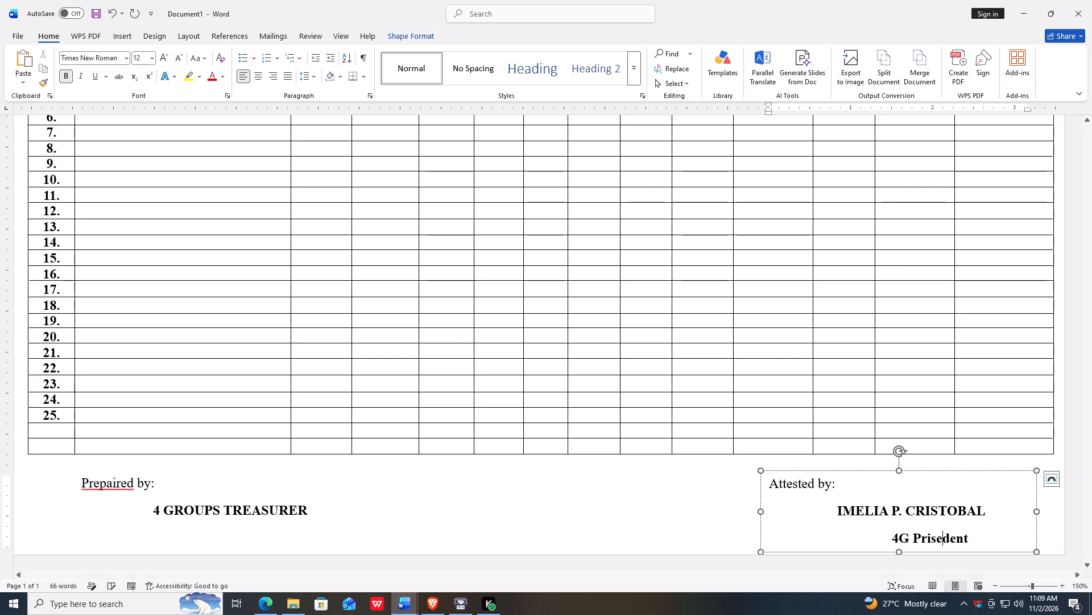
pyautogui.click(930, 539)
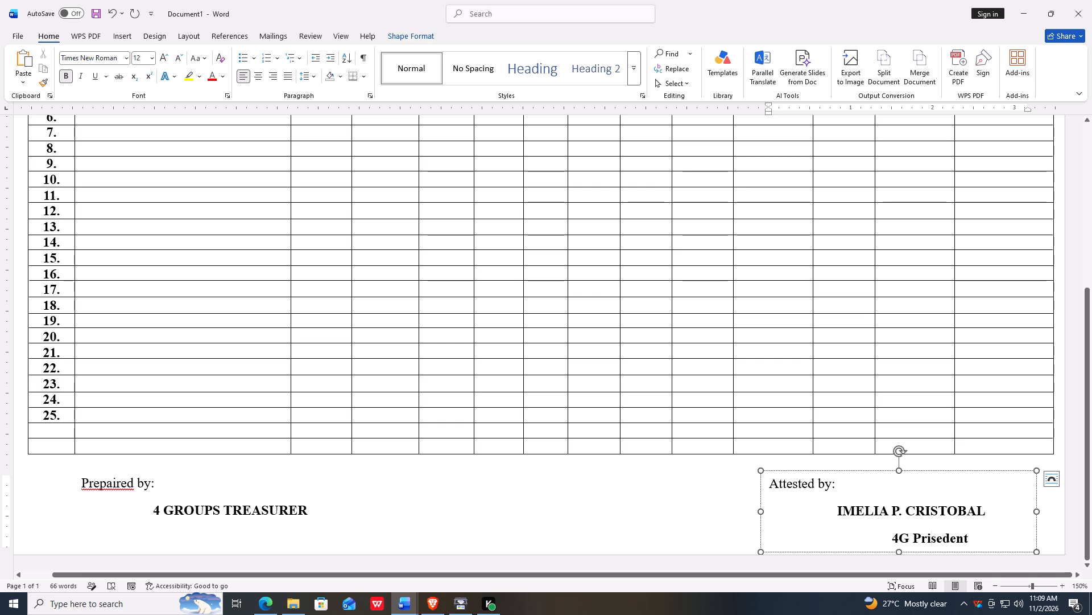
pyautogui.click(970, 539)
# Switch to Brave and search the web in a new tab for "presidents day 2027" to check the spelling of "president".
pyautogui.click(429, 601)
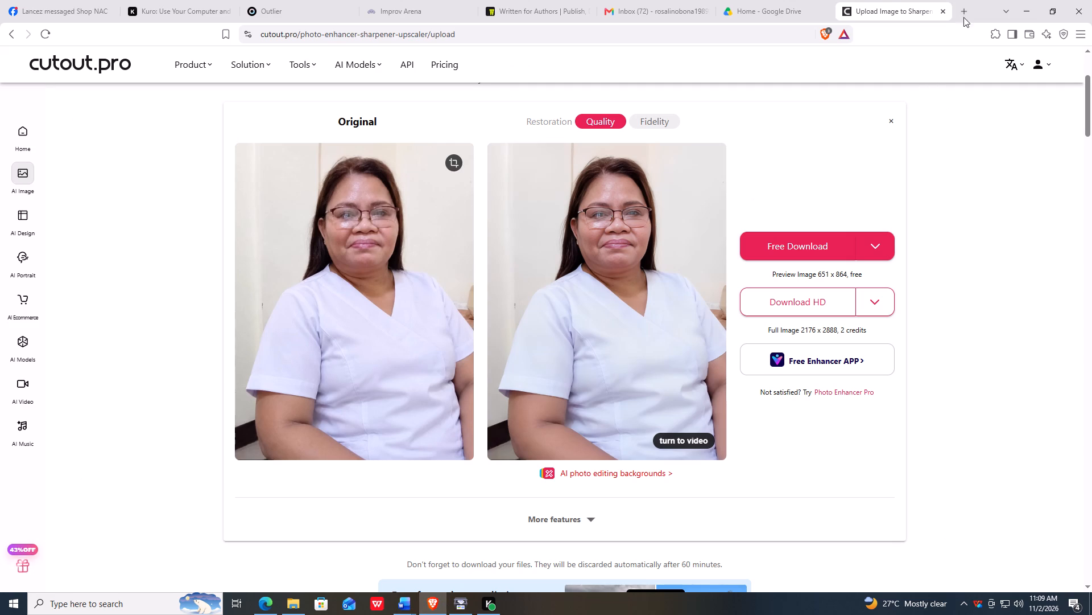
pyautogui.click(962, 10)
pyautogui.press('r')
pyautogui.press('BackSpace')
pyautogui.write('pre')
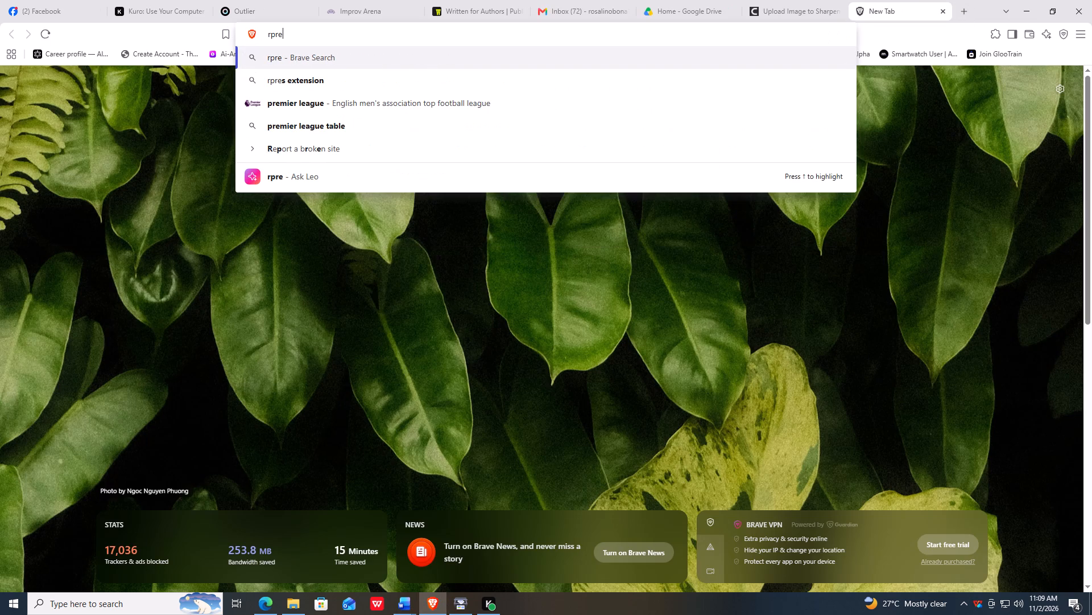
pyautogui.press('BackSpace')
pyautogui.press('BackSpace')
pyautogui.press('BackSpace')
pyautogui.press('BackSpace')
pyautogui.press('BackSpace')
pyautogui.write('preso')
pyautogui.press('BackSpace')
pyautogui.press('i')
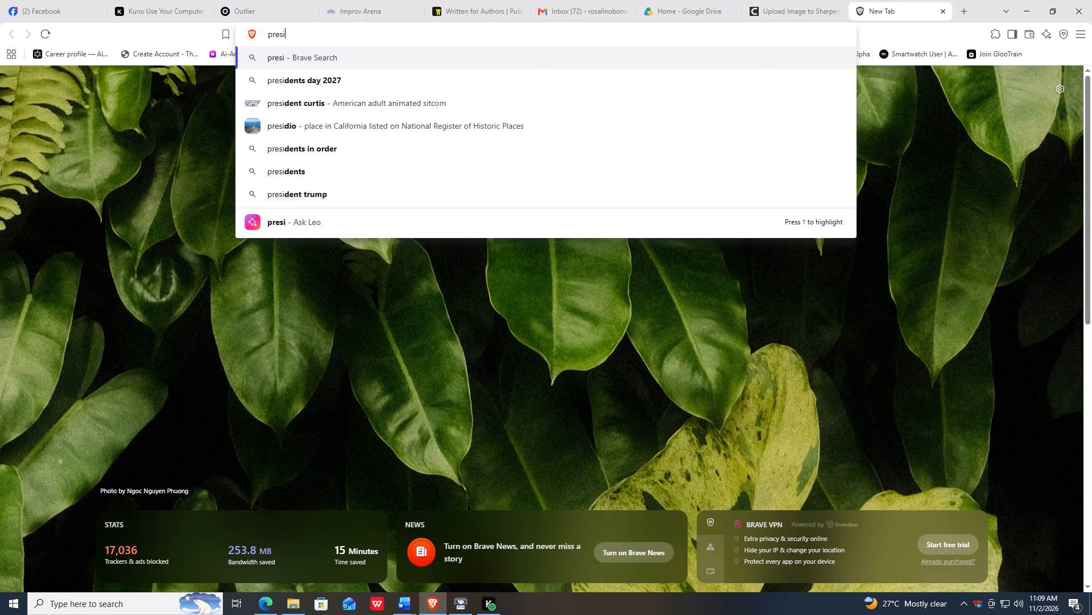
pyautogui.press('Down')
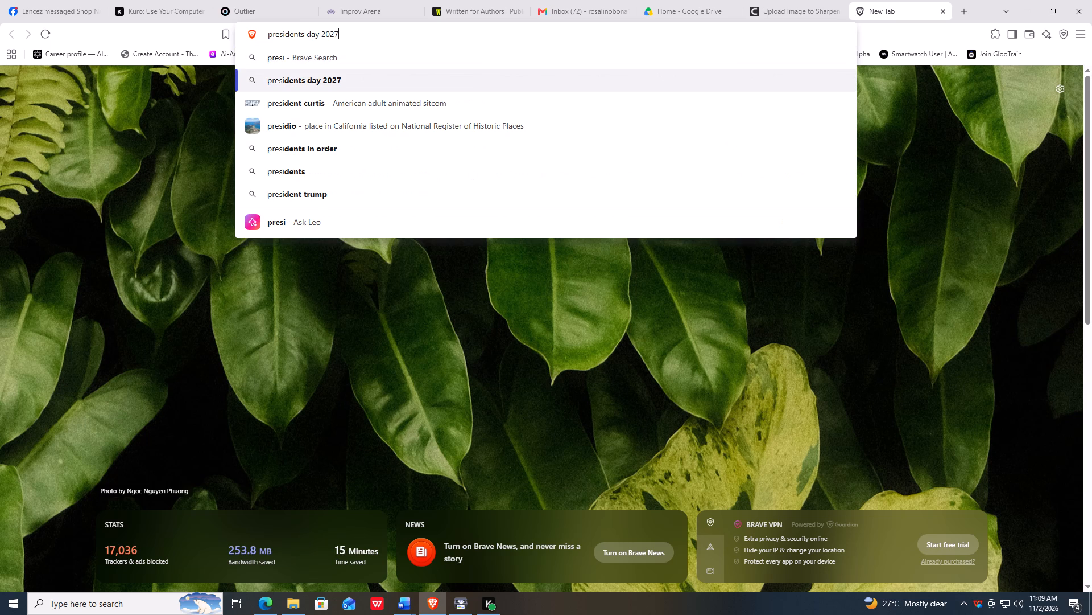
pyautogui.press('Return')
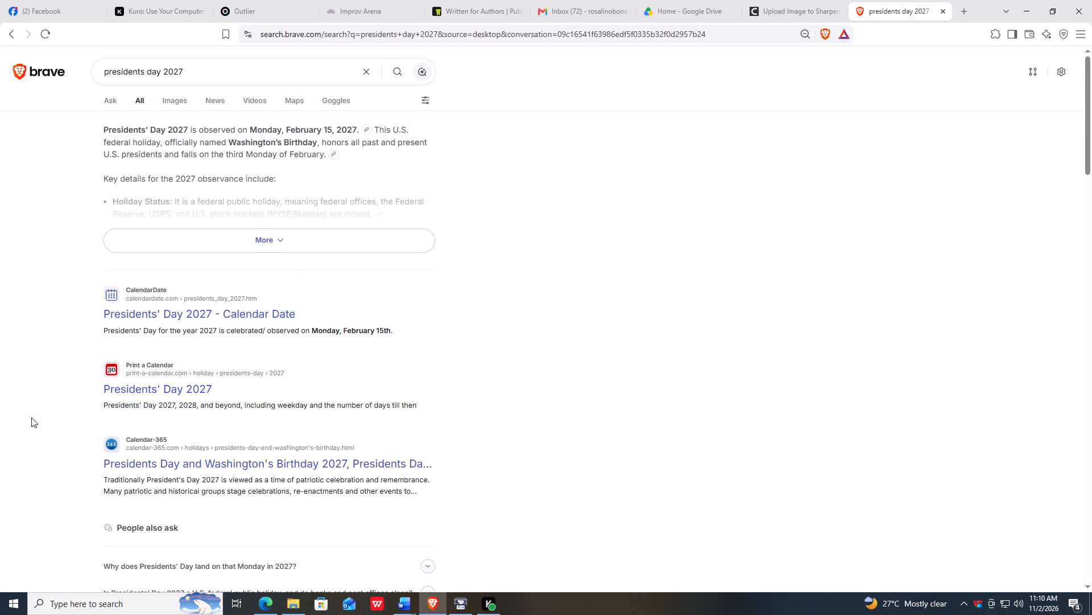
pyautogui.scroll(-5, 31, 417)
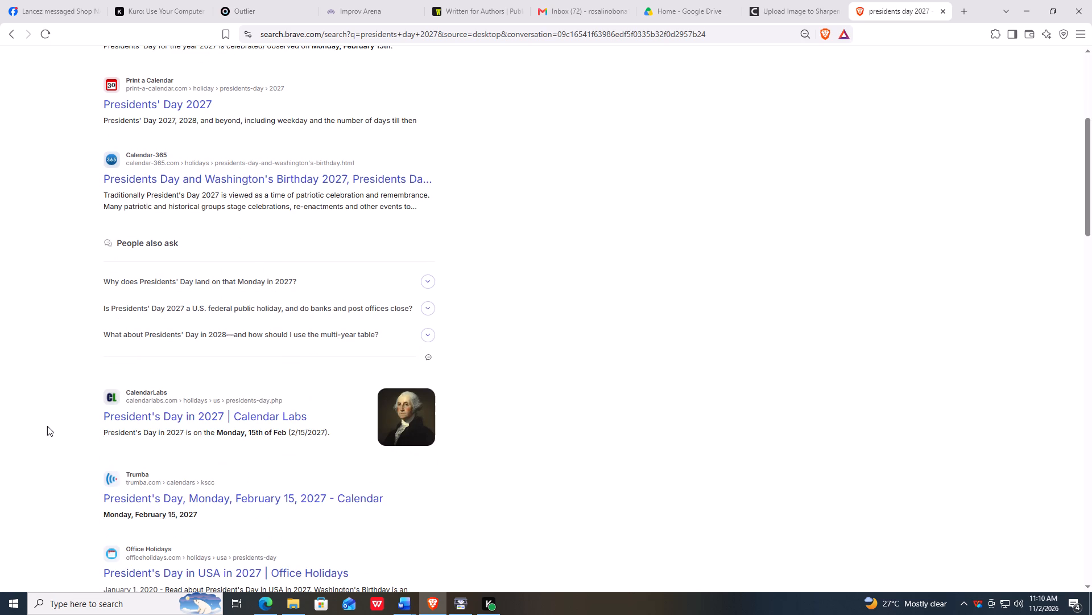
# Switch back to Word and correct "Prisedent" to "President" in the line beneath the president's name.
pyautogui.hotkey('alt', 'Tab')
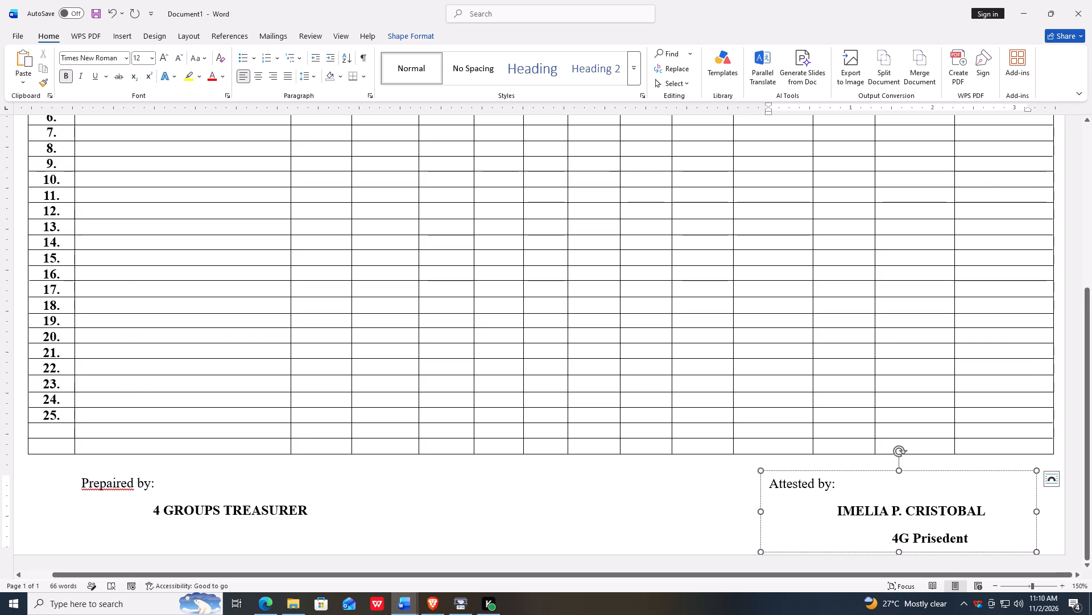
pyautogui.click(944, 539)
pyautogui.click(942, 540)
pyautogui.press('BackSpace')
pyautogui.press('BackSpace')
pyautogui.press('BackSpace')
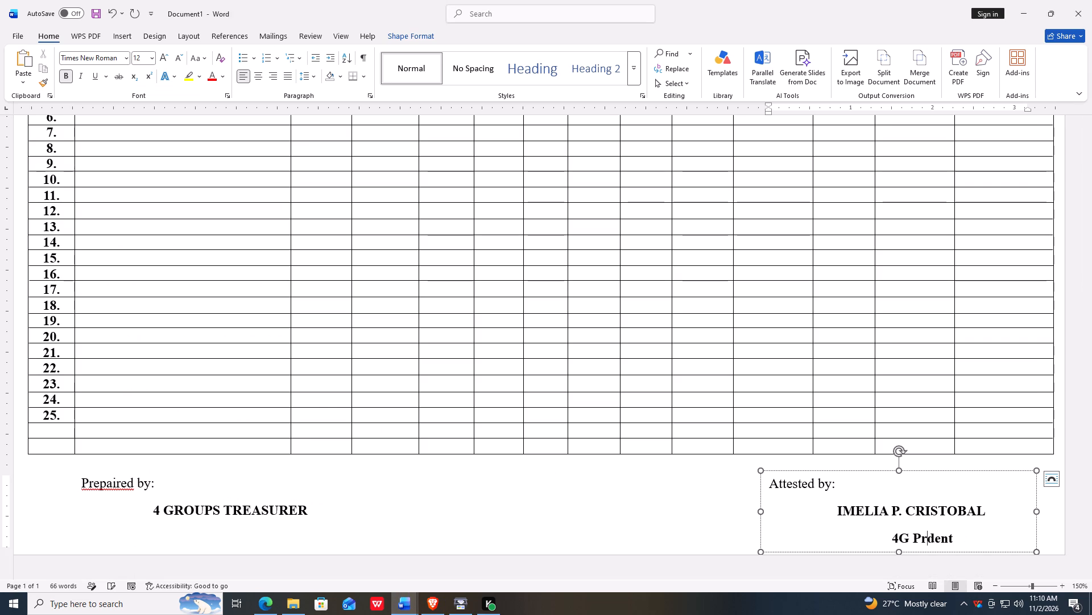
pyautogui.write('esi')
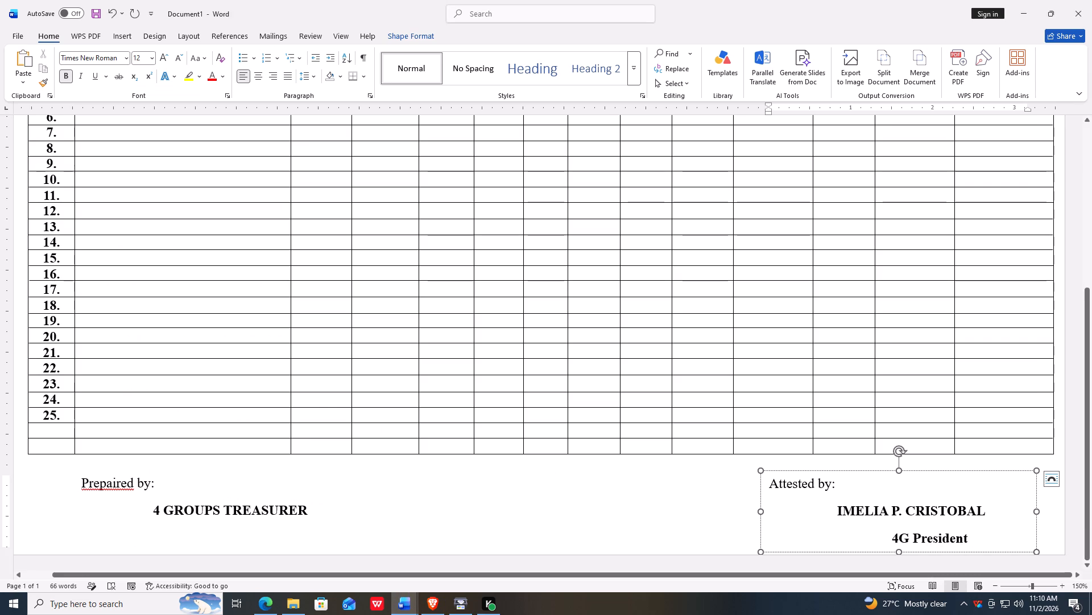
# Re-indent the "4G President" line with spaces so that it sits roughly centred beneath the president's name.
pyautogui.click(891, 539)
pyautogui.press('BackSpace')
pyautogui.press('BackSpace')
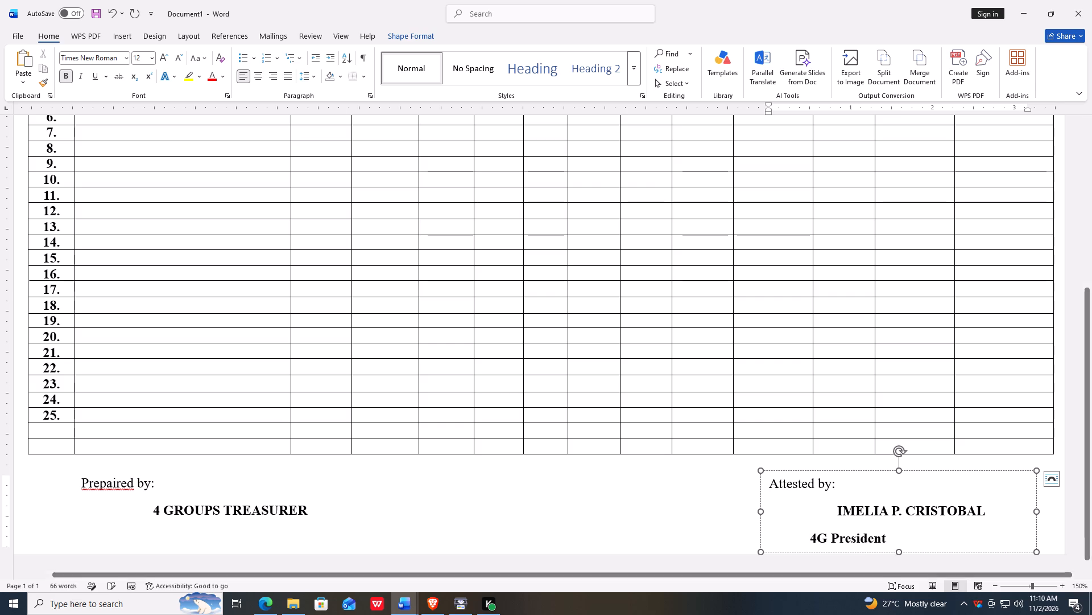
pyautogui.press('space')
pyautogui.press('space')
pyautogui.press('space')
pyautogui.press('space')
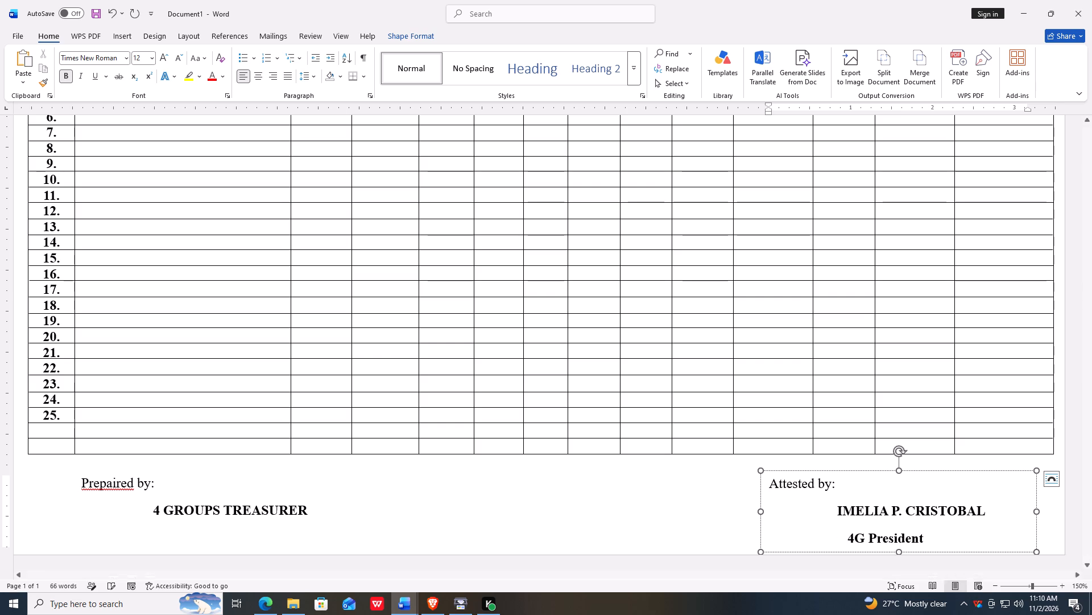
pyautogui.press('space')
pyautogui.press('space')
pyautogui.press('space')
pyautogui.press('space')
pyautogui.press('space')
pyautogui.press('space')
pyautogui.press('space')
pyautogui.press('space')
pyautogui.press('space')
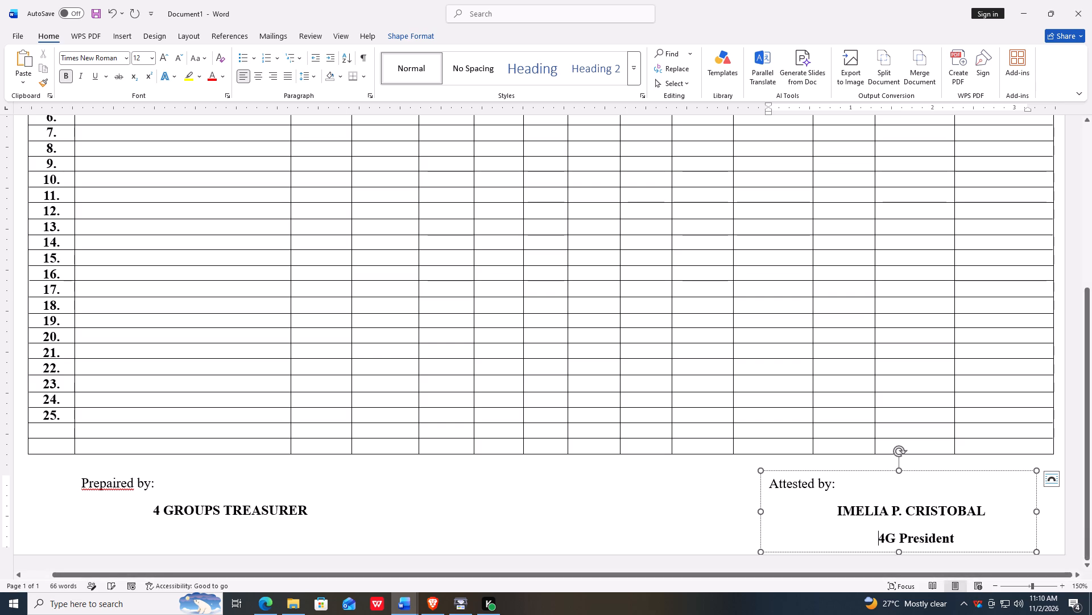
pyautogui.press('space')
# Remove bold from the "4G President" line.
pyautogui.moveTo(956, 539); pyautogui.dragTo(884, 539)
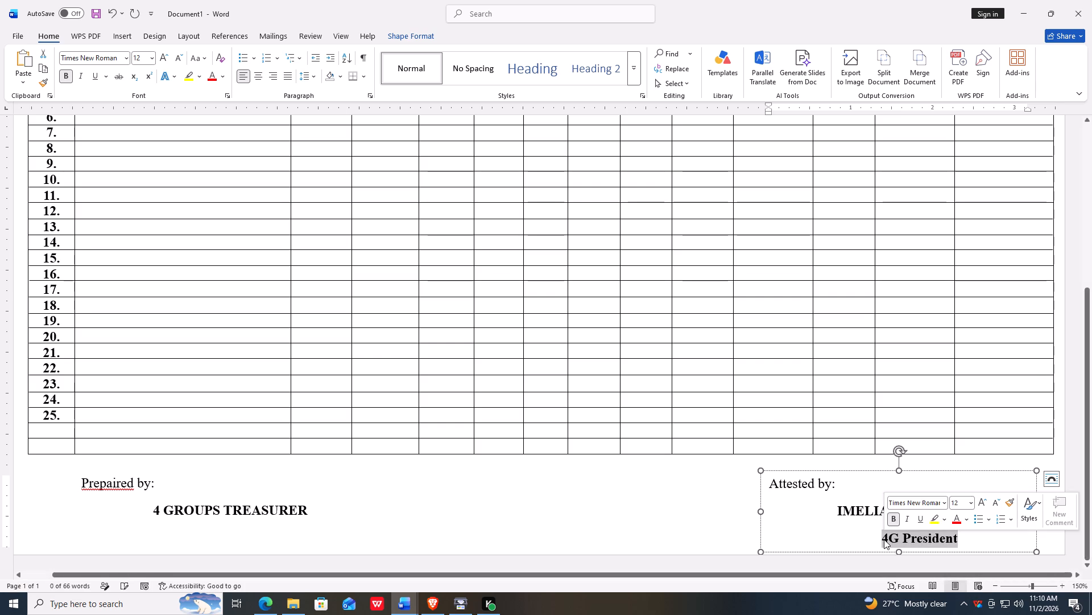
pyautogui.hotkey('ctrl', 'b')
# Apply the No Spacing style and Times New Roman font to the president's name and the "4G President" line.
pyautogui.moveTo(839, 510); pyautogui.dragTo(921, 527)
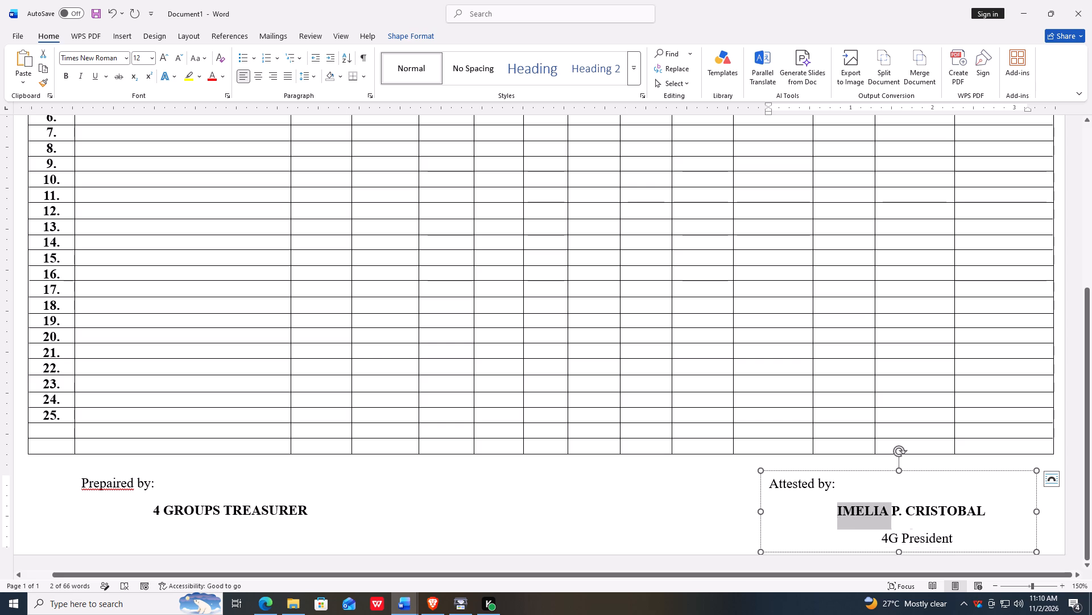
pyautogui.moveTo(921, 527); pyautogui.dragTo(948, 537)
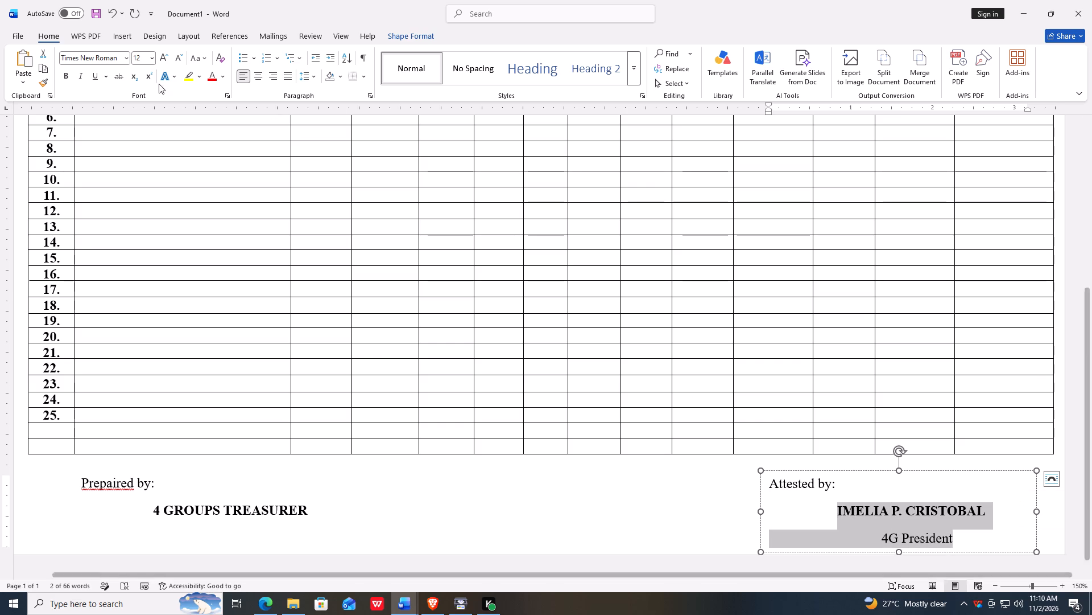
pyautogui.click(466, 72)
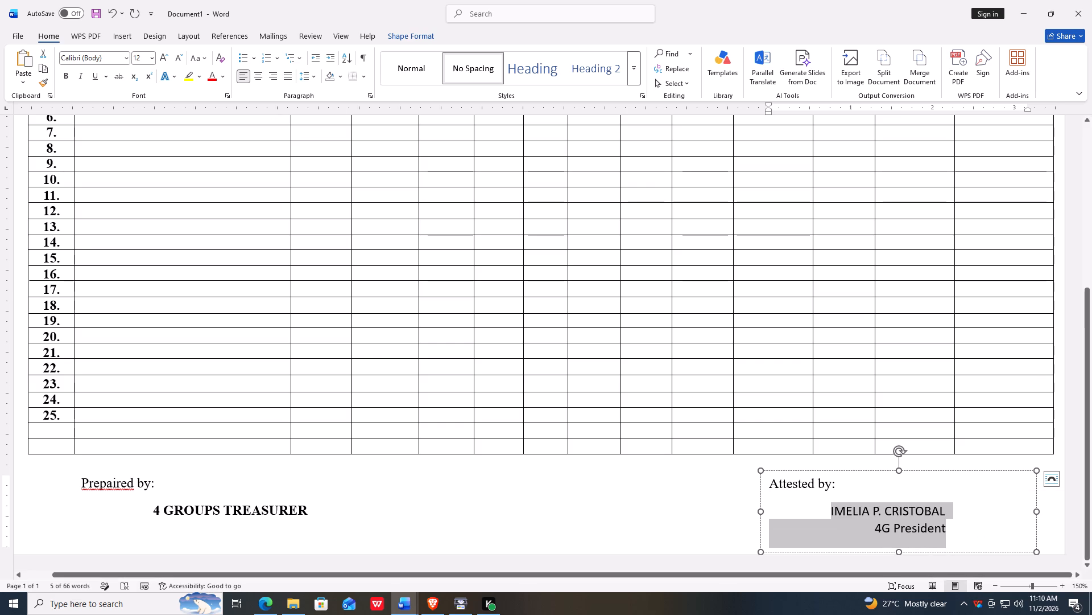
pyautogui.click(124, 59)
pyautogui.click(109, 138)
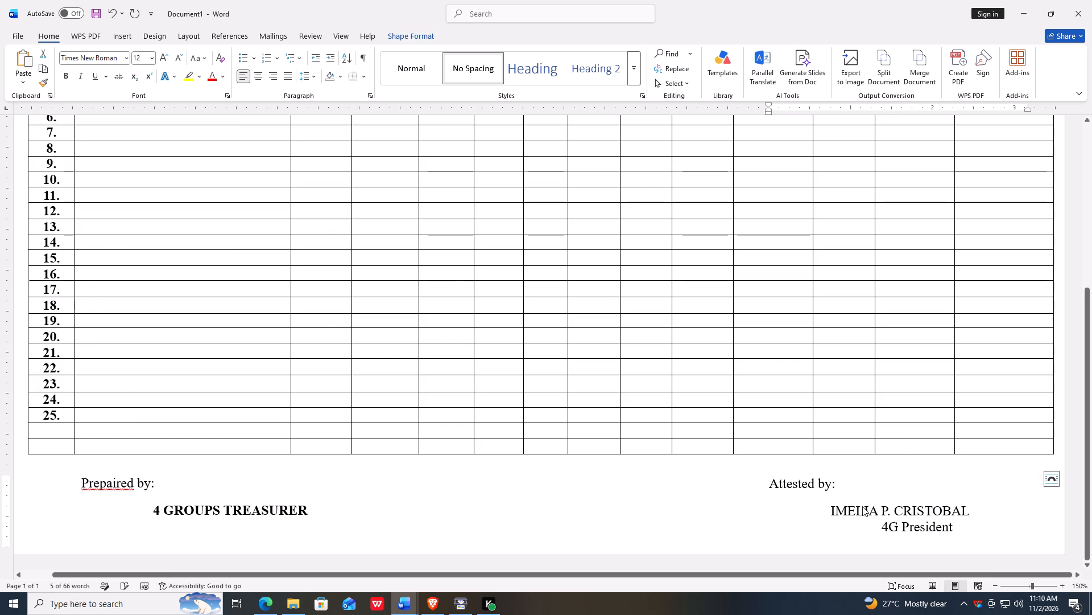
# Make the president's name in the "Attested by:" text box bold.
pyautogui.click(833, 510)
pyautogui.moveTo(831, 510); pyautogui.dragTo(958, 514)
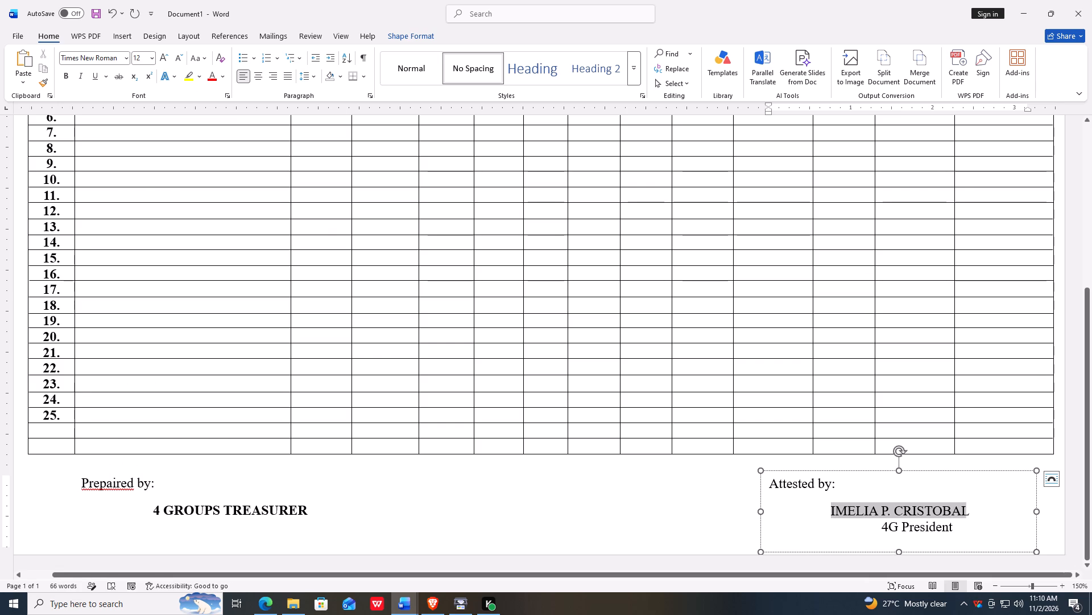
pyautogui.moveTo(958, 514); pyautogui.dragTo(958, 514)
pyautogui.hotkey('ctrl', 'b')
pyautogui.click(746, 511)
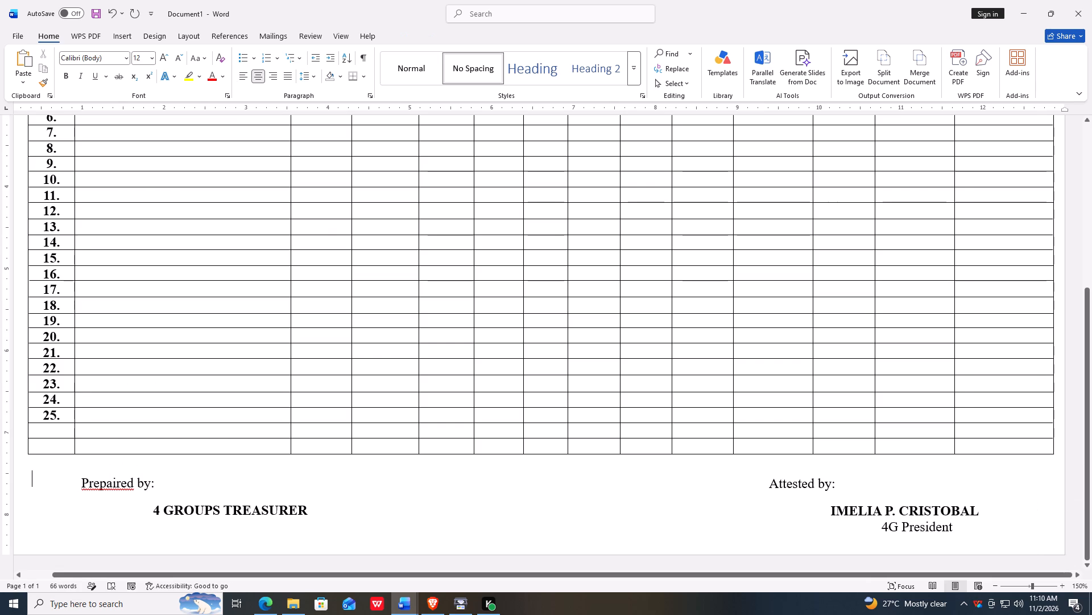
# Reduce the indent of the "4G President" line by one space.
pyautogui.click(882, 529)
pyautogui.press('BackSpace')
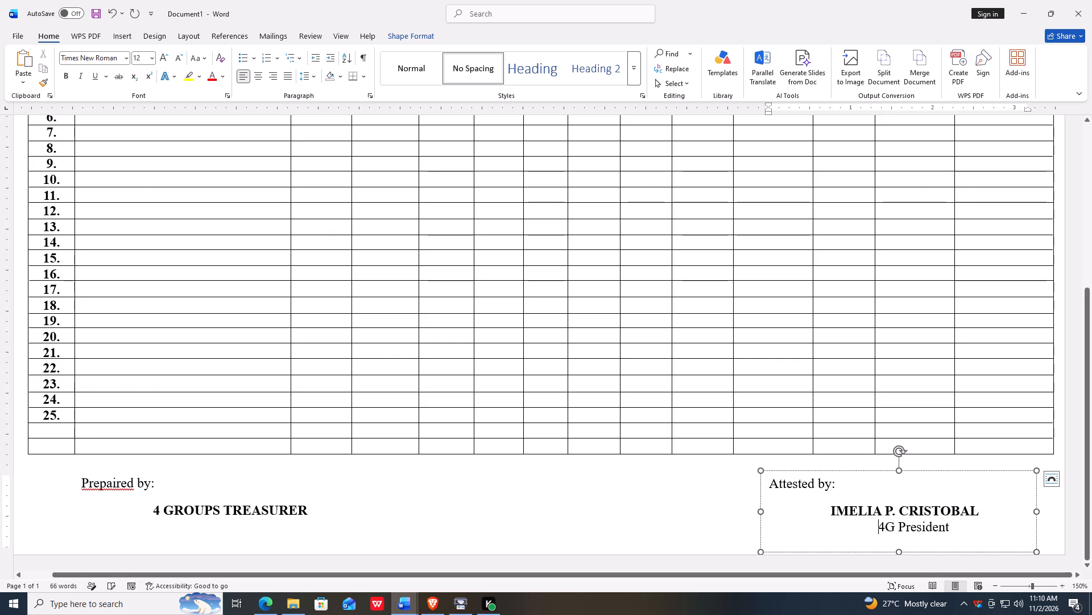
# Underline the president's name and the "4 GROUPS TREASURER" line in the two signature blocks.
pyautogui.moveTo(832, 511); pyautogui.dragTo(964, 511)
pyautogui.hotkey('ctrl', 'u')
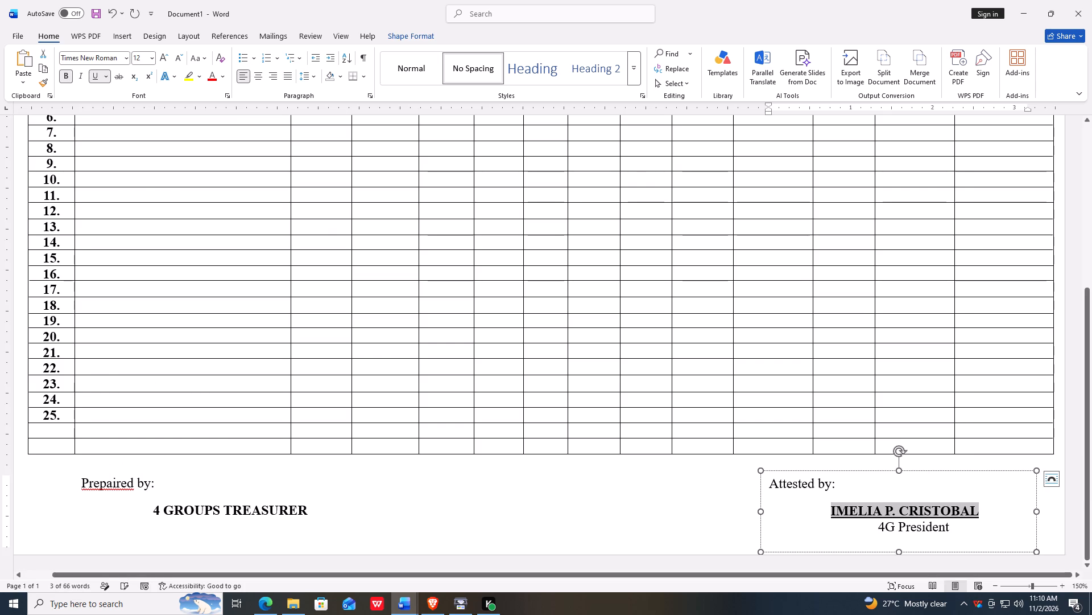
pyautogui.click(656, 507)
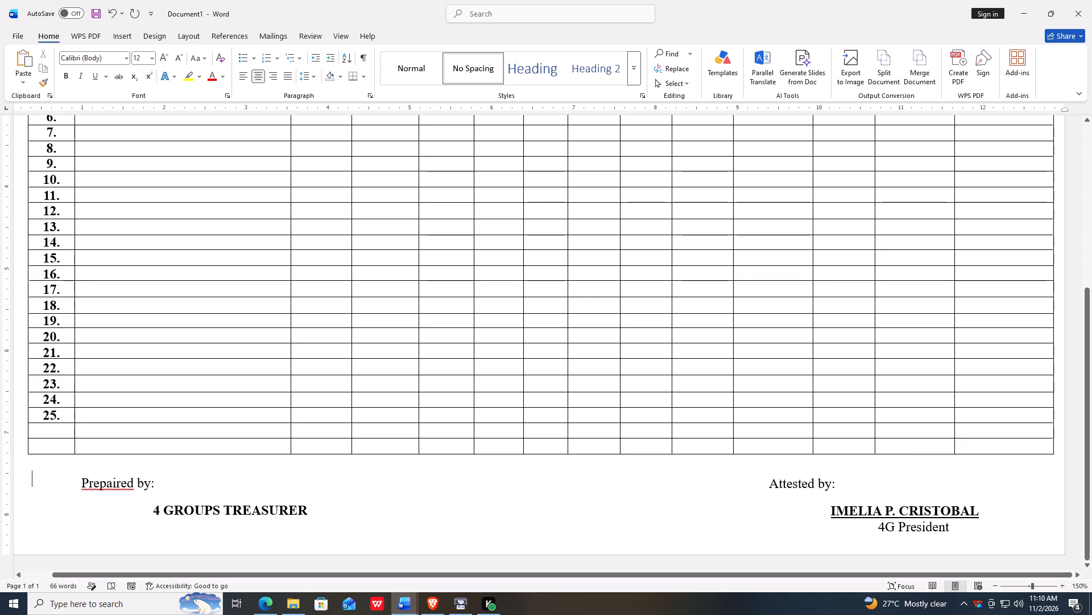
pyautogui.moveTo(153, 506); pyautogui.dragTo(189, 510)
pyautogui.moveTo(189, 510); pyautogui.dragTo(293, 511)
pyautogui.hotkey('ctrl', 'u')
pyautogui.click(427, 524)
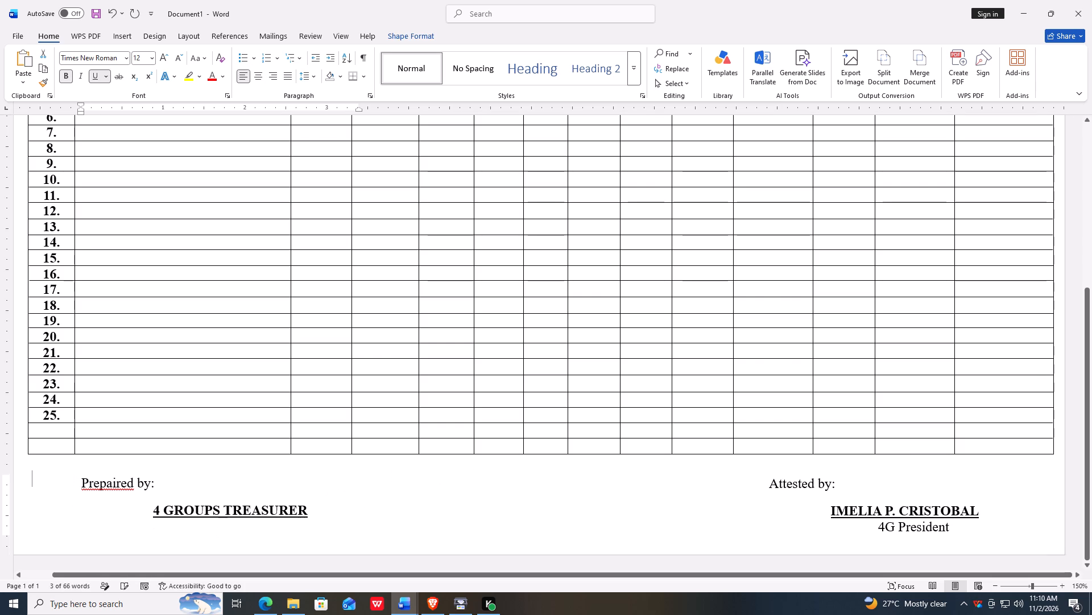
# Examine the whole attendance sheet page, from the organization heading through the table to the signature blocks.
pyautogui.scroll(-8, 427, 524)
pyautogui.keyDown('ctrl'); pyautogui.scroll(-2, 596, 522); pyautogui.keyUp('ctrl')
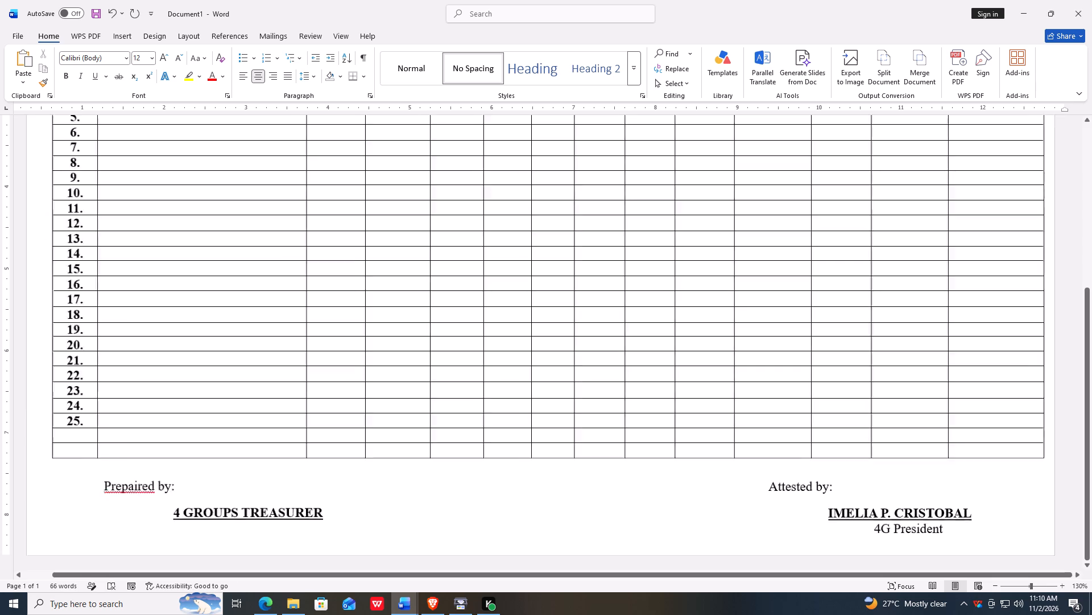
pyautogui.keyDown('ctrl'); pyautogui.scroll(-3, 595, 522); pyautogui.keyUp('ctrl')
pyautogui.keyDown('ctrl'); pyautogui.scroll(-2, 502, 503); pyautogui.keyUp('ctrl')
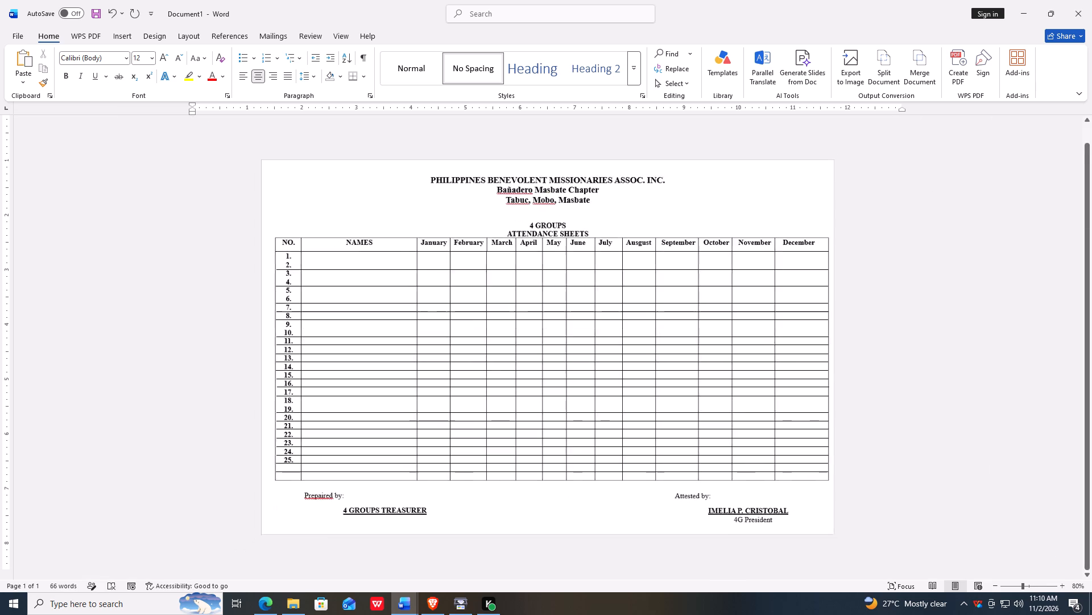
pyautogui.click(893, 452)
pyautogui.click(899, 450)
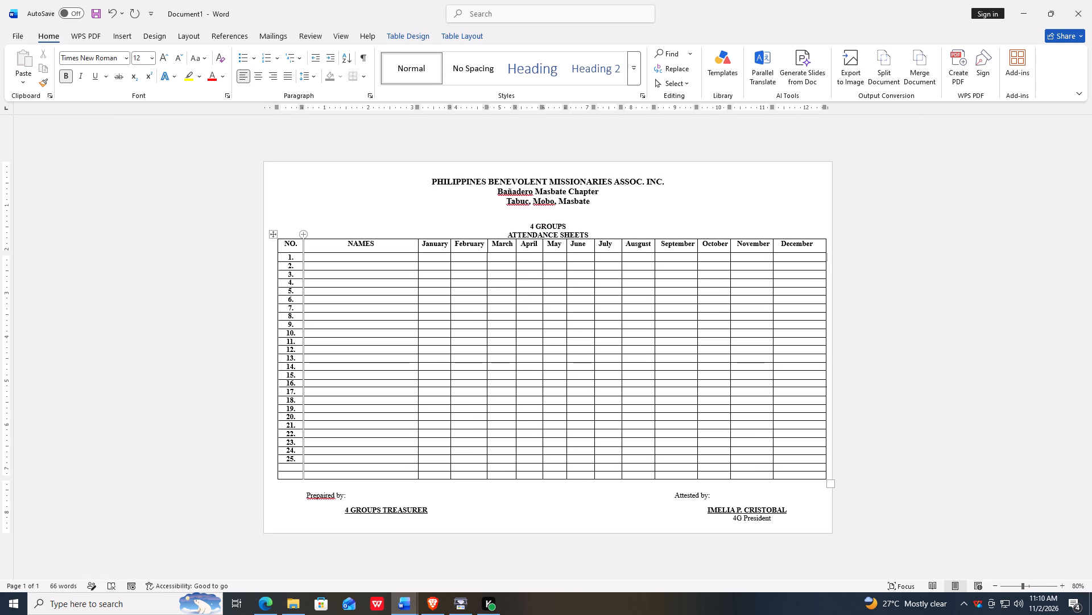
pyautogui.click(933, 215)
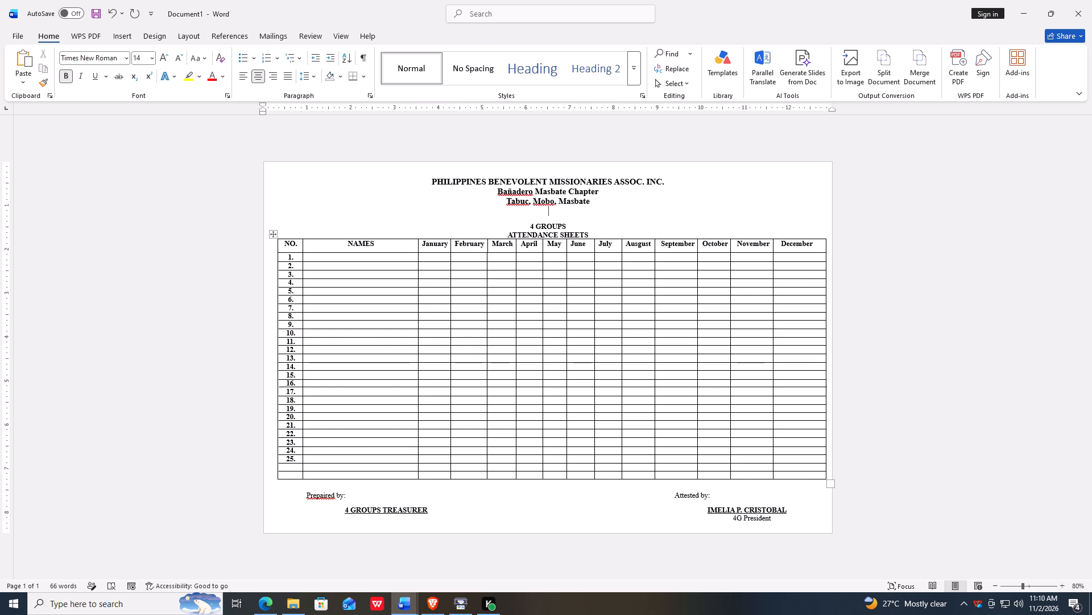
pyautogui.click(817, 153)
pyautogui.click(908, 170)
pyautogui.click(944, 237)
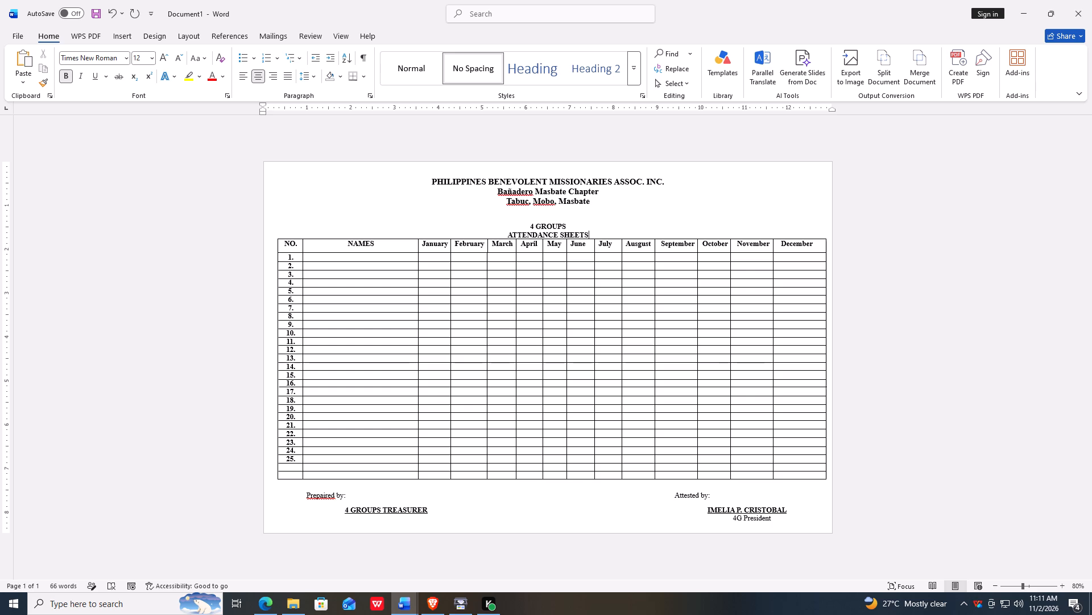
pyautogui.click(274, 111)
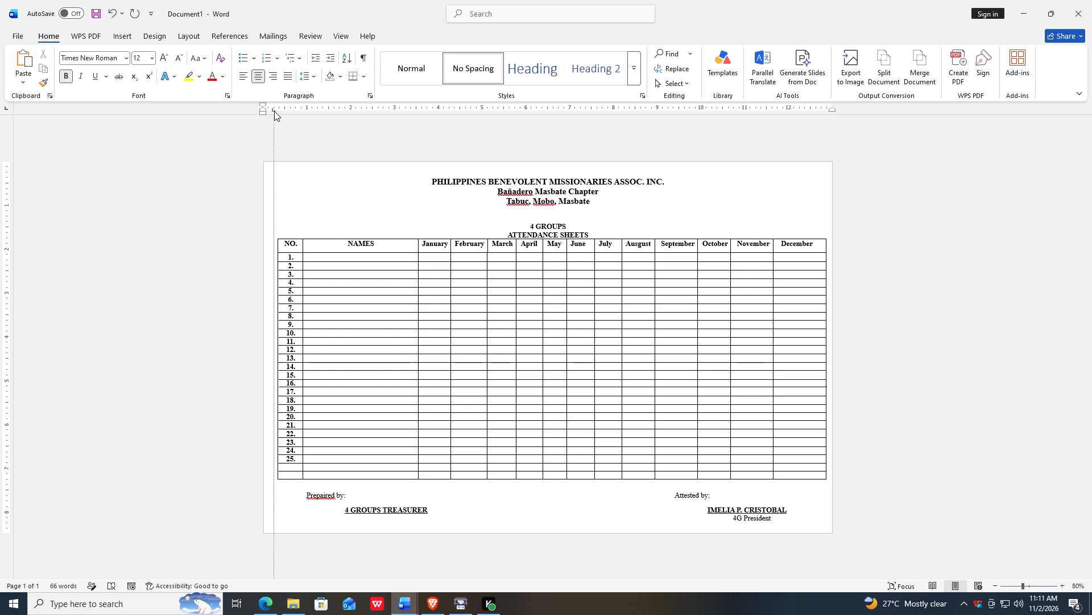
pyautogui.click(274, 111)
pyautogui.click(272, 233)
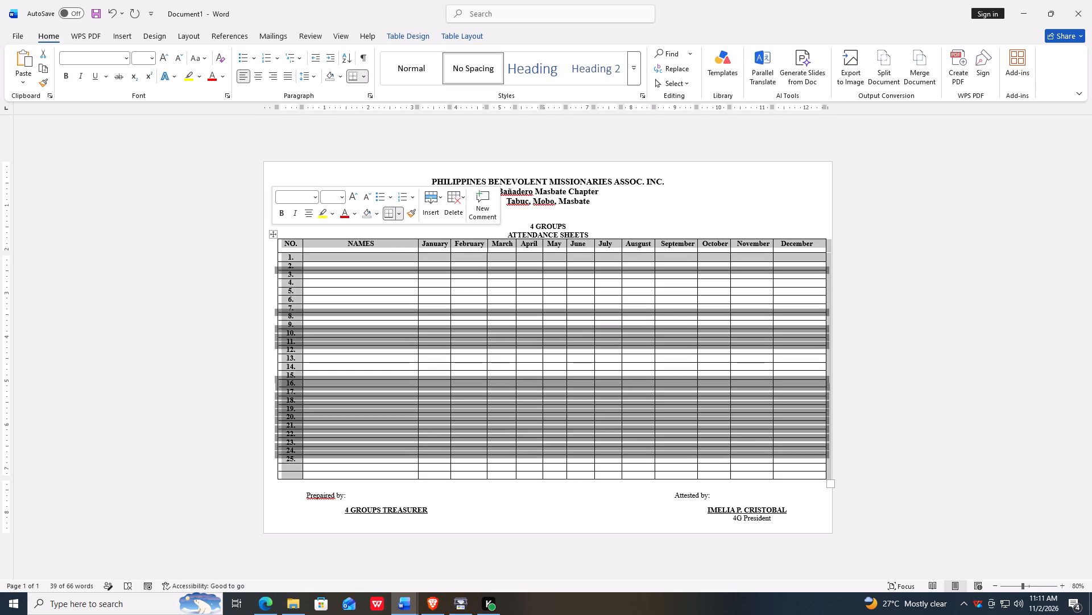
pyautogui.press('Left')
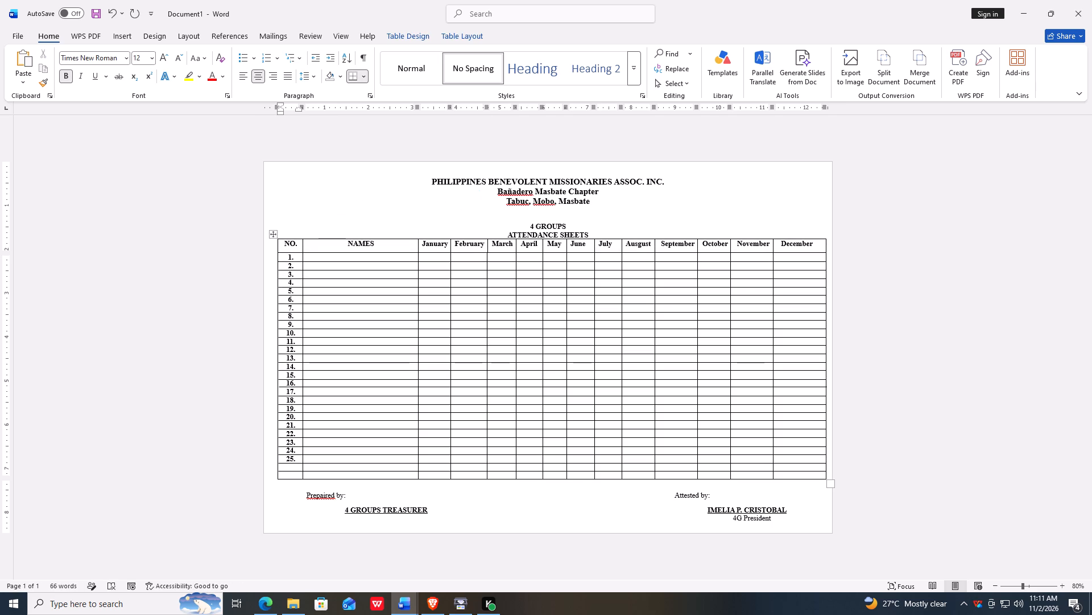
pyautogui.click(904, 273)
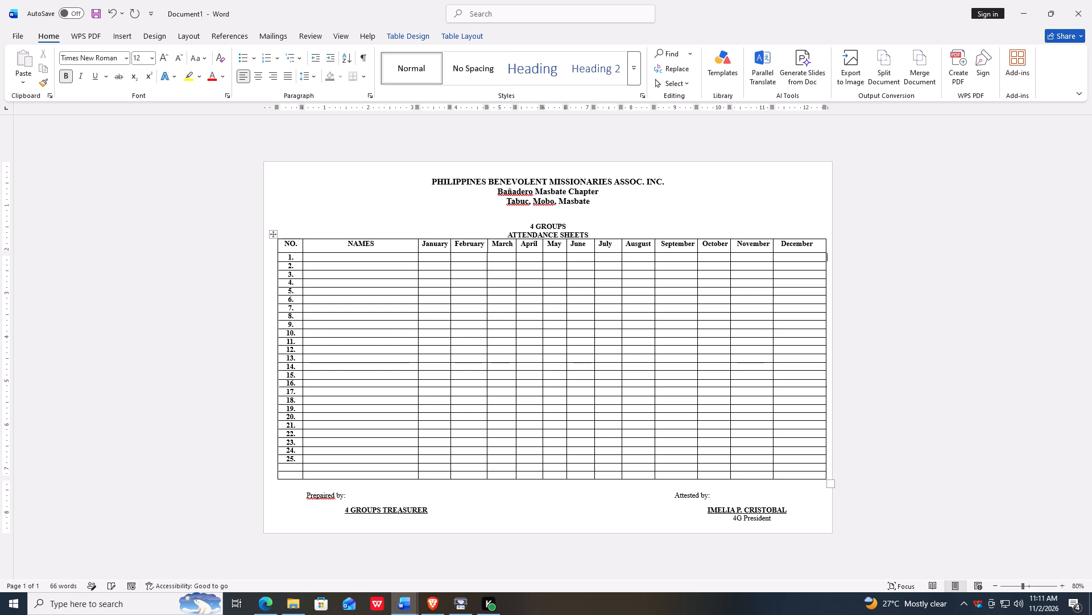
pyautogui.click(958, 278)
# Open the print settings and preview for the attendance sheet.
pyautogui.hotkey('ctrl', 'p')
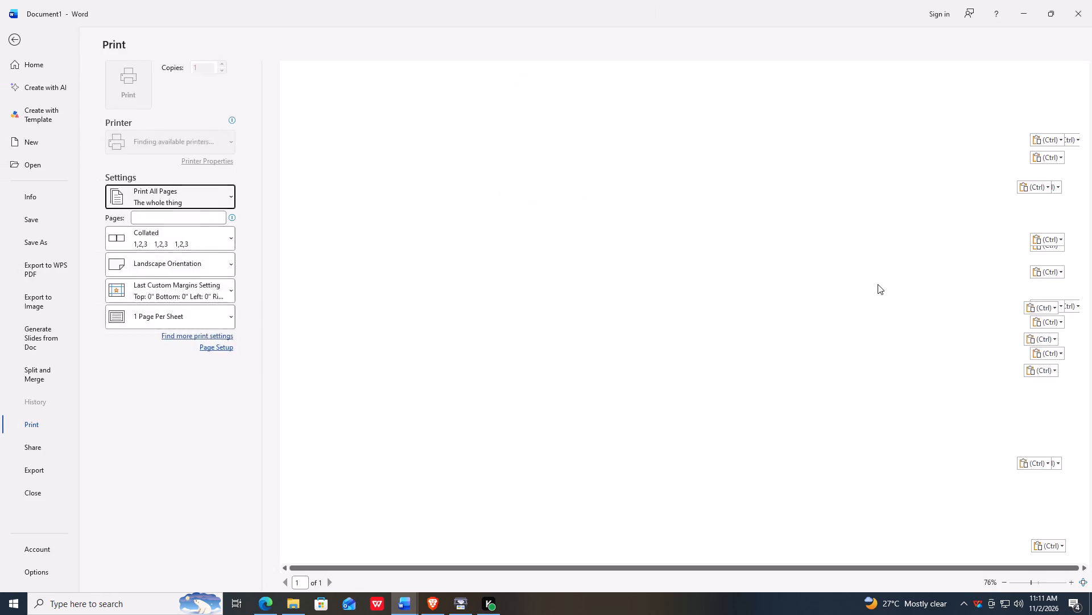
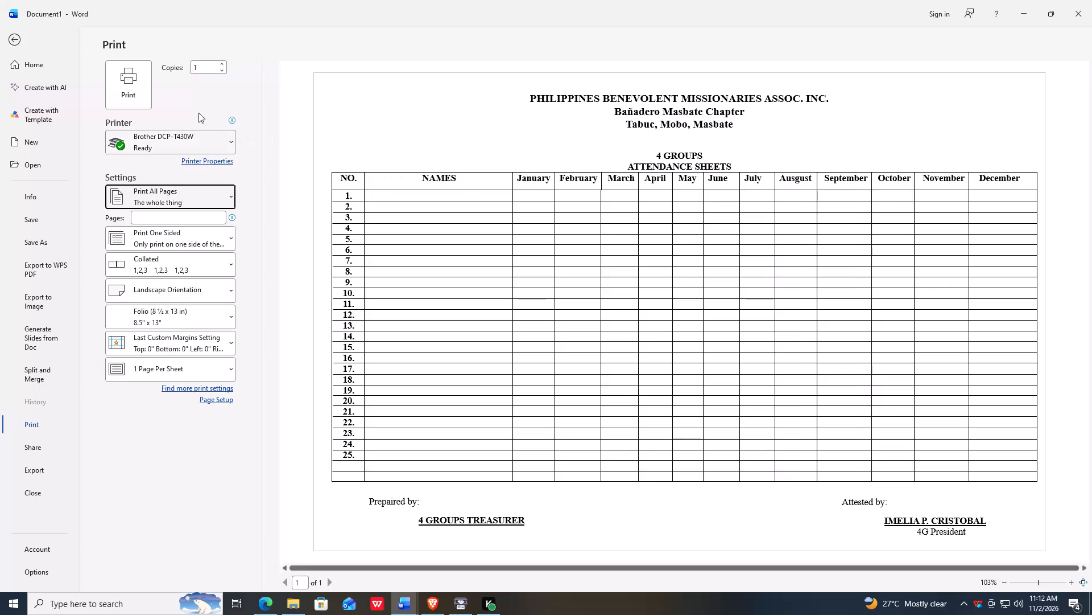
# Review the Brother DCP-T430W printer properties and print one copy of the attendance sheet on landscape Folio paper.
pyautogui.click(212, 161)
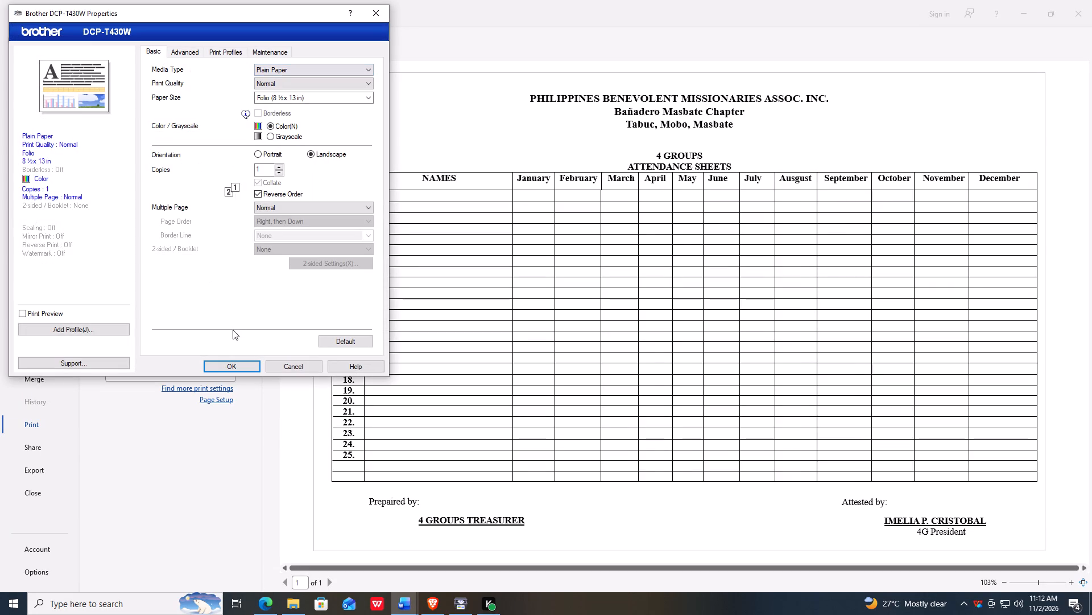
pyautogui.click(235, 363)
pyautogui.click(138, 96)
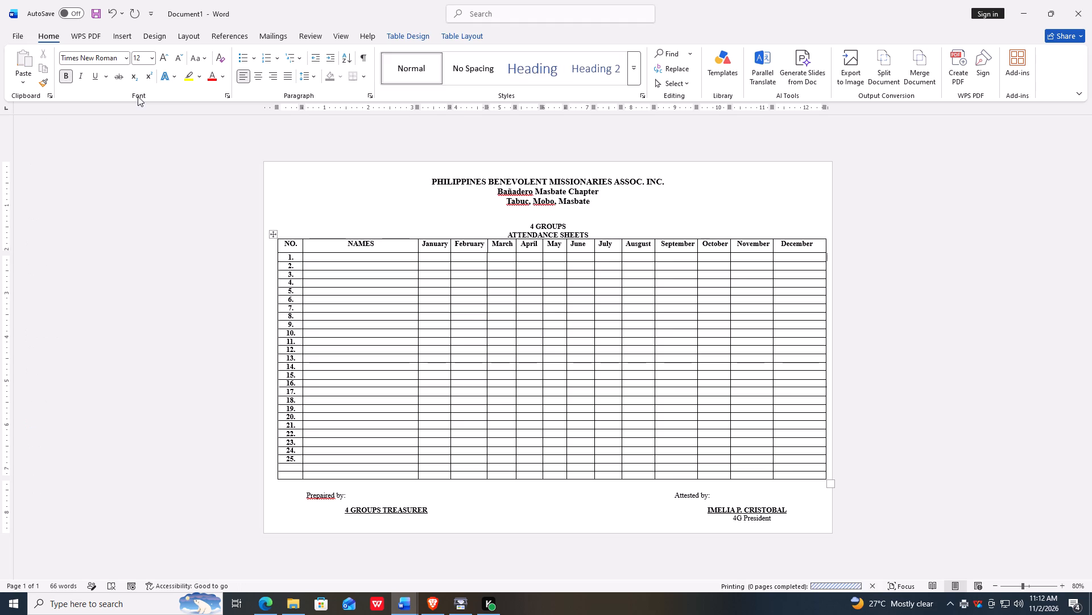
pyautogui.click(578, 330)
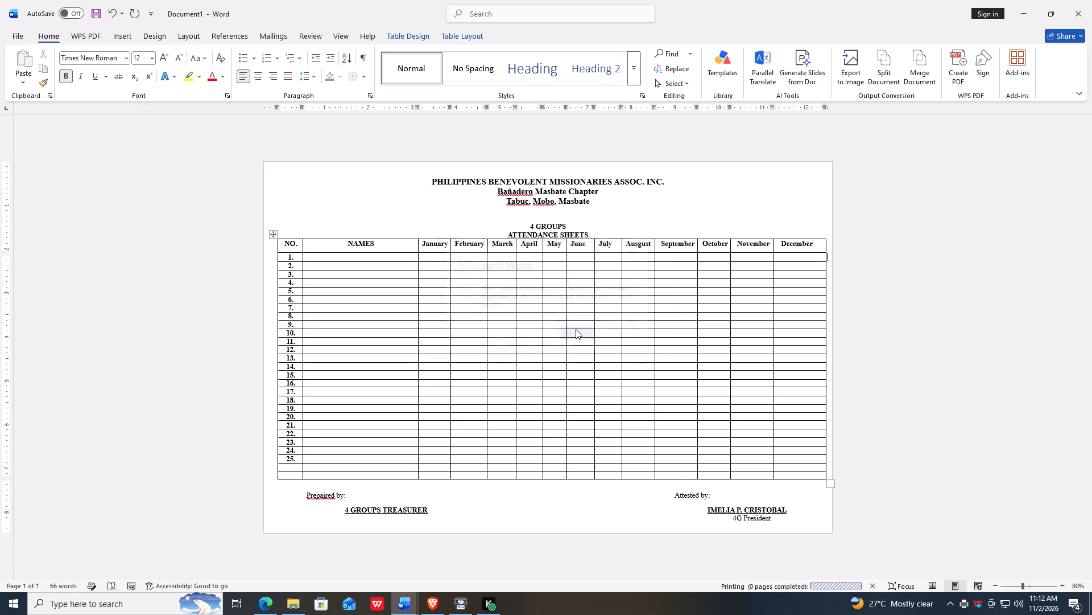
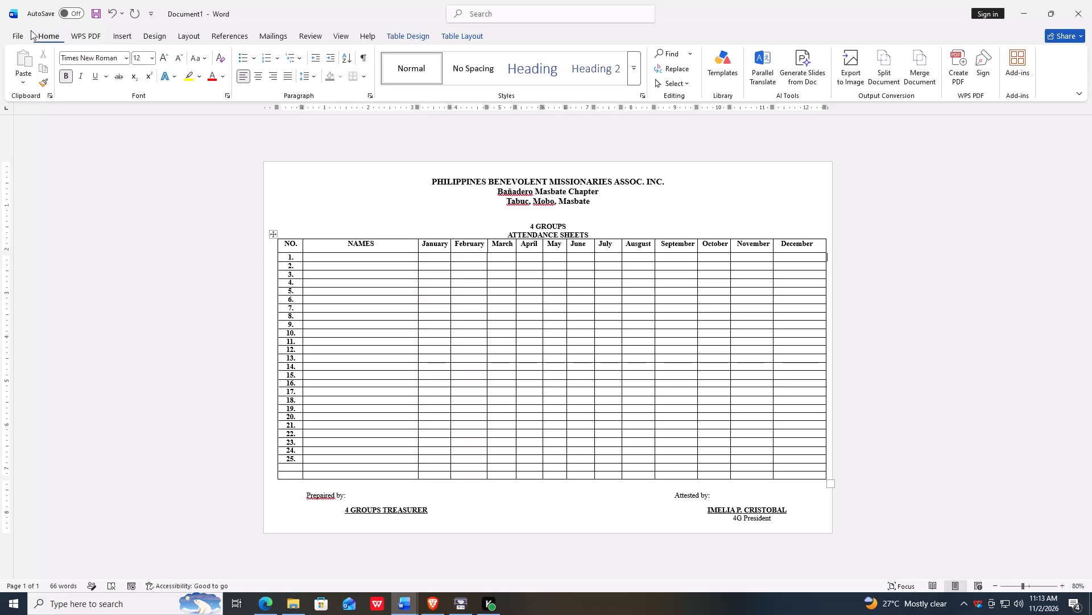
# Save the attendance sheet to the Desktop as a Word document named 4groups.
pyautogui.click(21, 33)
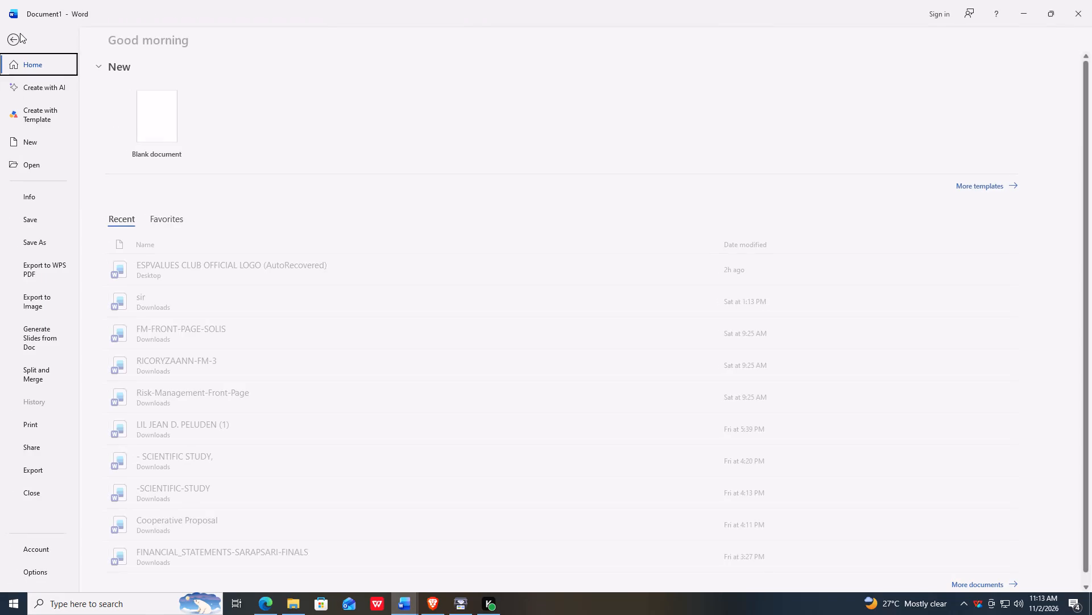
pyautogui.click(38, 245)
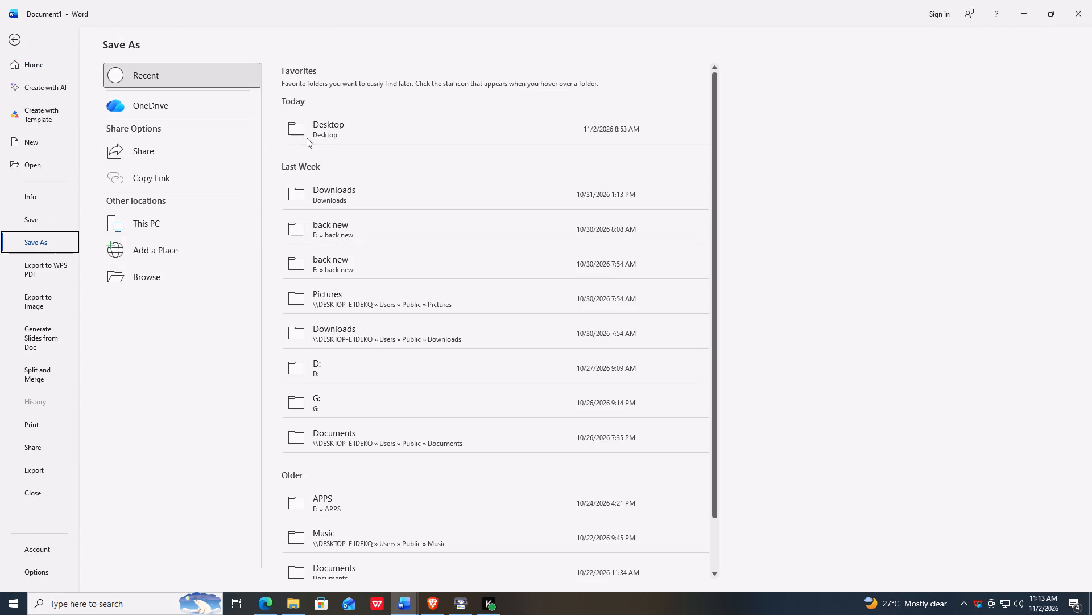
pyautogui.click(359, 120)
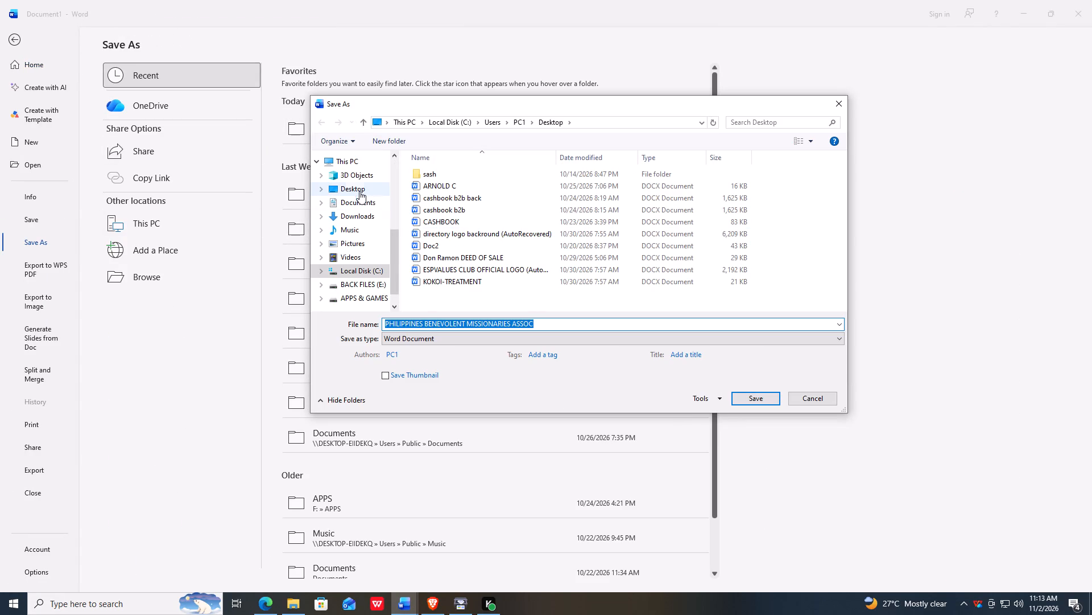
pyautogui.click(359, 191)
pyautogui.click(433, 324)
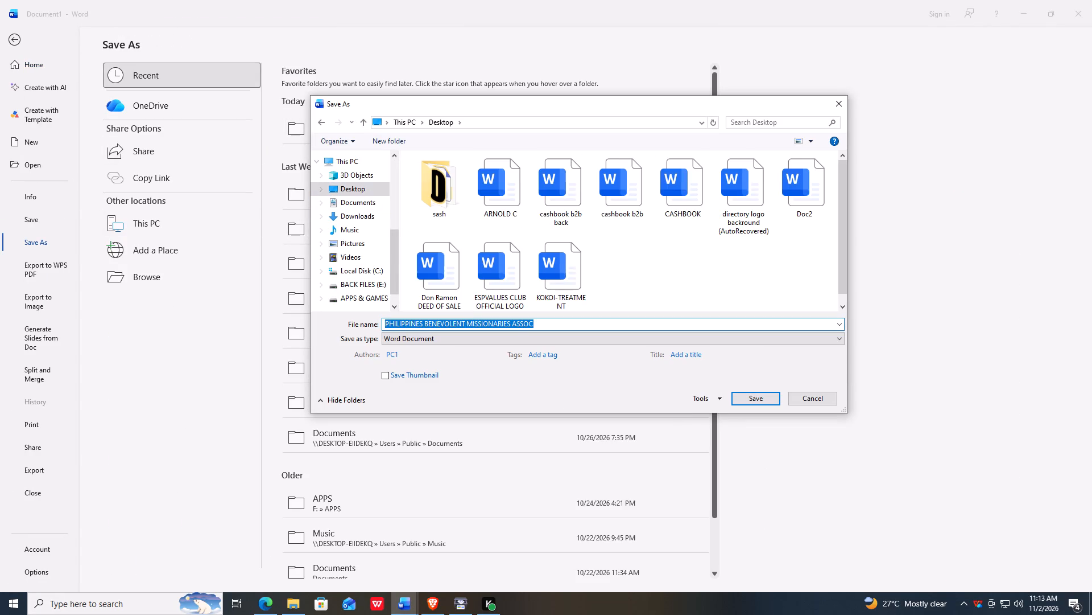
pyautogui.click(551, 323)
pyautogui.moveTo(541, 323); pyautogui.dragTo(365, 325)
pyautogui.press('4')
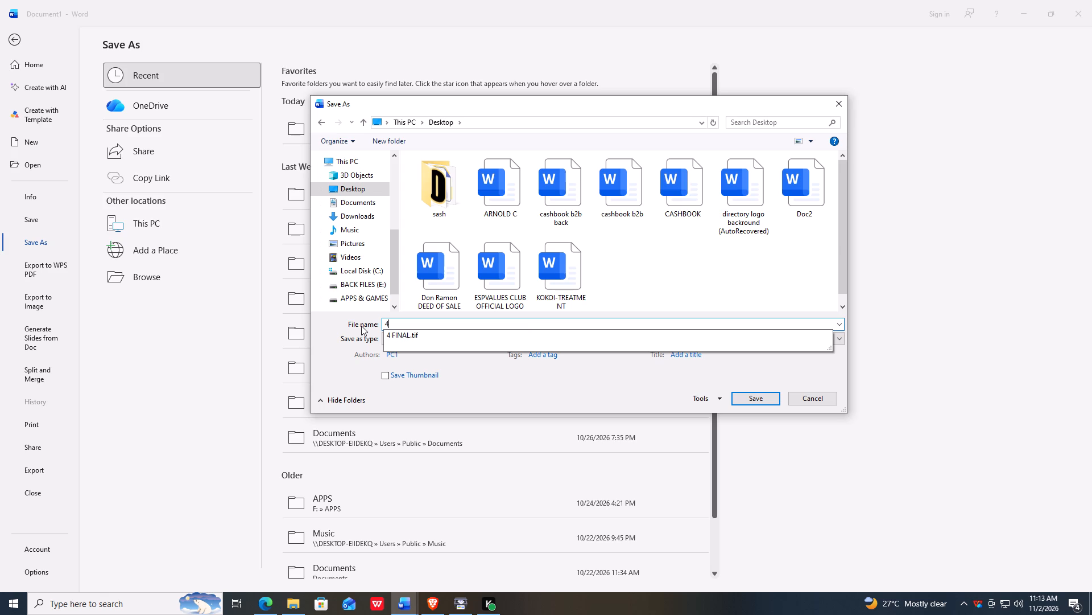
pyautogui.write('gor')
pyautogui.press('BackSpace')
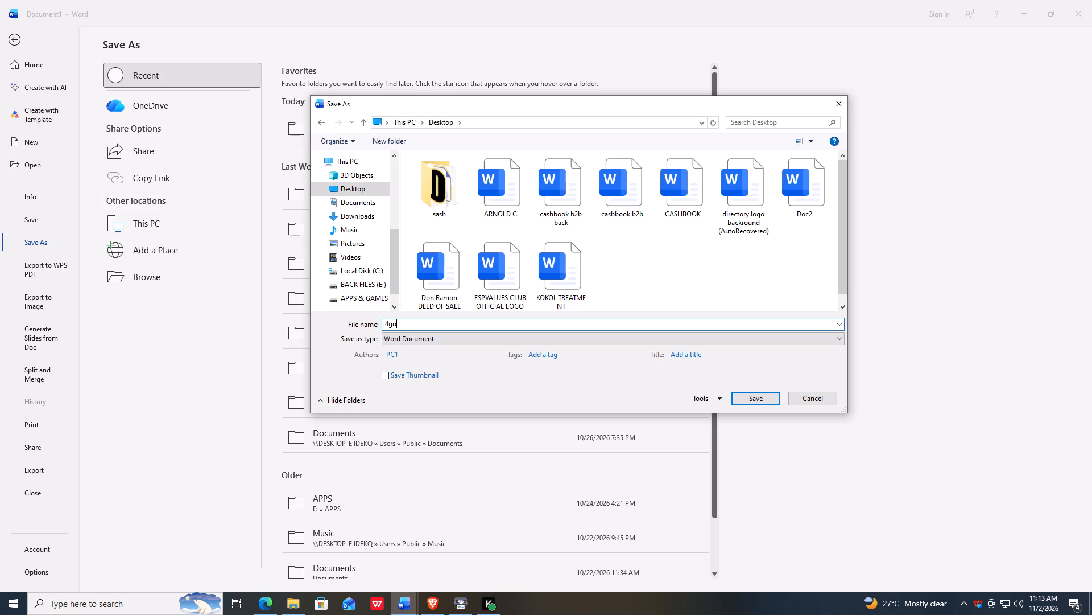
pyautogui.press('BackSpace')
pyautogui.write('rou')
pyautogui.write('ps')
pyautogui.click(358, 191)
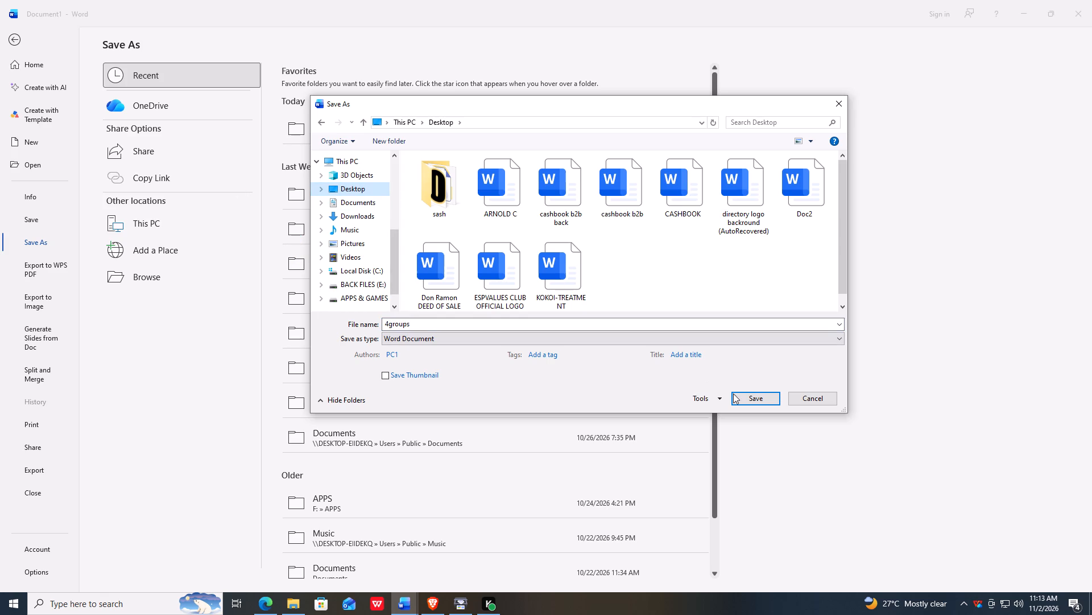
pyautogui.click(752, 399)
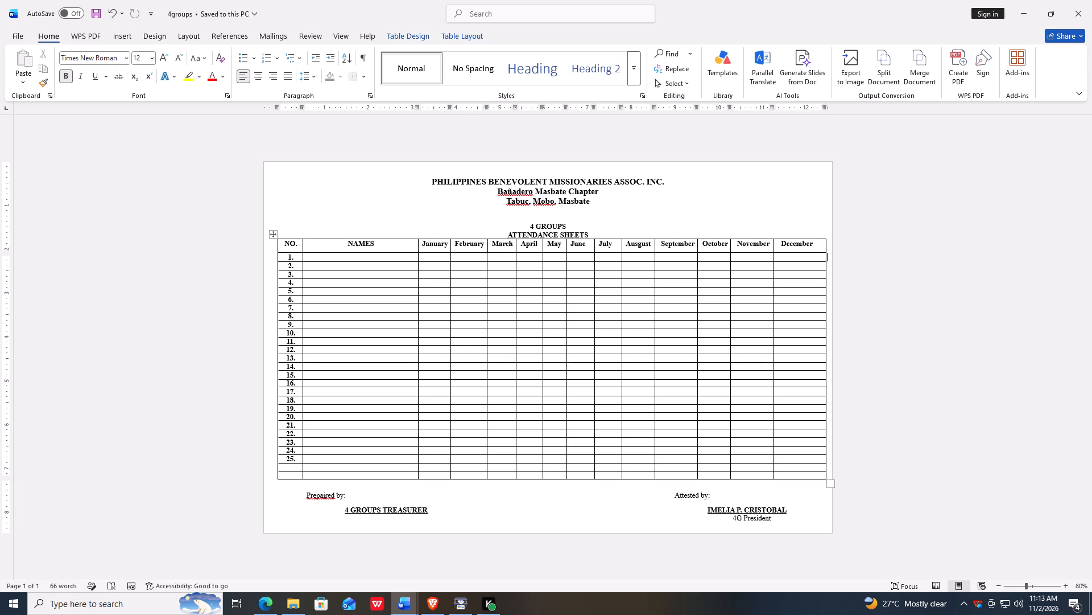
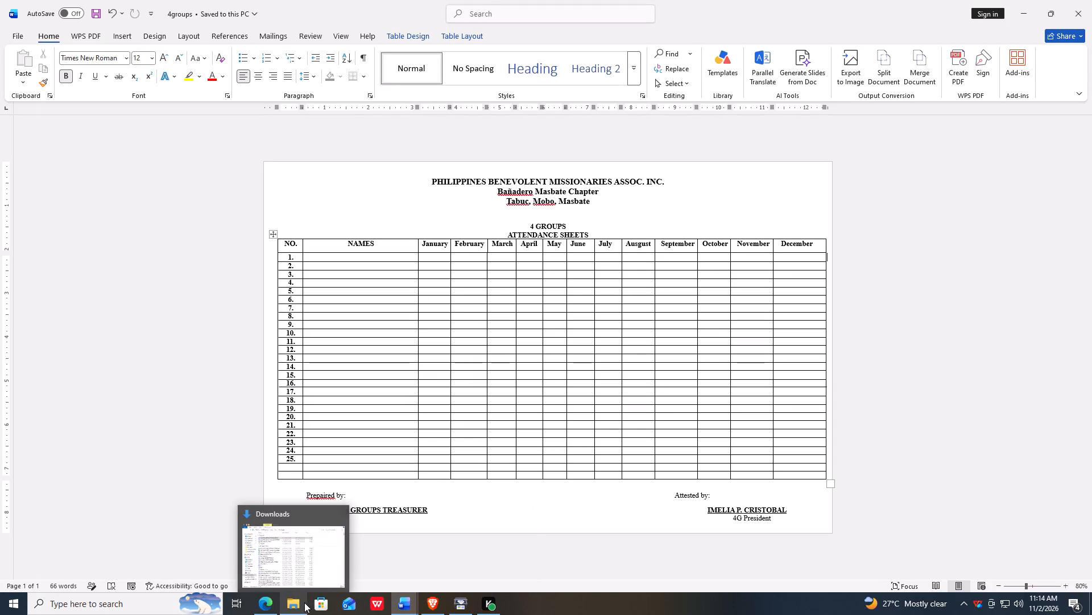
# Switch to Brave, download the Sony A6000 Camera Rental Agreement file from the Shop NAC chat on Facebook, and open it.
pyautogui.click(421, 604)
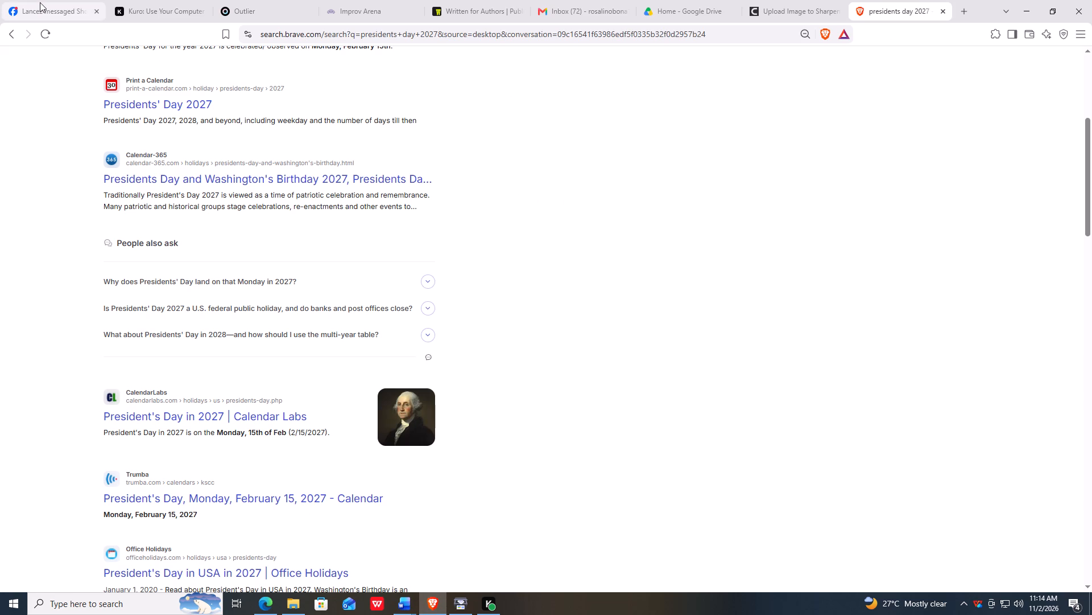
pyautogui.click(40, 2)
pyautogui.click(14, 55)
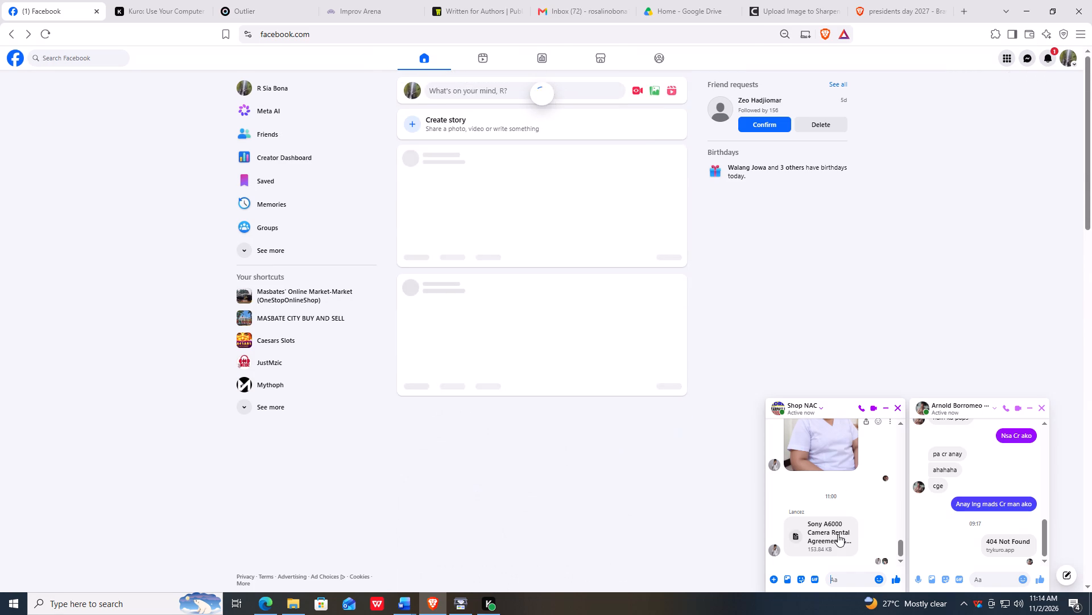
pyautogui.click(838, 534)
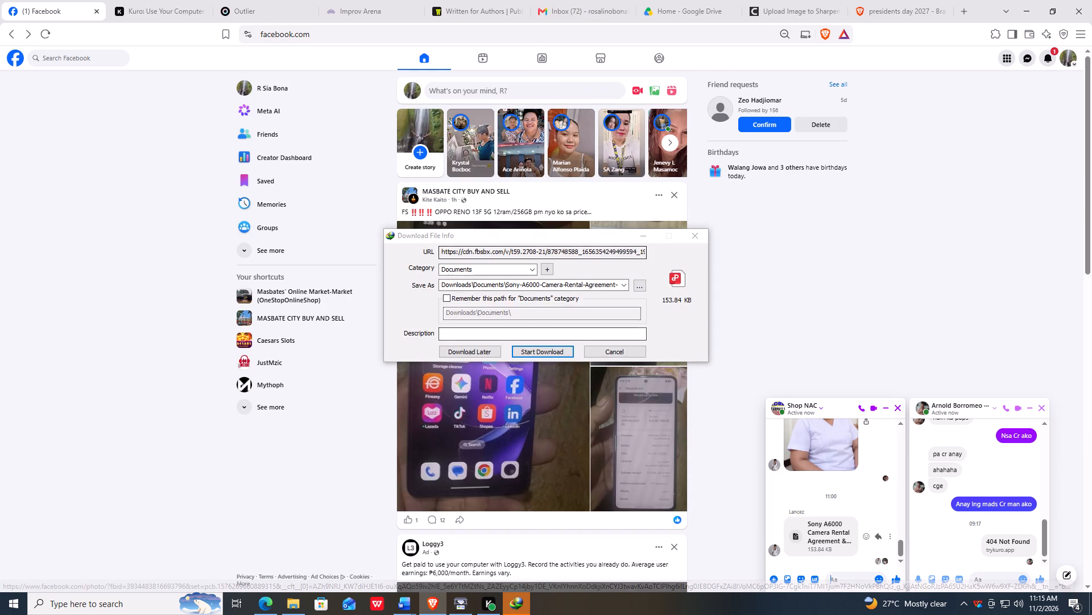
pyautogui.click(539, 354)
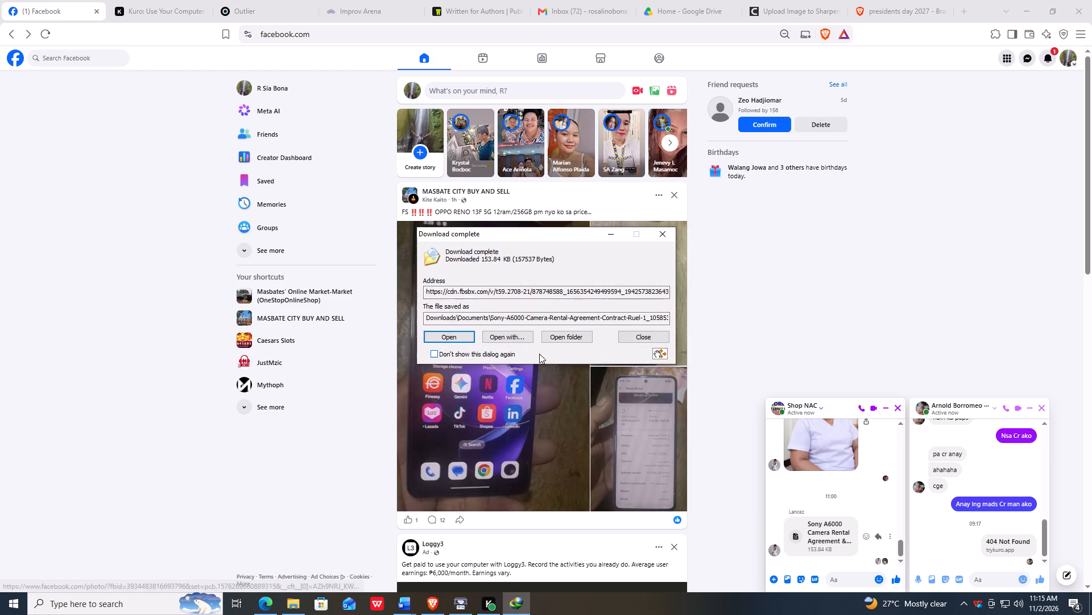
pyautogui.click(468, 339)
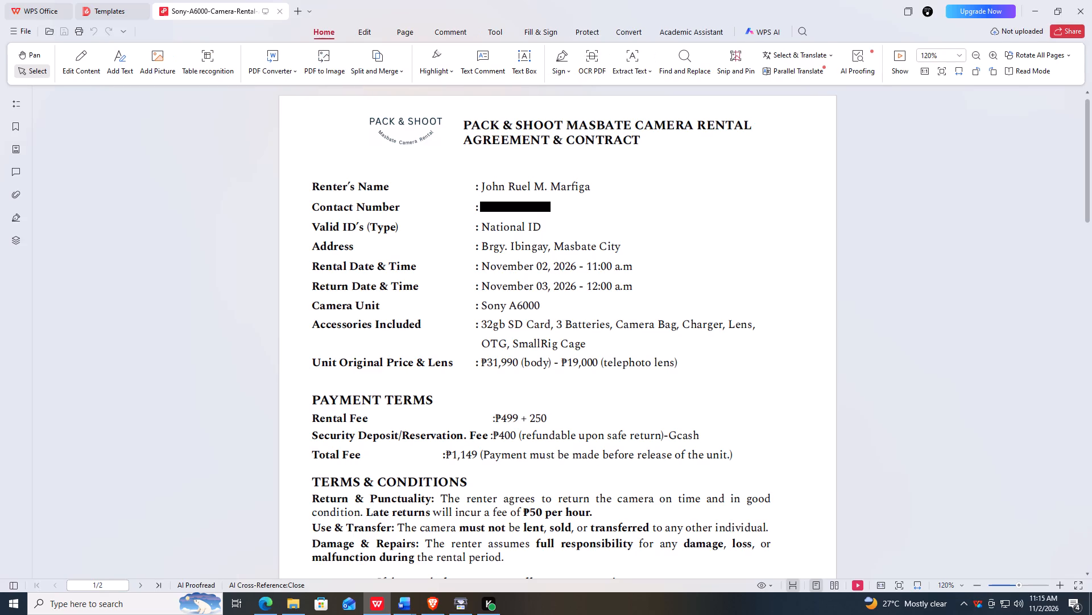
# Start printing the camera rental agreement PDF.
pyautogui.press('Menu')
pyautogui.hotkey('ctrl', 'p')
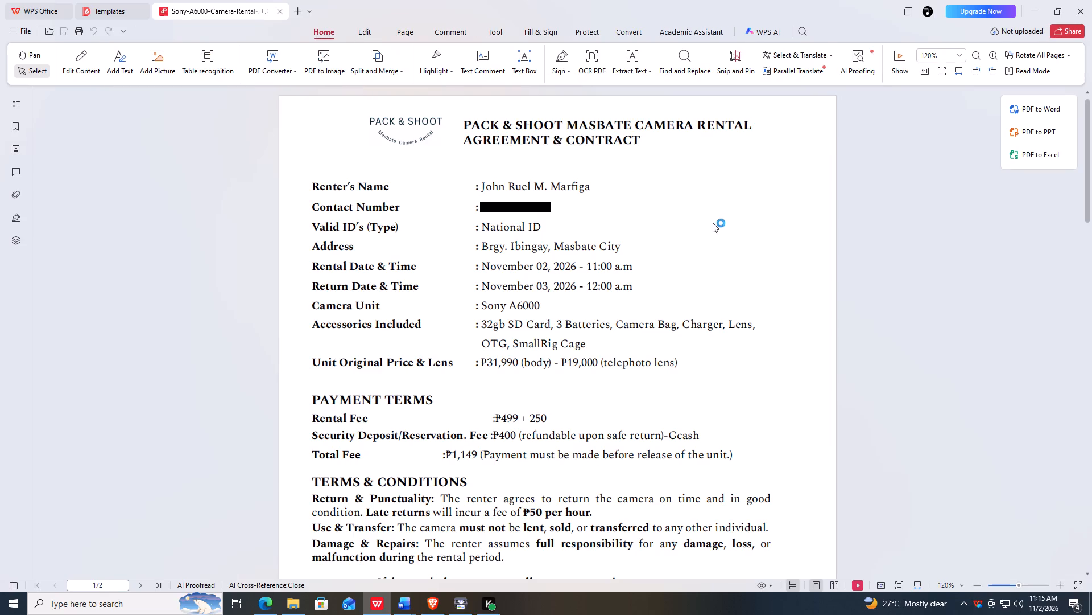
pyautogui.click(839, 135)
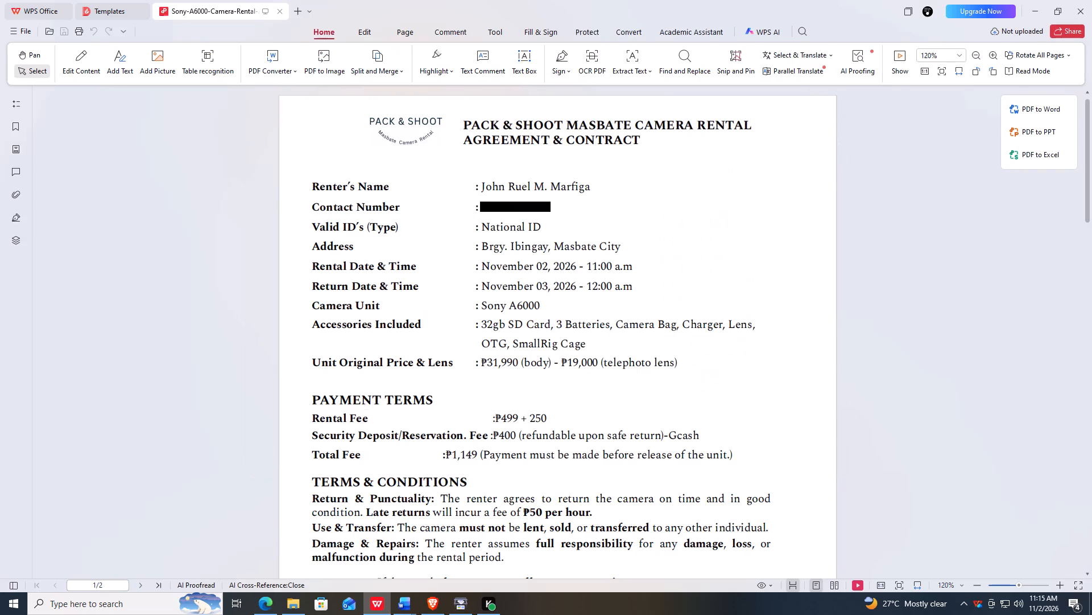
# Print only page 2 of the Sony A6000 camera rental agreement PDF on Folio (8 ½ x 13 in) paper.
pyautogui.click(634, 324)
pyautogui.hotkey('ctrl', 'p')
pyautogui.click(383, 400)
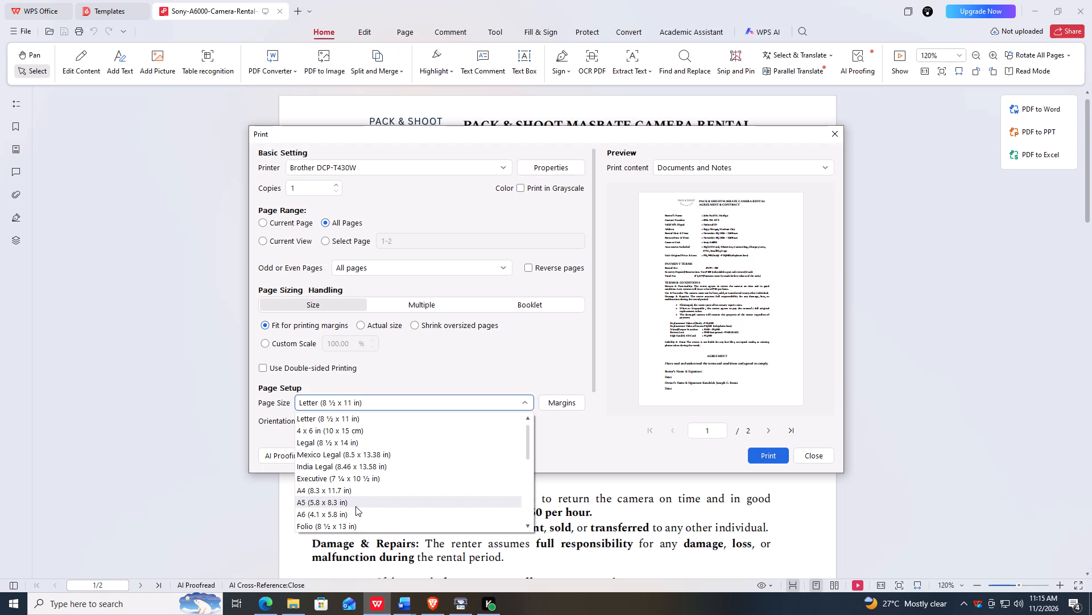
pyautogui.click(358, 526)
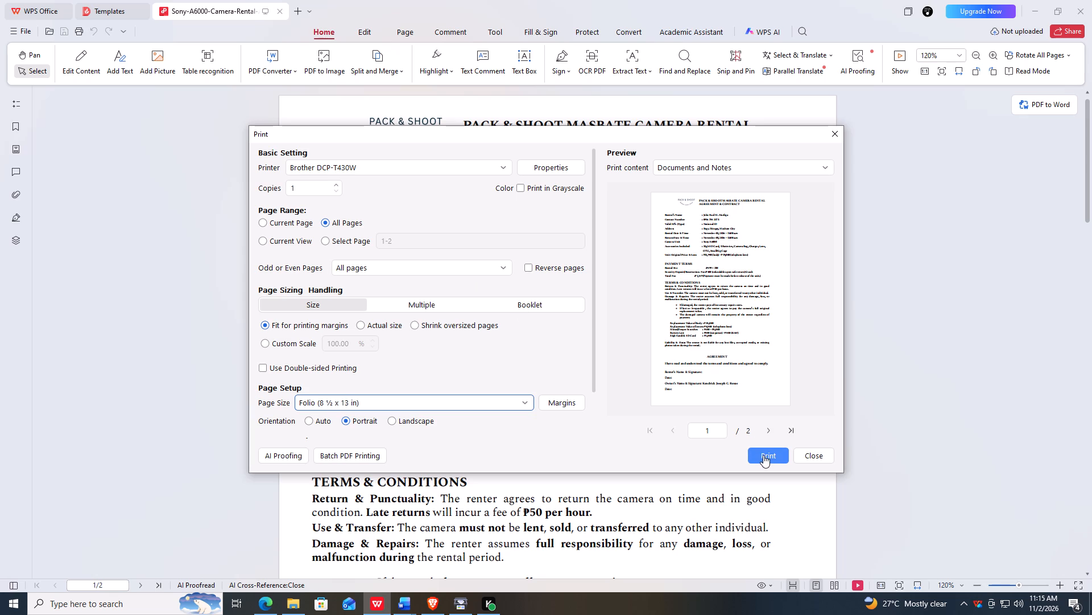
pyautogui.click(350, 237)
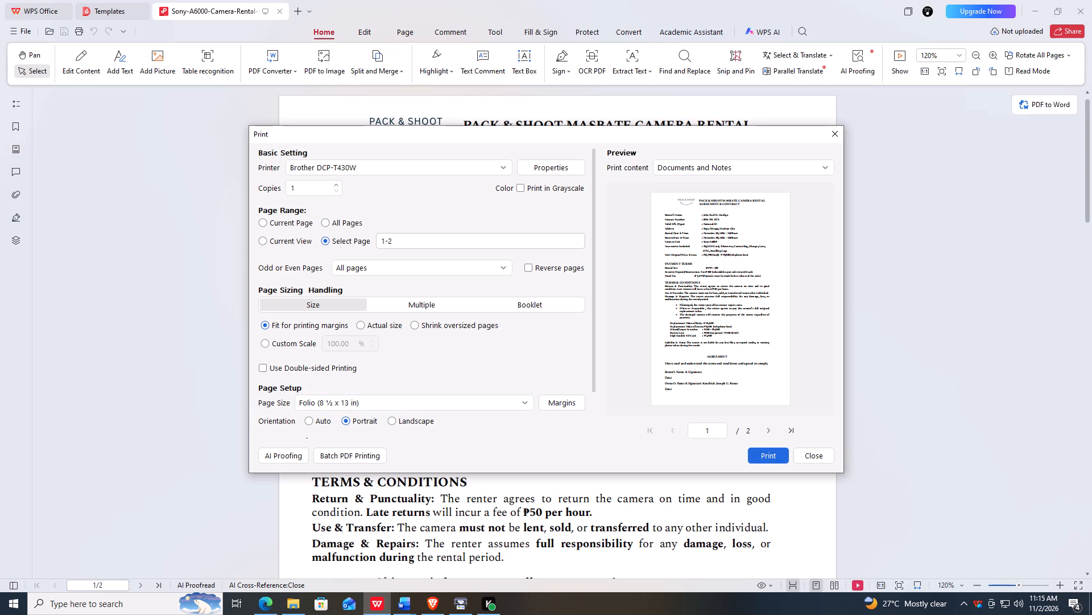
pyautogui.moveTo(399, 243); pyautogui.dragTo(353, 244)
pyautogui.press('2')
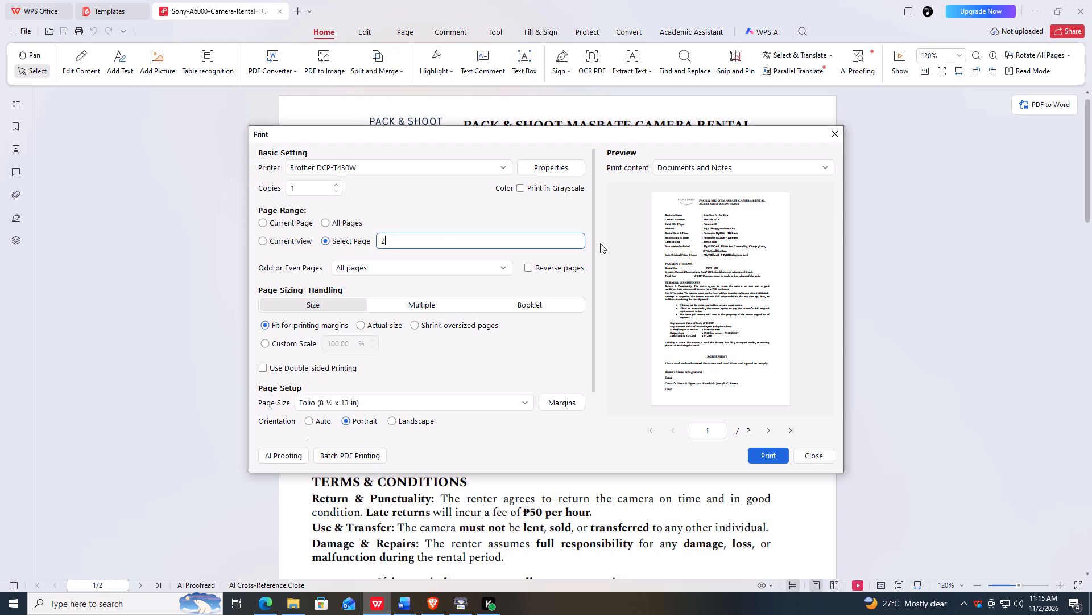
pyautogui.click(754, 453)
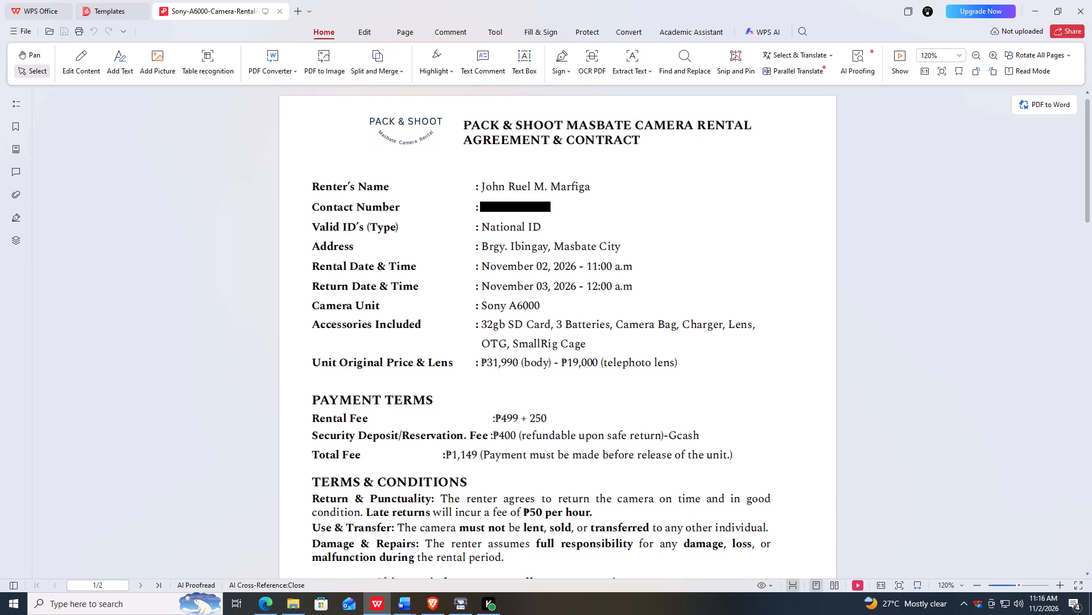
# Print another copy of page 2 of the camera rental agreement on Folio (8 ½ x 13 in) paper.
pyautogui.hotkey('ctrl', 'p')
pyautogui.click(369, 402)
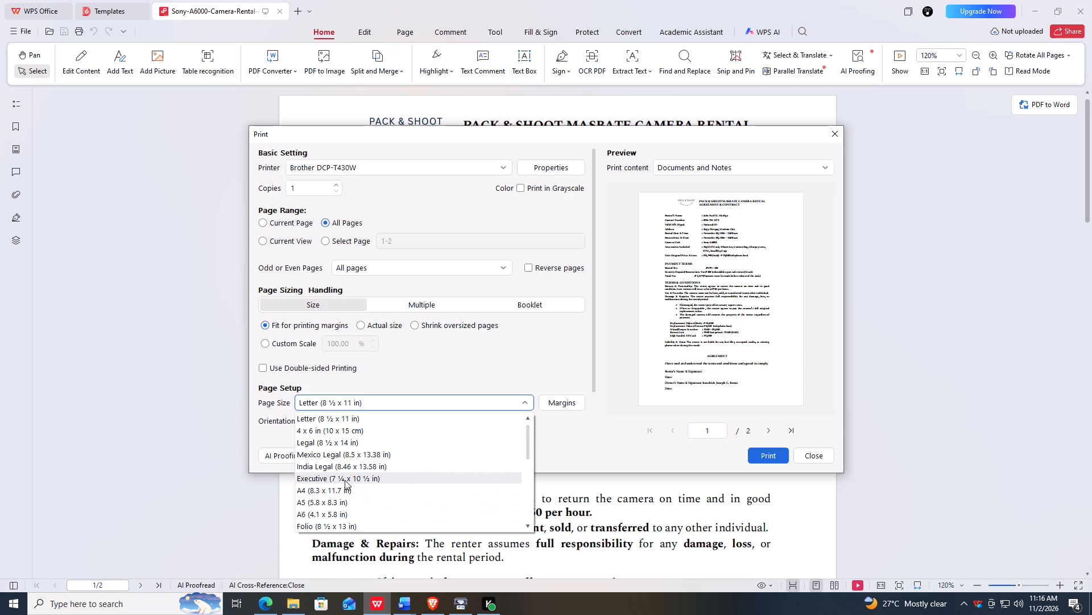
pyautogui.click(346, 526)
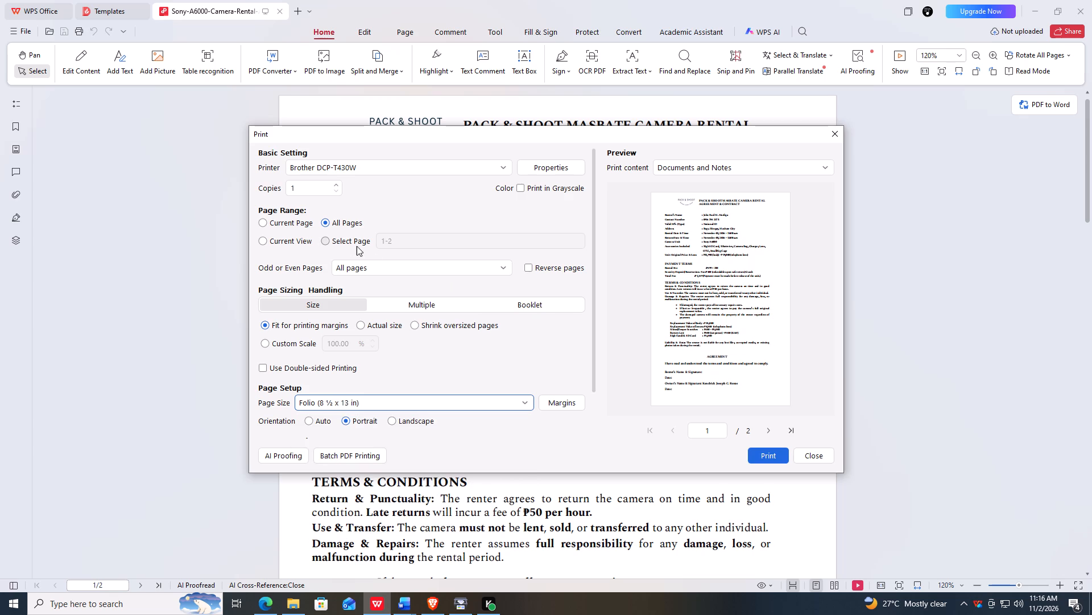
pyautogui.click(348, 238)
pyautogui.moveTo(419, 241); pyautogui.dragTo(300, 243)
pyautogui.press('2')
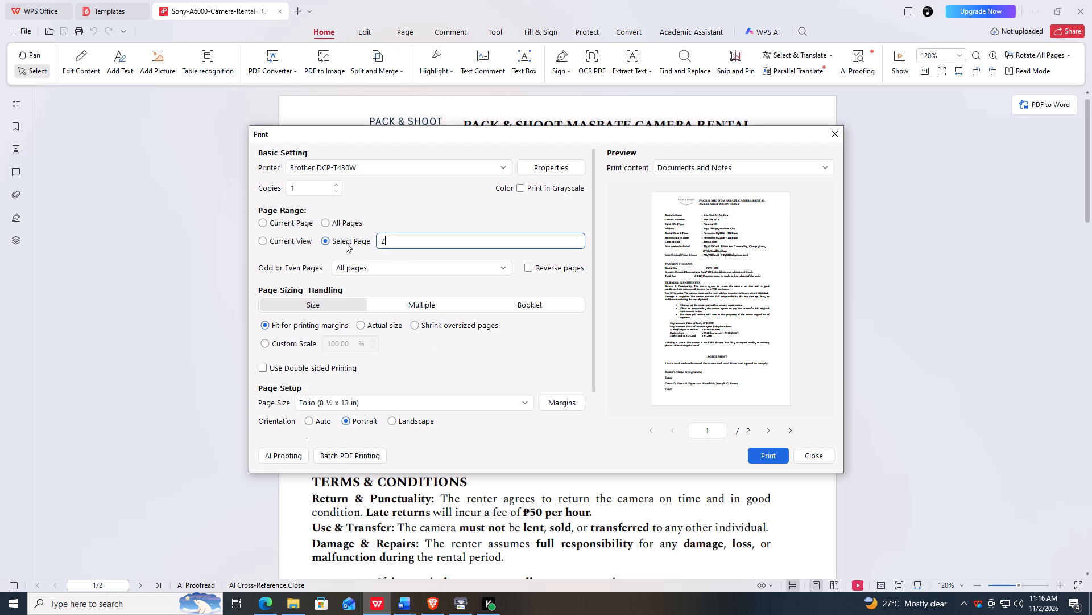
pyautogui.click(768, 452)
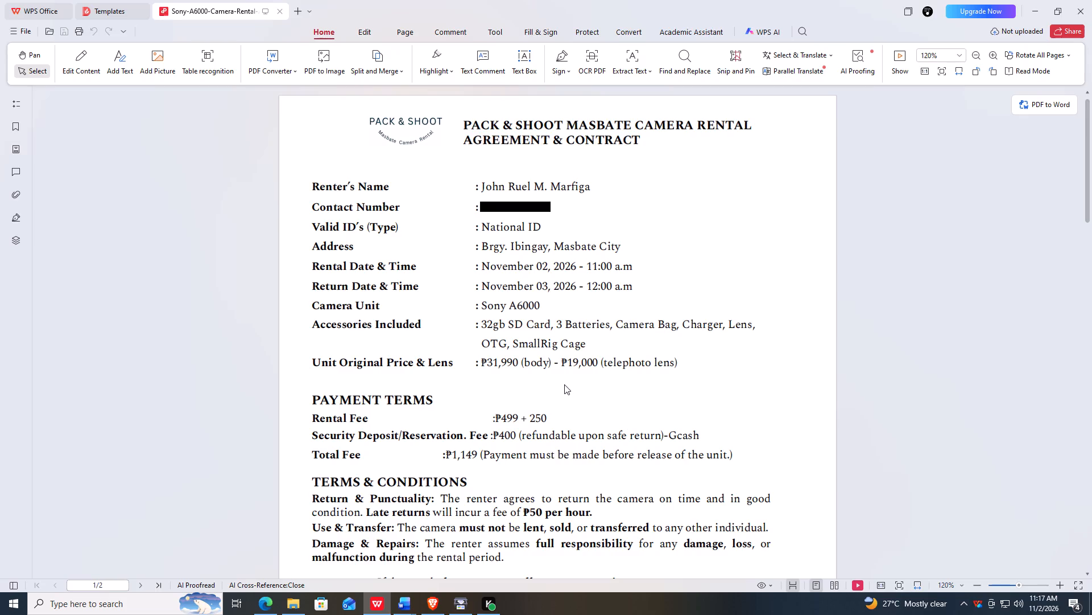
# Print only page 1 of the camera rental agreement on Folio (8 ½ x 13 in) paper.
pyautogui.hotkey('ctrl', 'p')
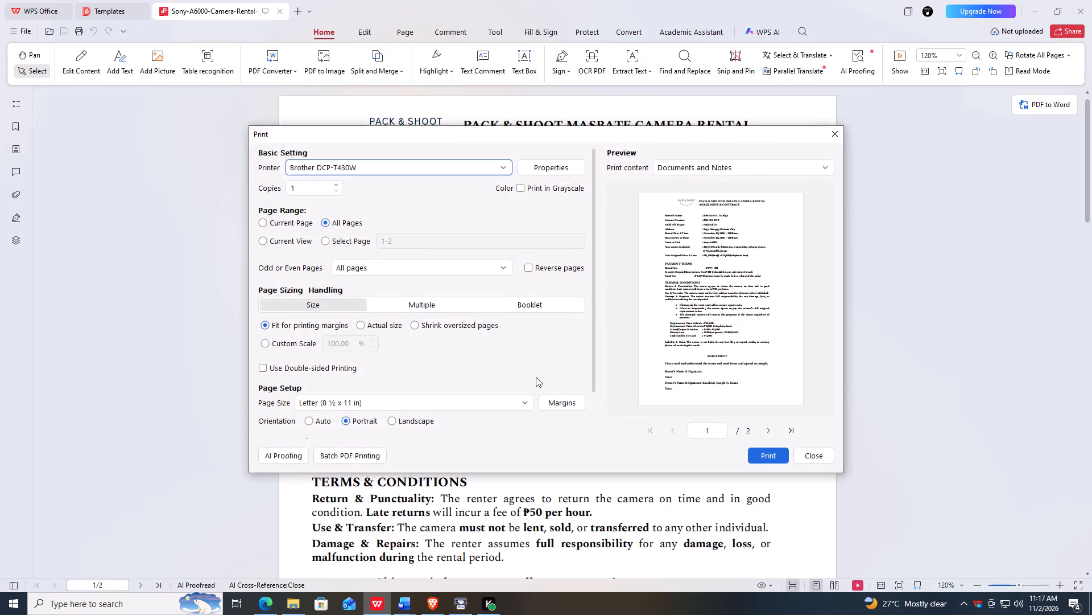
pyautogui.click(461, 403)
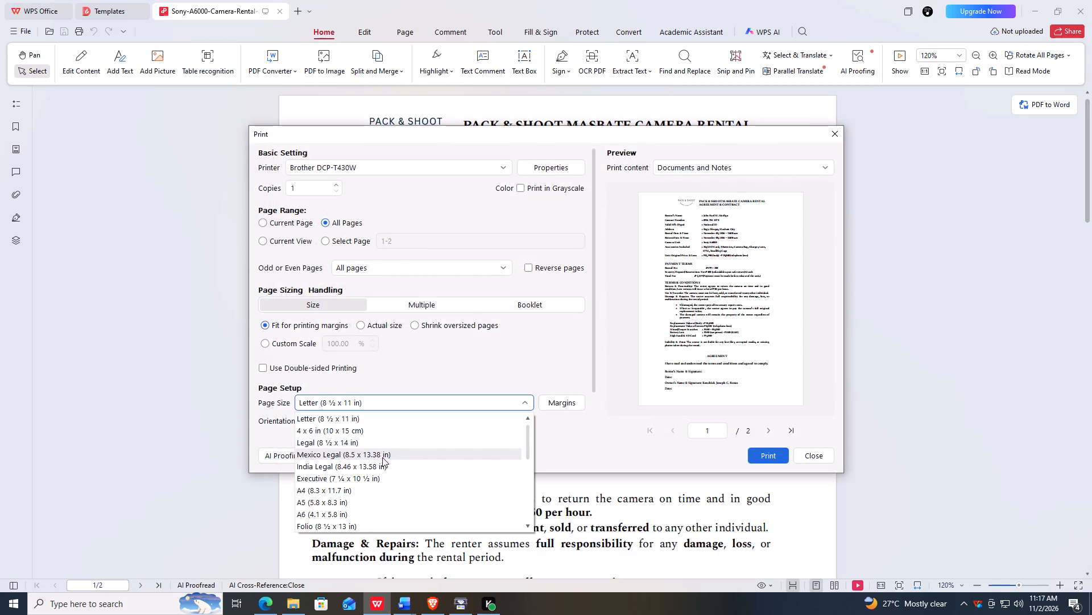
pyautogui.click(336, 527)
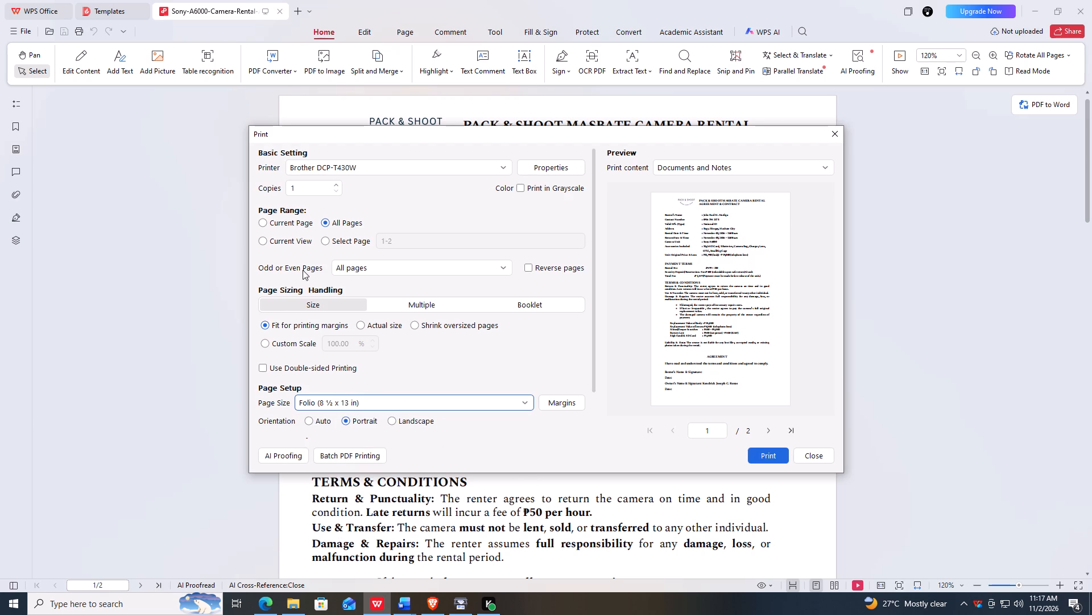
pyautogui.click(329, 243)
pyautogui.moveTo(398, 244); pyautogui.dragTo(353, 246)
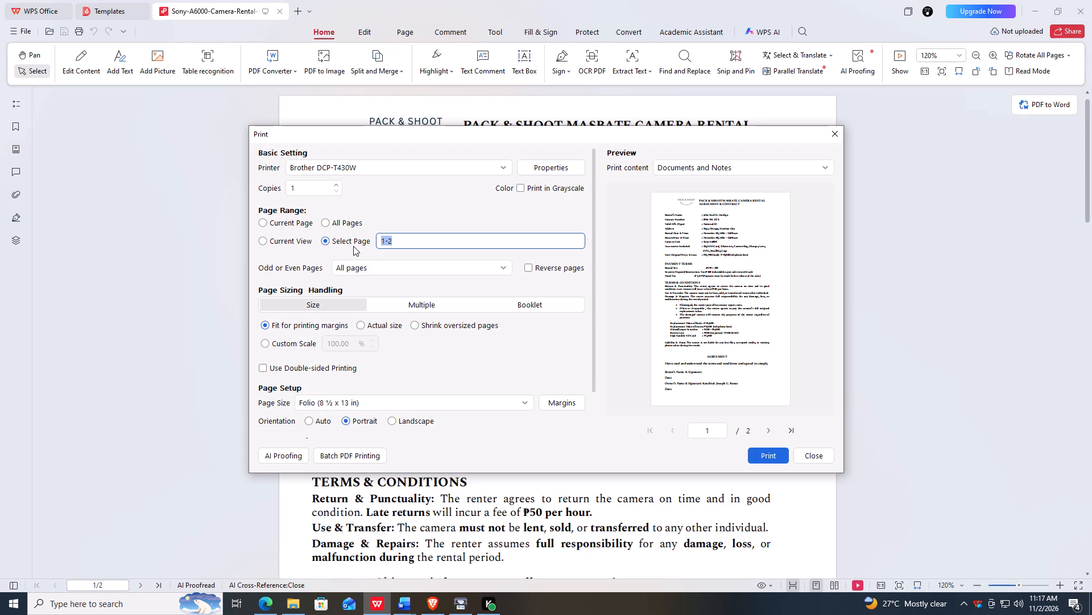
pyautogui.press('1')
# Send the camera rental agreement to the Brother DCP-T430W printer on Folio (8 ½ x 13 in) paper.
pyautogui.click(762, 453)
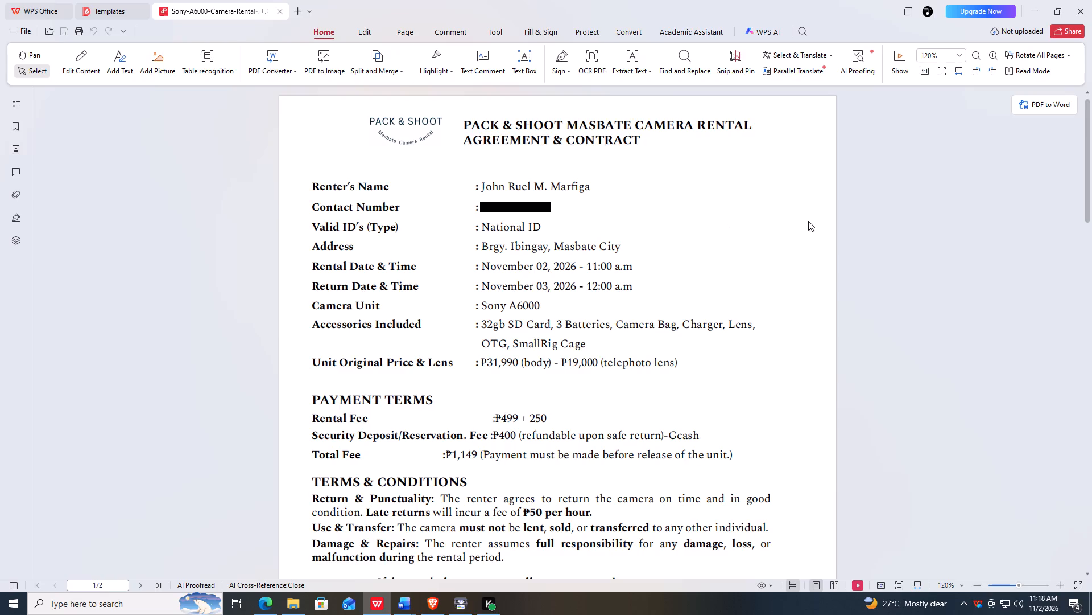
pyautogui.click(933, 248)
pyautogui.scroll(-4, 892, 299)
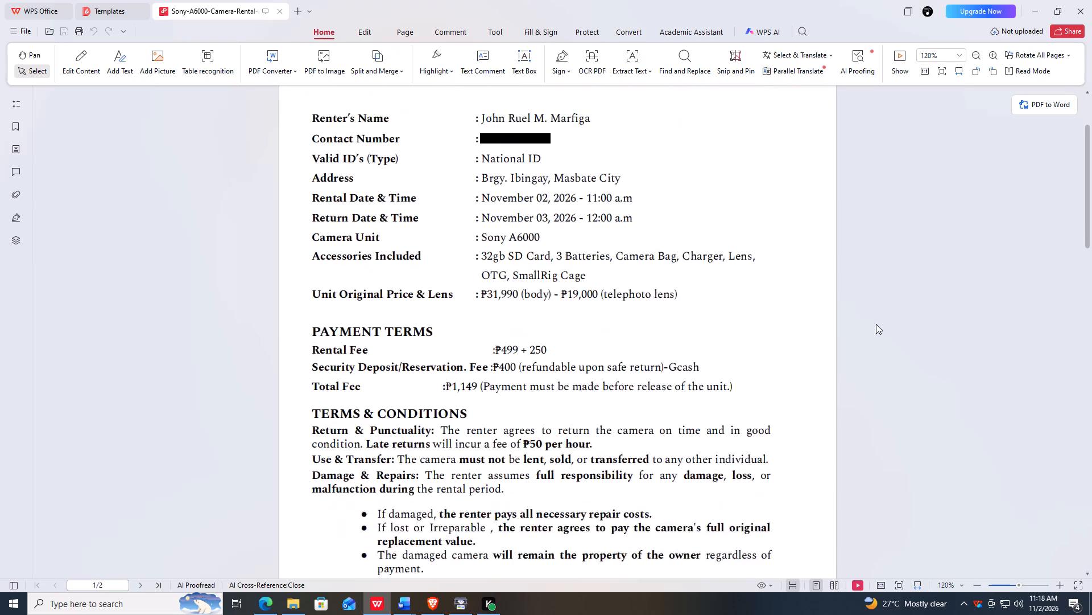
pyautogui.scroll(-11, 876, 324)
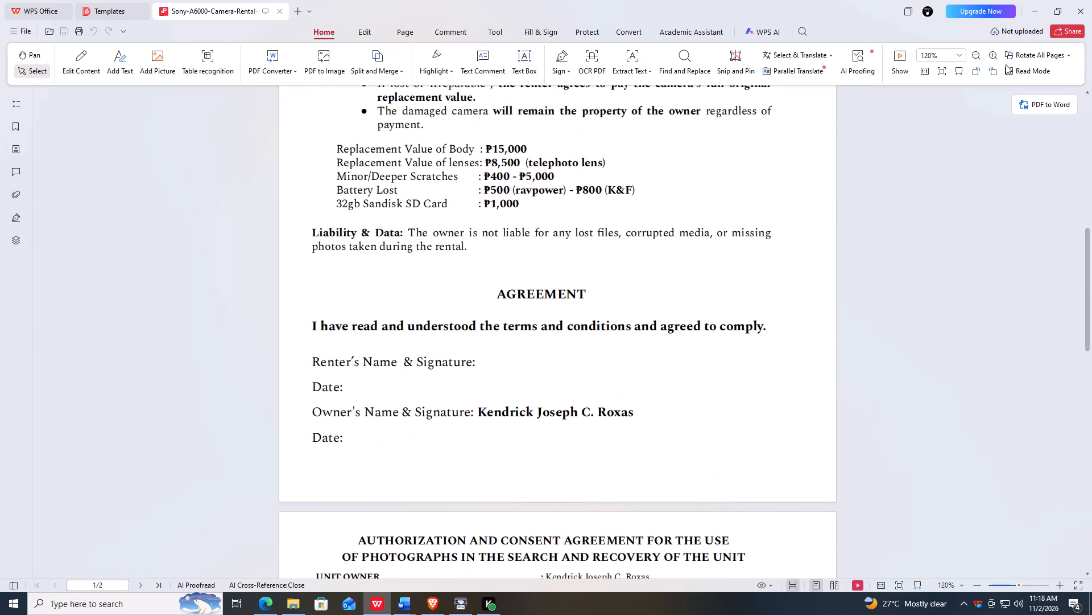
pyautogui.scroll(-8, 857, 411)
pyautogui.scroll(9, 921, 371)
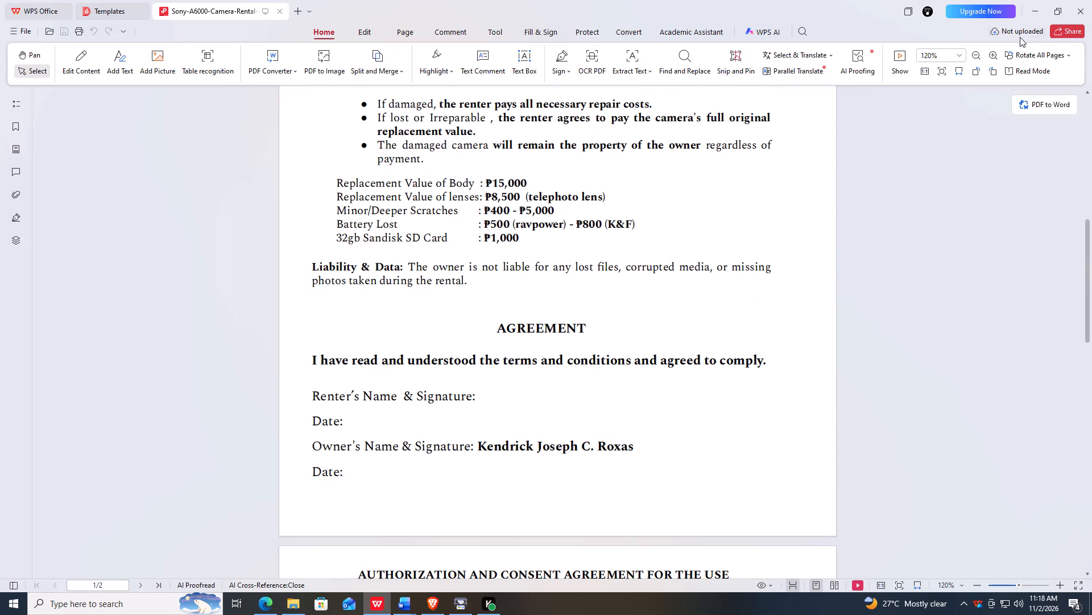
# Minimize the rental agreement window to return to Facebook in Brave, and close the Shop NAC chat.
pyautogui.click(1031, 10)
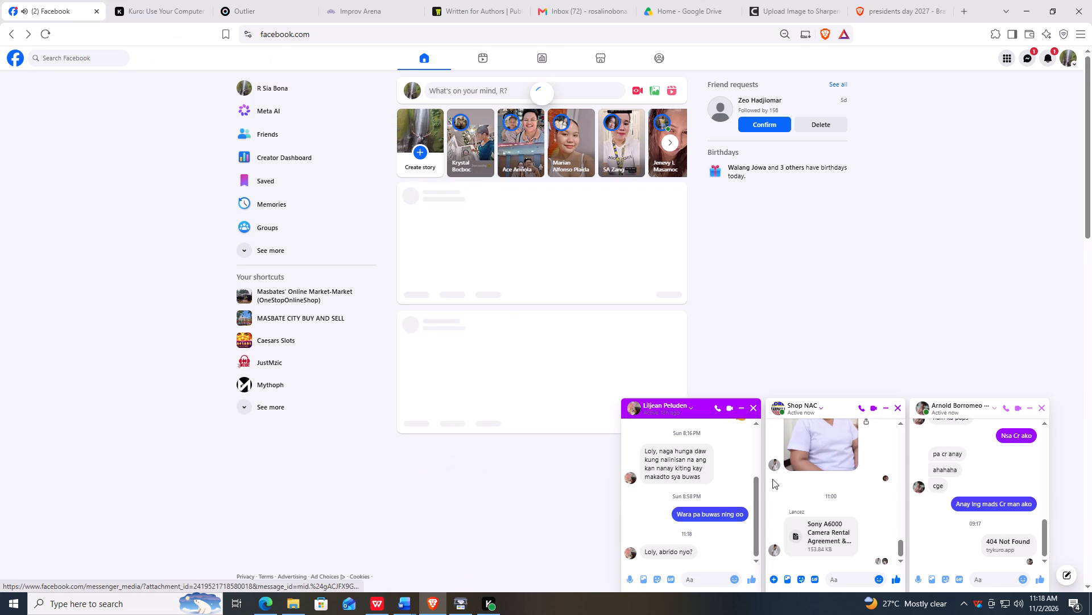
pyautogui.click(897, 408)
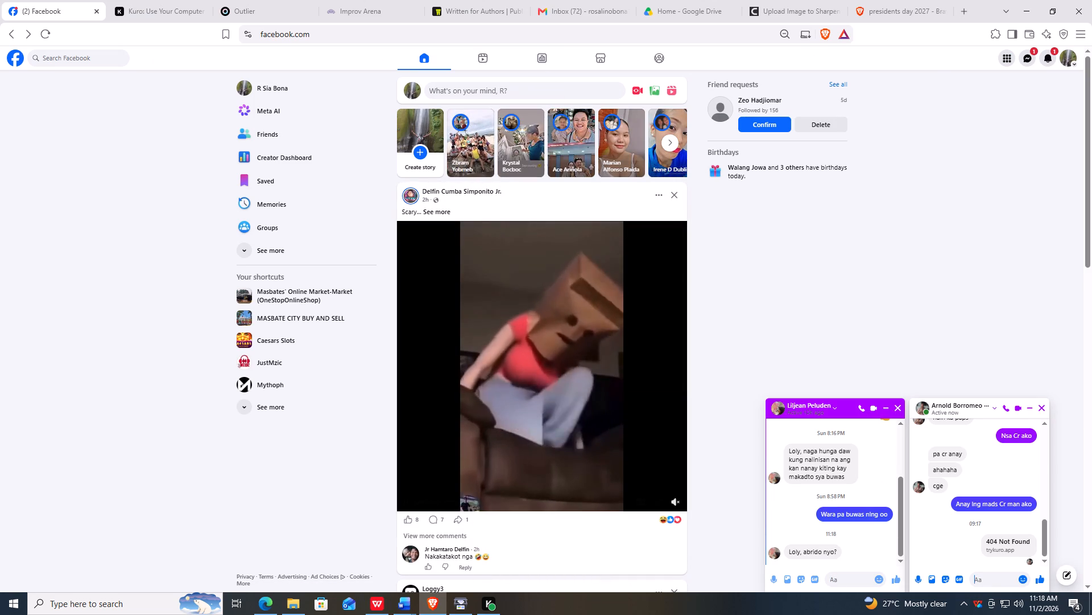
# Reply "opo" to the chat message asking "abrido nyo?".
pyautogui.click(837, 578)
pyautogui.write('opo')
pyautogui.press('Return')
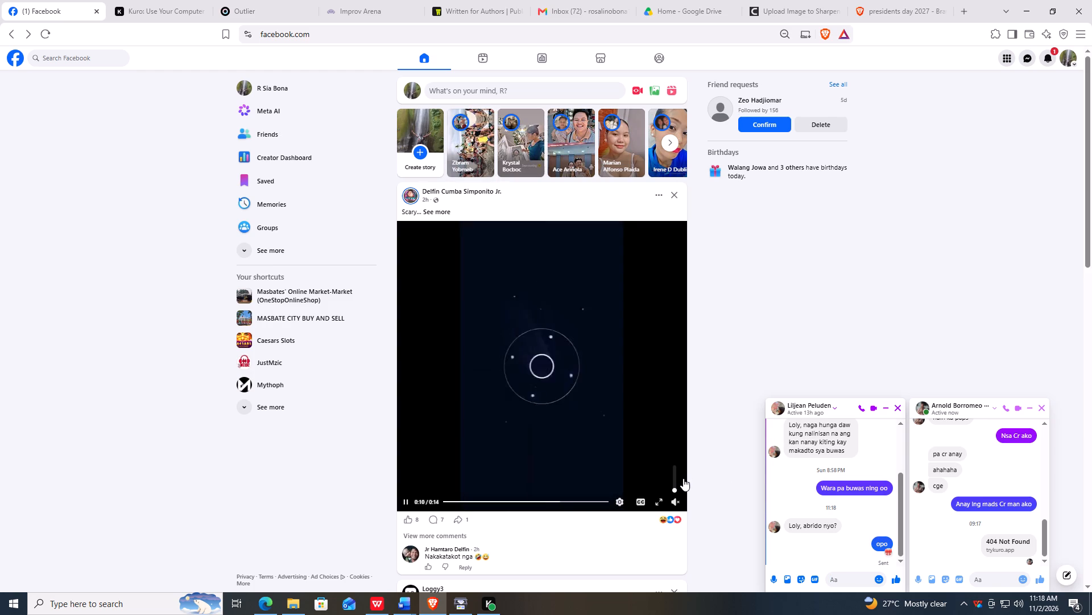
# Browse the Facebook feed and open the comments on the Loggy3 PH Community post about the rate going from .50 to .10.
pyautogui.scroll(-5, 635, 450)
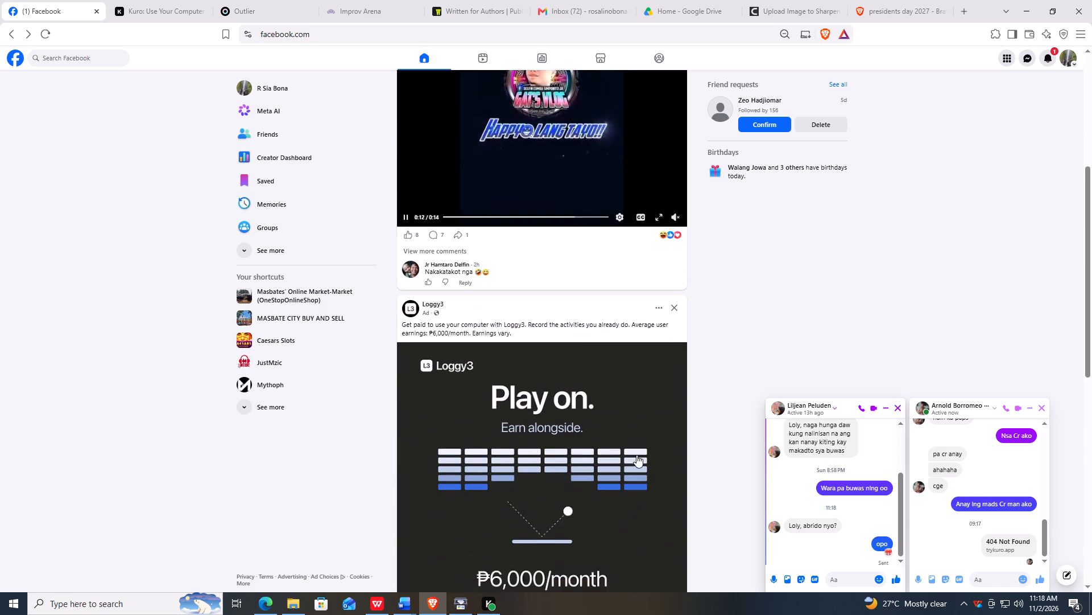
pyautogui.scroll(-2, 636, 455)
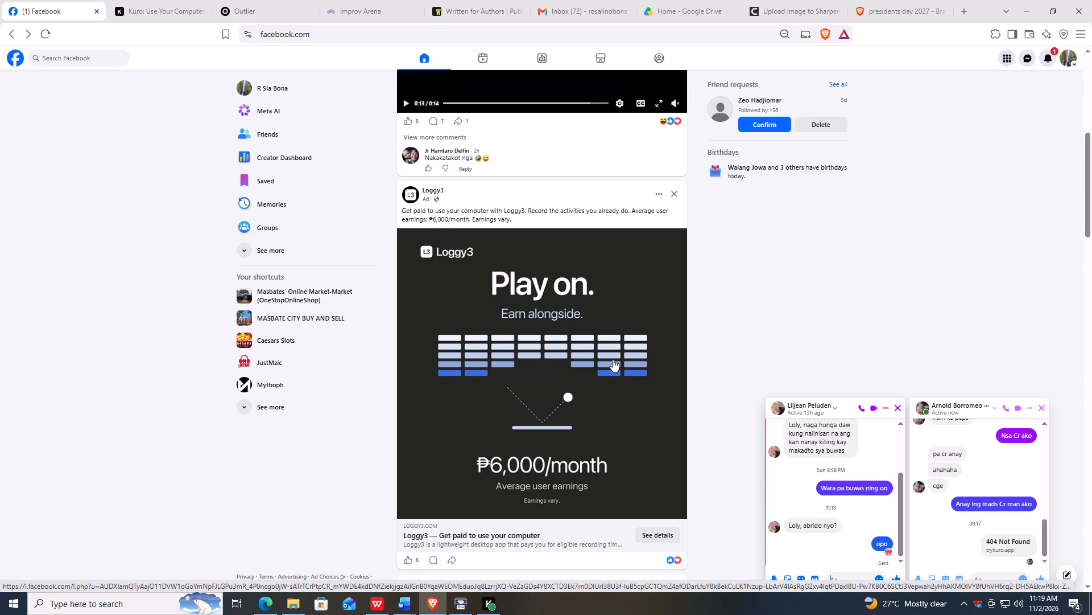
pyautogui.scroll(-3, 568, 438)
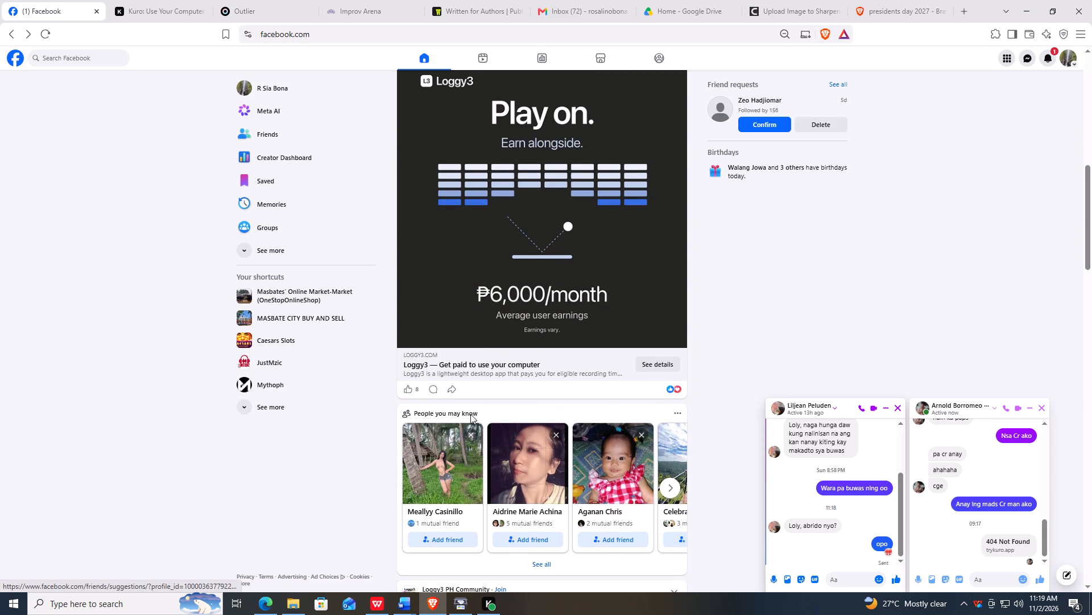
pyautogui.scroll(-7, 696, 433)
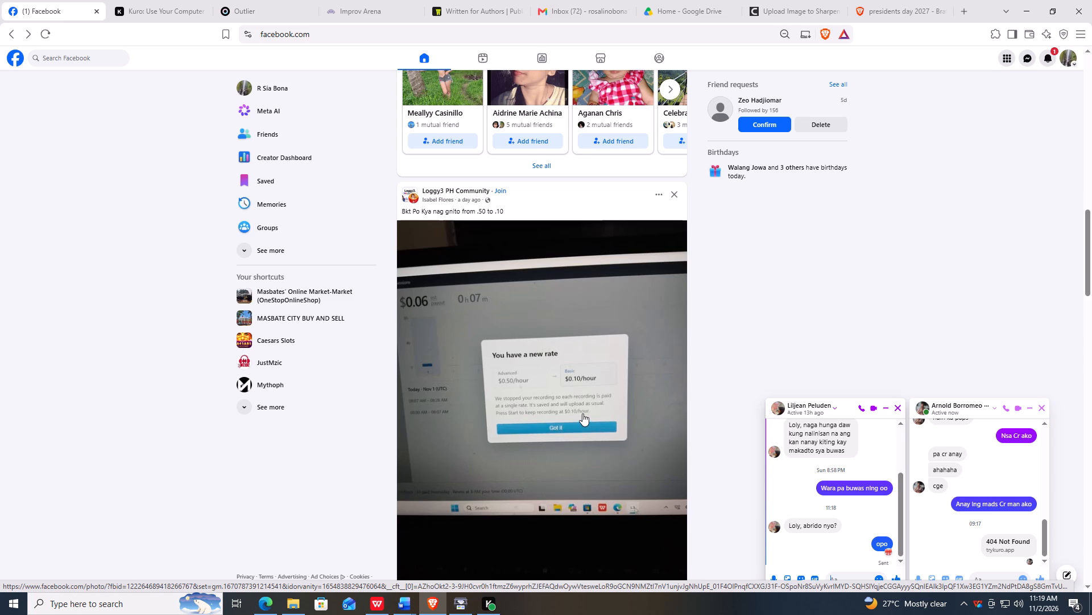
pyautogui.scroll(-6, 594, 405)
pyautogui.click(437, 275)
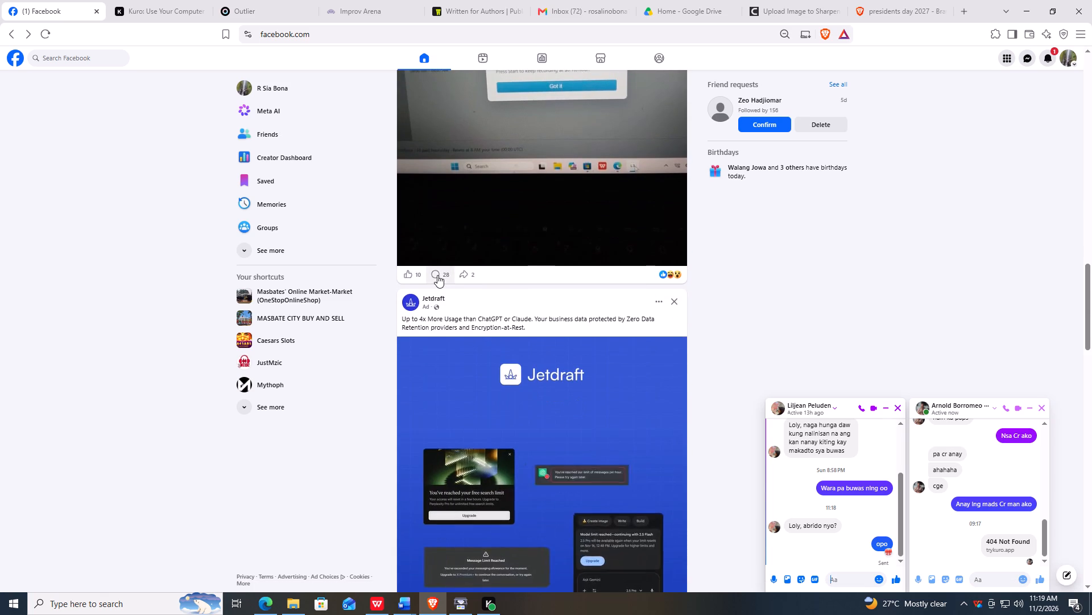